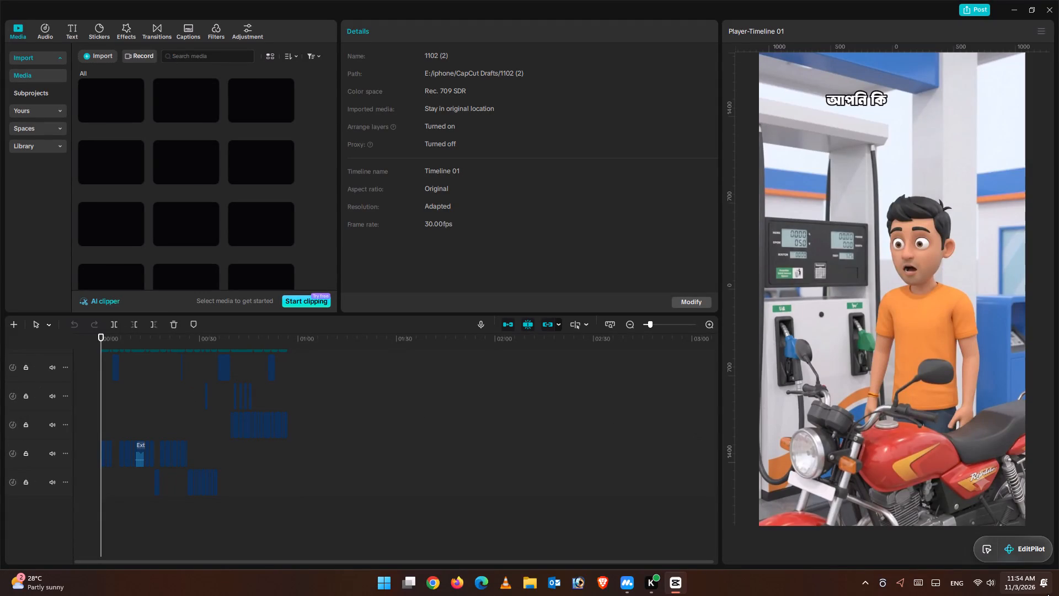
Play the video from about 00:00:09 to 00:00:35 and check the on-screen captions against the voice-over clips.
key(ctrl+equal)
key(ctrl+equal)
key(ctrl+equal)
key(ctrl+equal)
key(ctrl+equal)
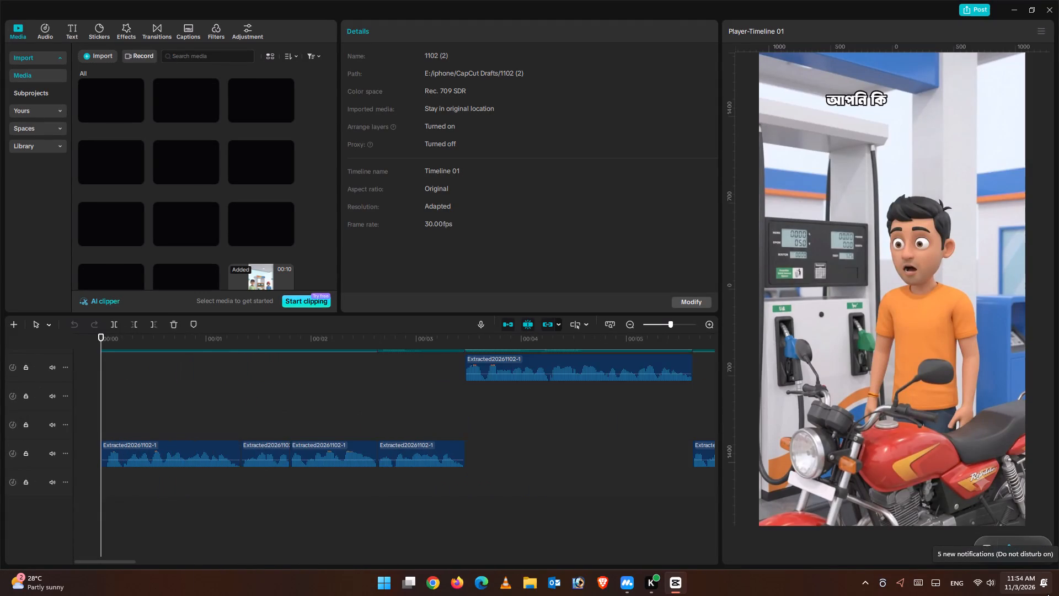
key(ctrl+equal)
key(ctrl+minus)
key(ctrl+minus)
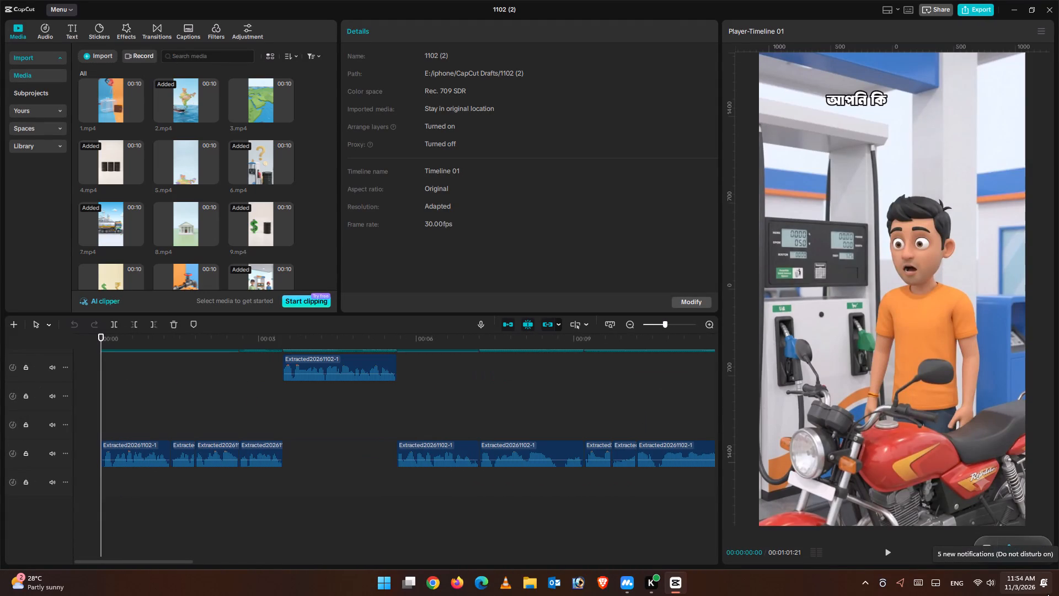
click(622, 436)
click(889, 556)
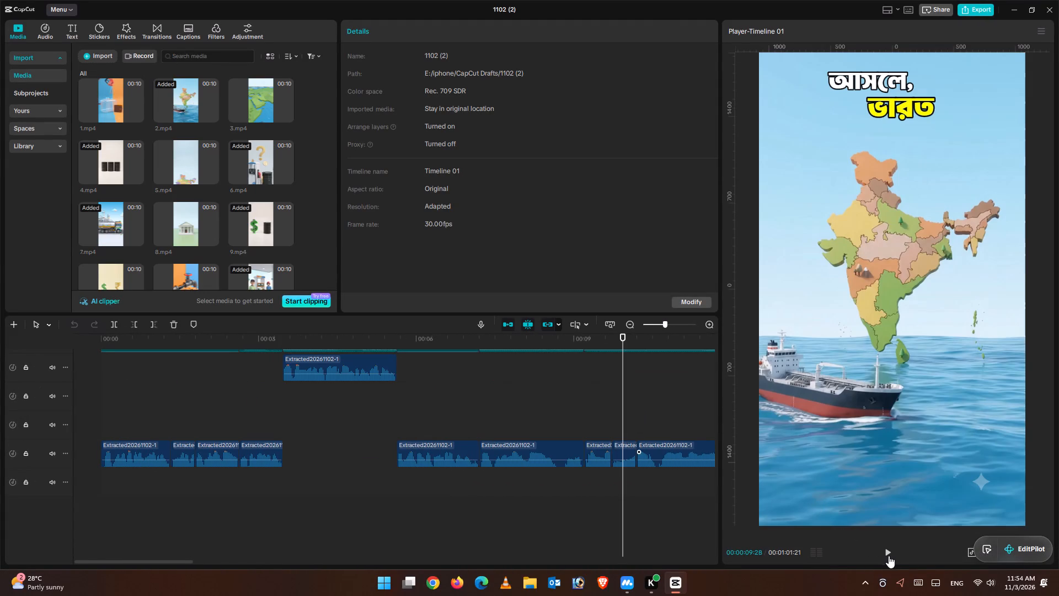
drag(135, 565, 158, 563)
drag(158, 563, 168, 563)
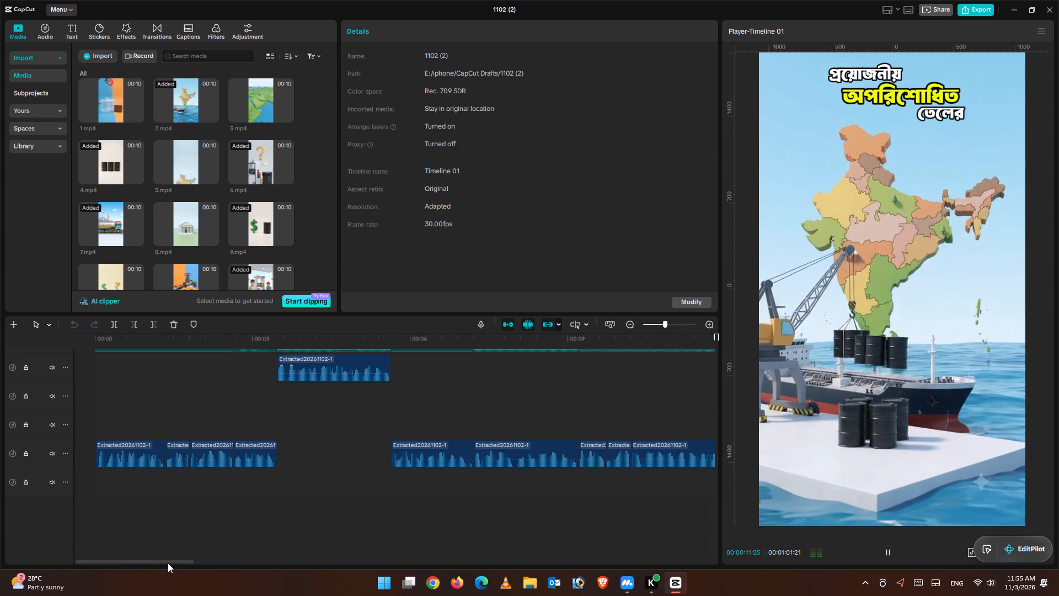
drag(168, 563, 281, 560)
scroll(301, 555, up, 4)
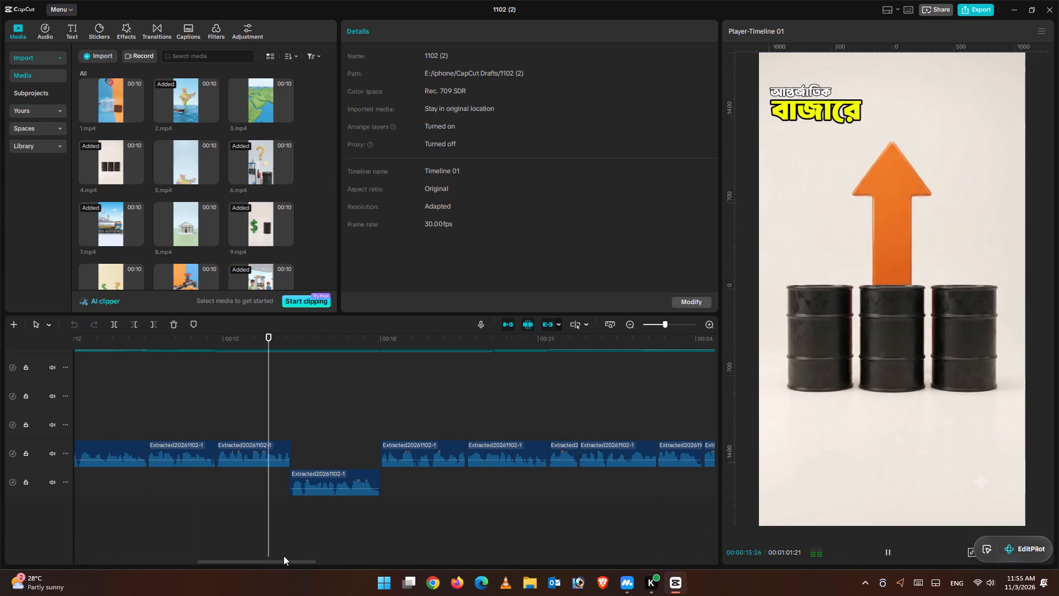
key(ctrl+minus)
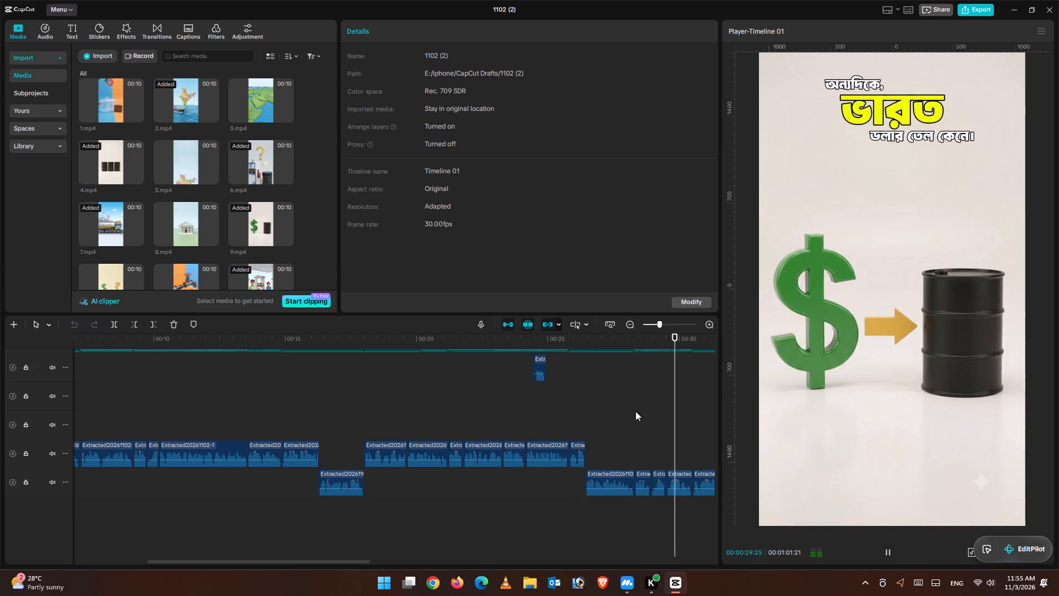
scroll(598, 442, up, 3)
scroll(606, 448, down, 1)
scroll(606, 448, up, 3)
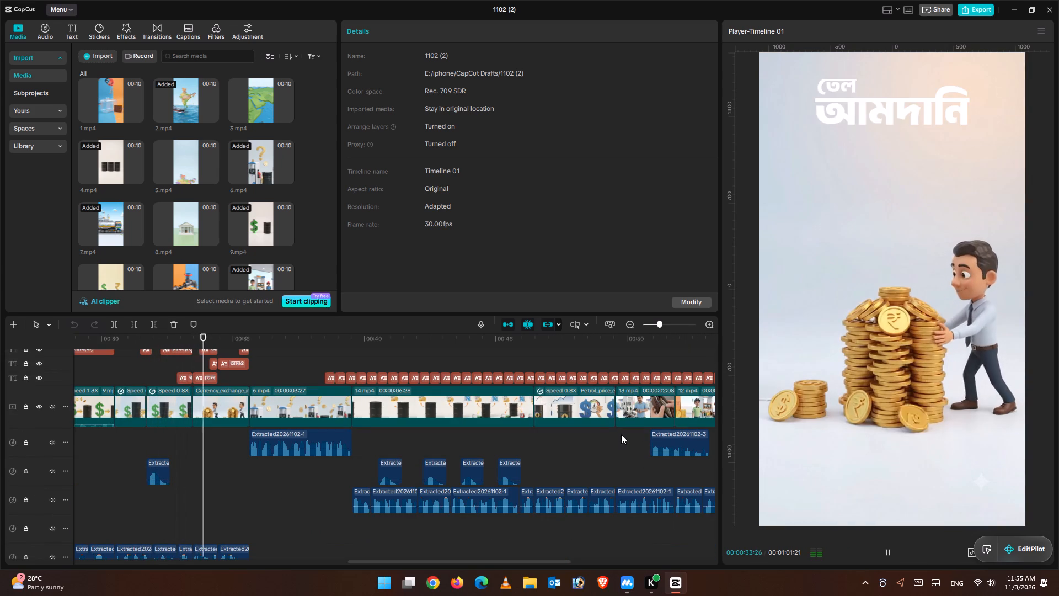
click(621, 434)
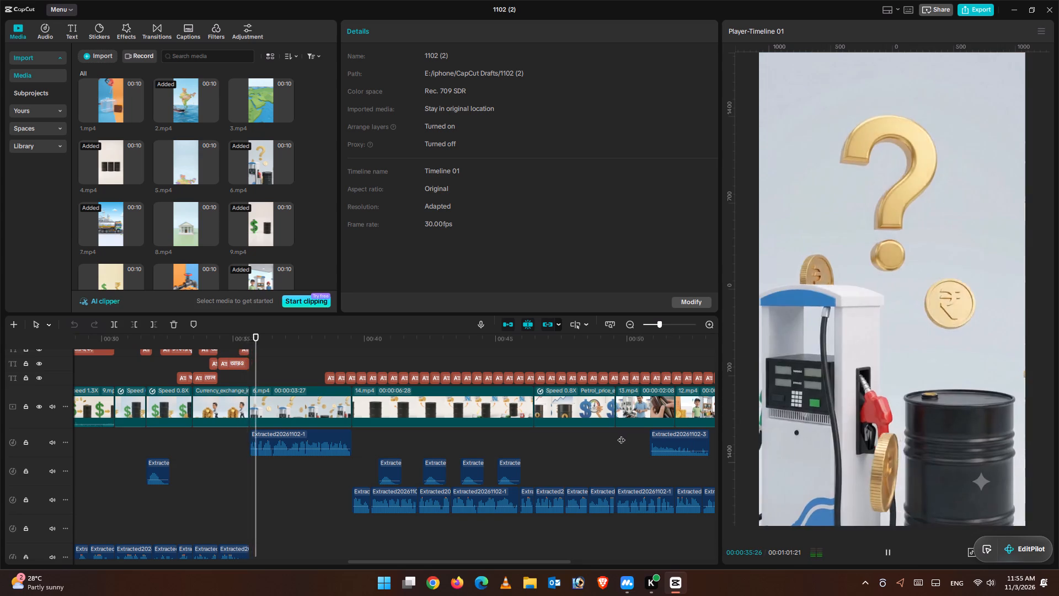
Move the first unplaced caption to the start of the 6.mp4 clip at 00:00:35:19, on a text track higher up.
click(292, 352)
click(282, 349)
scroll(288, 377, up, 2)
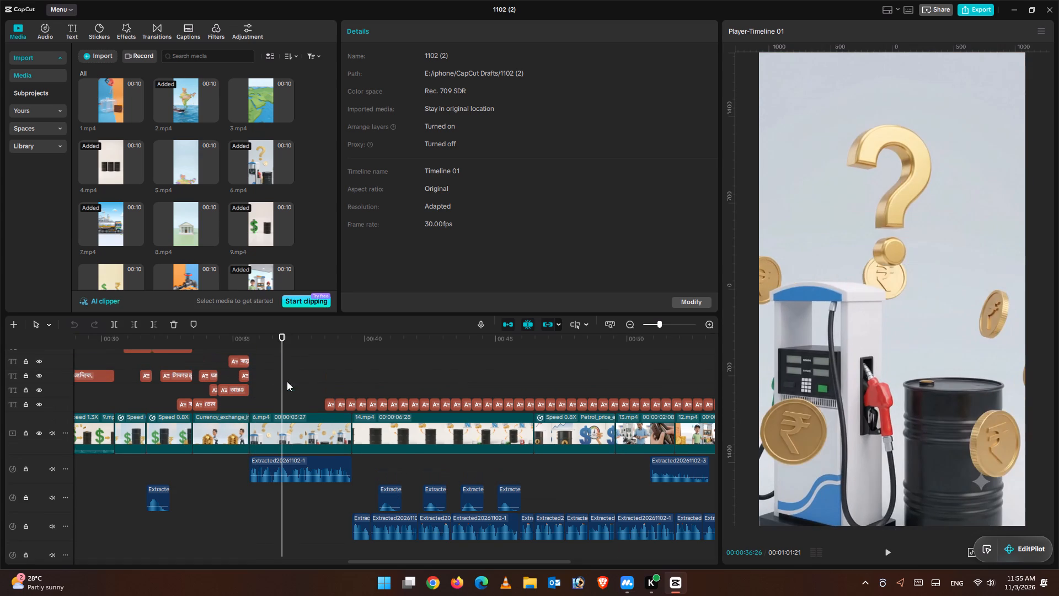
scroll(287, 381, up, 2)
key(ctrl+equal)
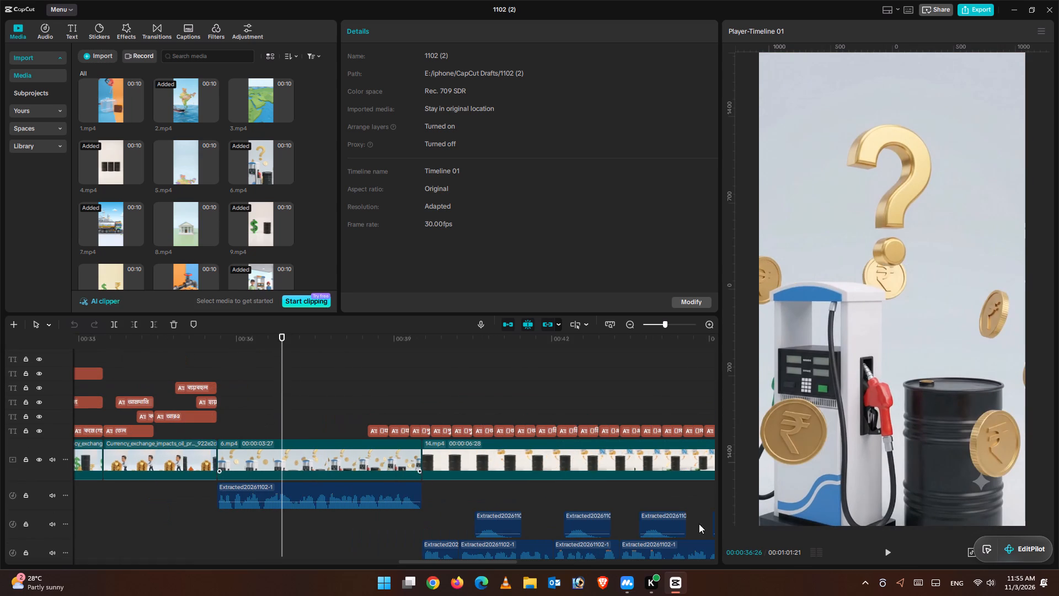
click(886, 559)
drag(330, 350, 226, 363)
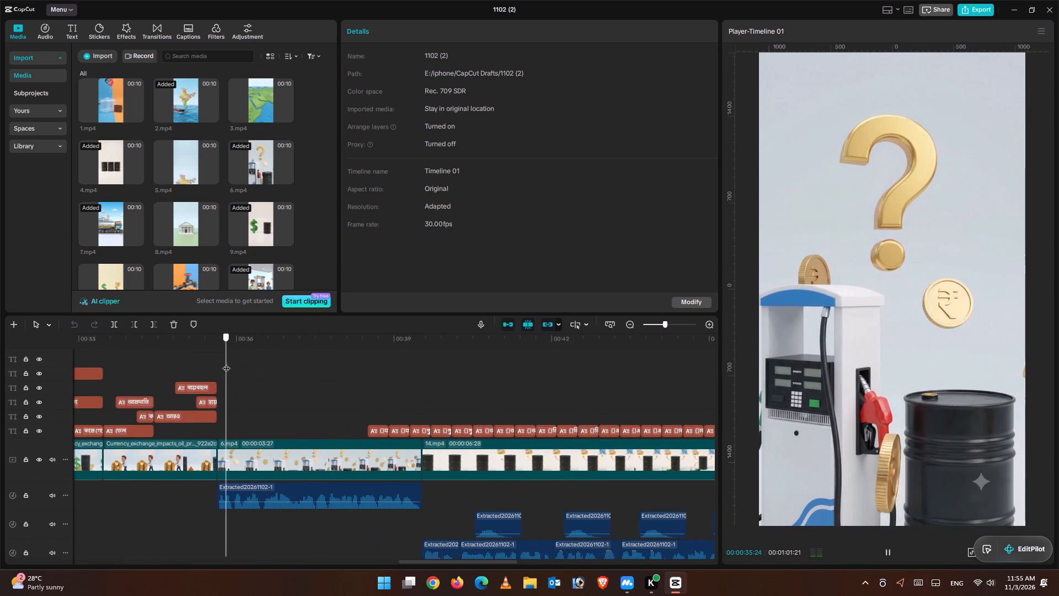
drag(226, 363, 219, 363)
click(895, 555)
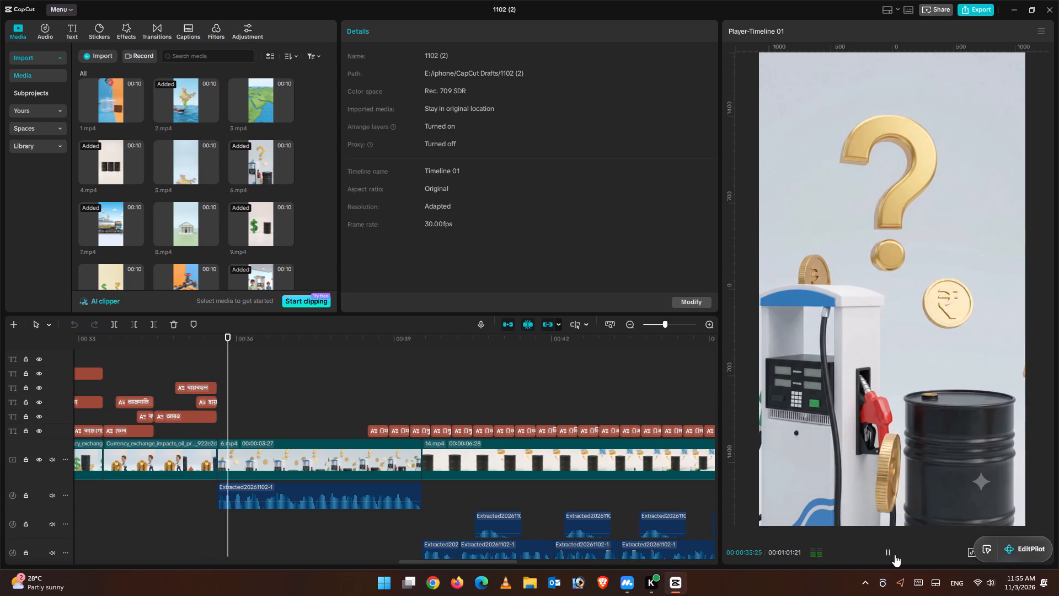
click(894, 554)
drag(248, 343, 215, 343)
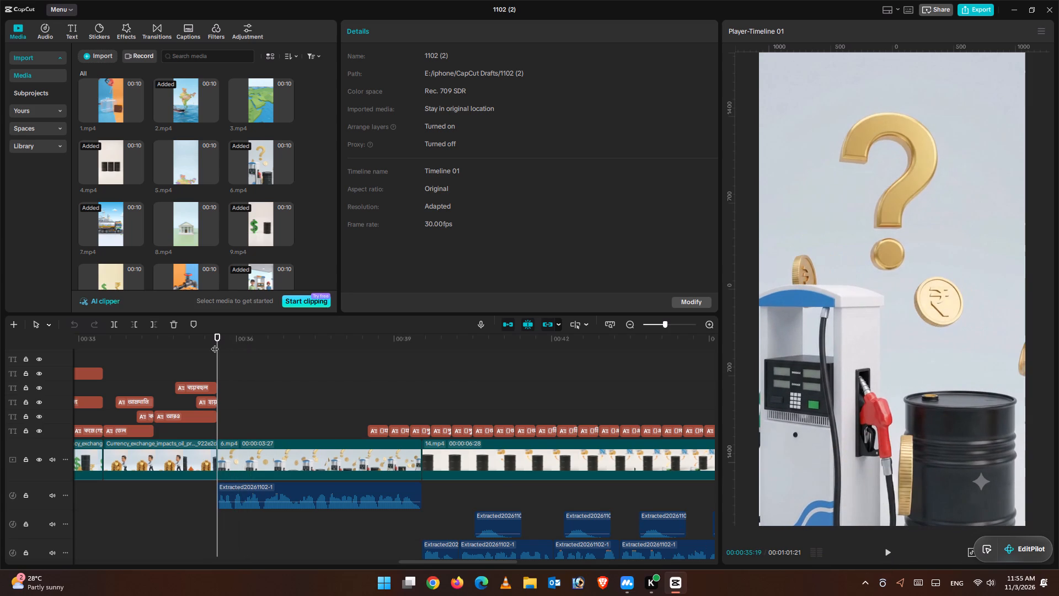
click(379, 432)
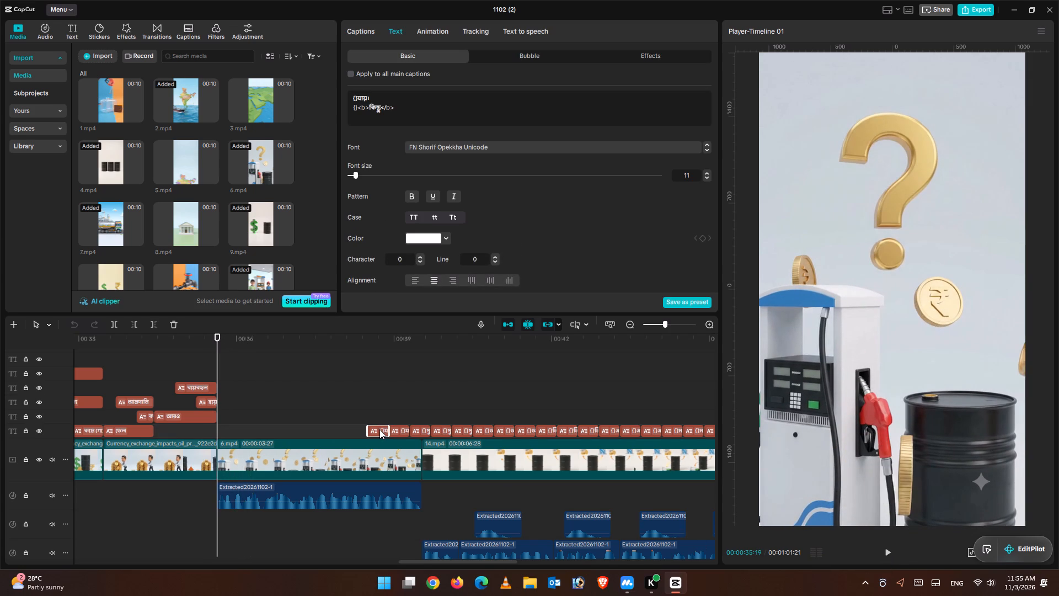
drag(379, 429, 229, 396)
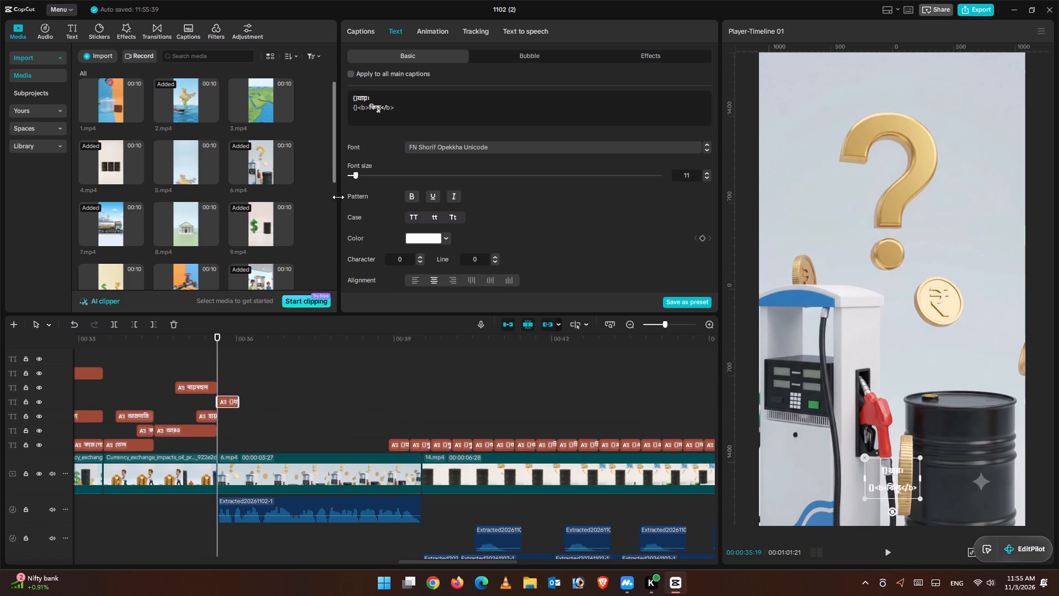
Reduce the moved caption's text to the single word between the <b> tags, removing the other line, braces and tags.
click(367, 110)
drag(367, 110, 322, 94)
click(391, 113)
drag(370, 107, 334, 79)
key(BackSpace)
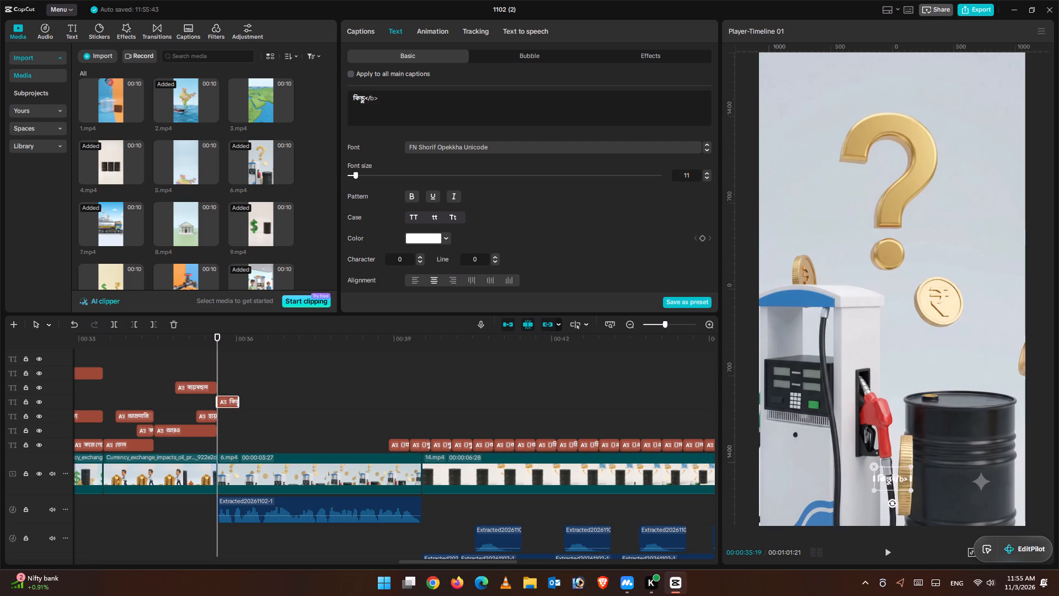
click(414, 102)
key(BackSpace)
key(BackSpace)
key(BackSpace)
key(BackSpace)
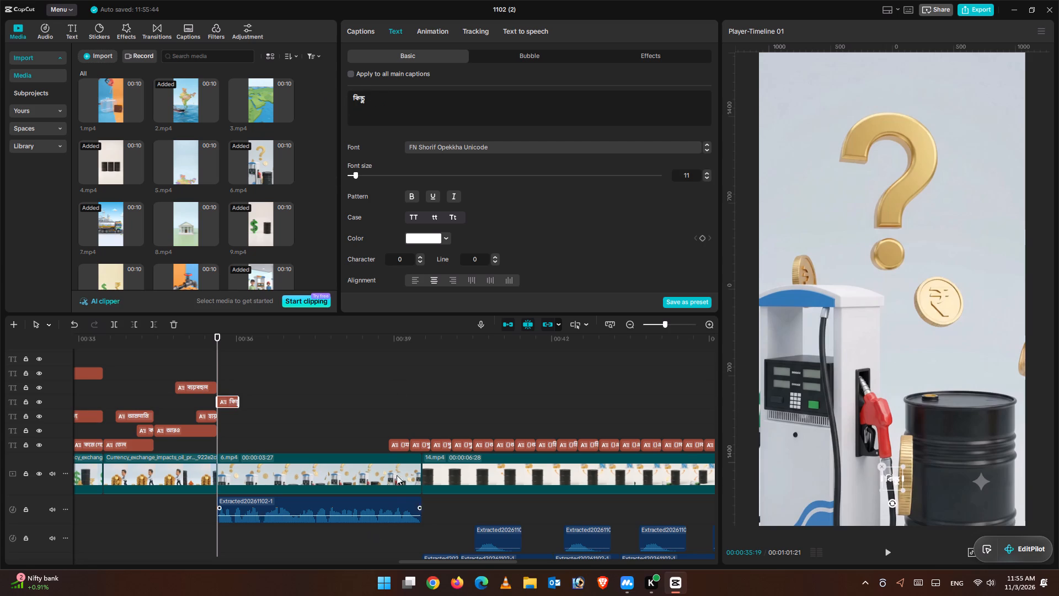
Move the next unplaced caption, the three-line one, directly after the single-word caption on the track below it.
click(399, 443)
drag(398, 443, 248, 414)
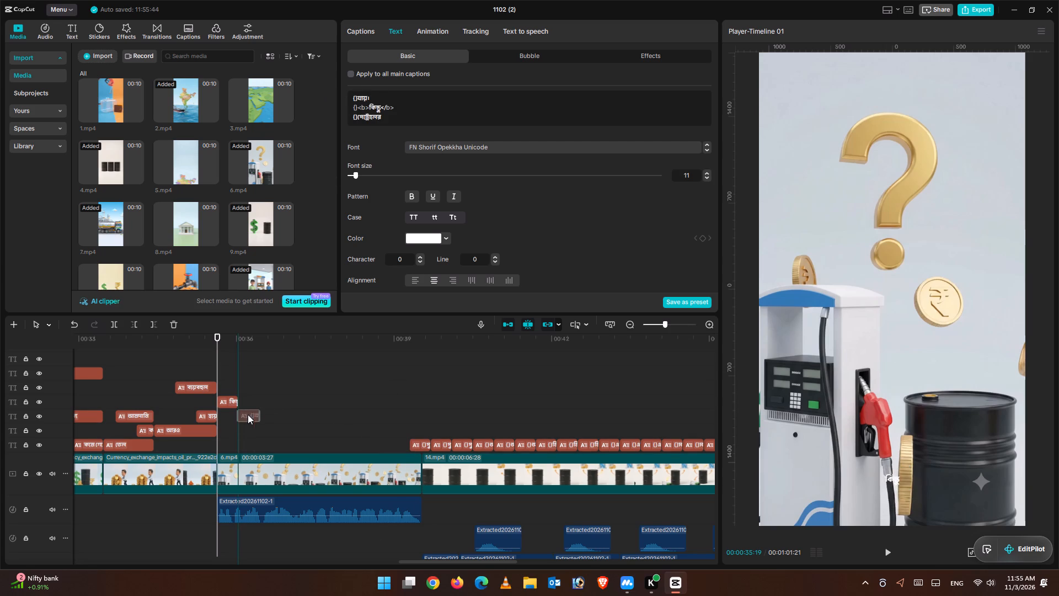
drag(248, 414, 246, 414)
Replay the spoken word and trim the end of the single-word caption to 00:00:35:28.
click(227, 374)
drag(227, 374, 201, 371)
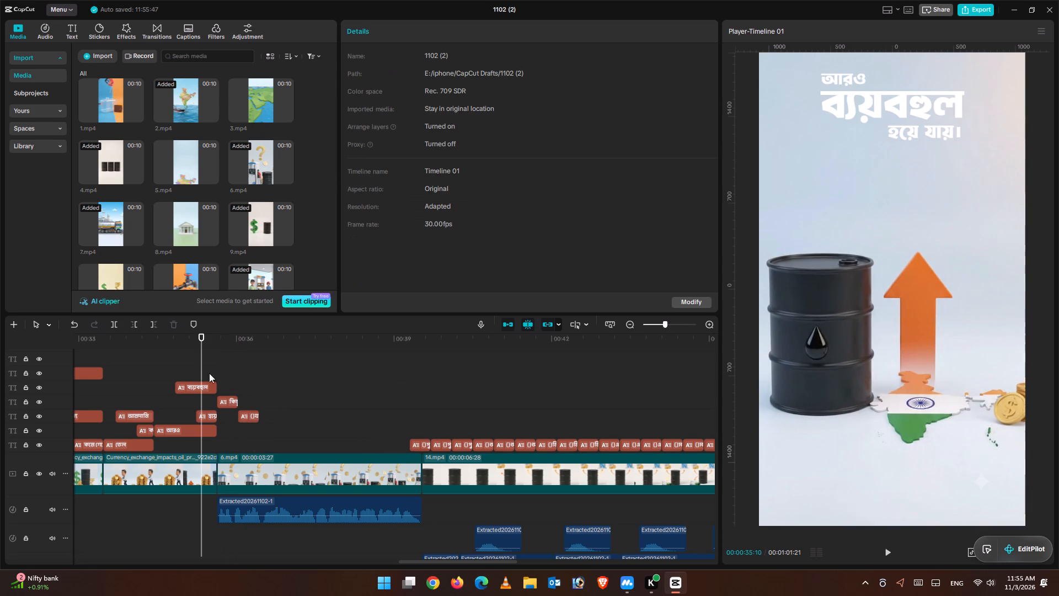
click(894, 556)
key(ctrl+equal)
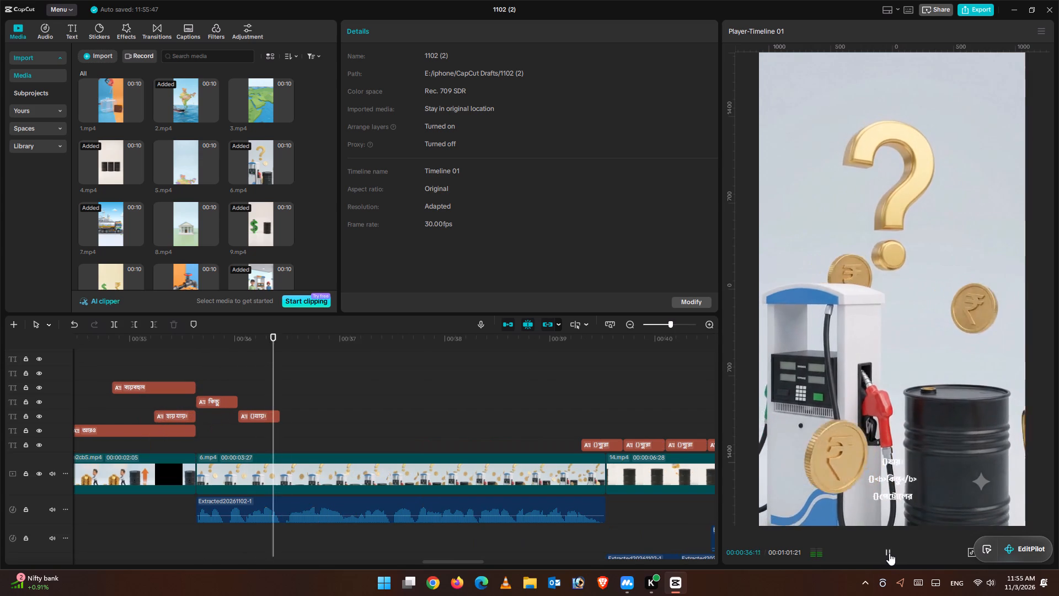
click(225, 354)
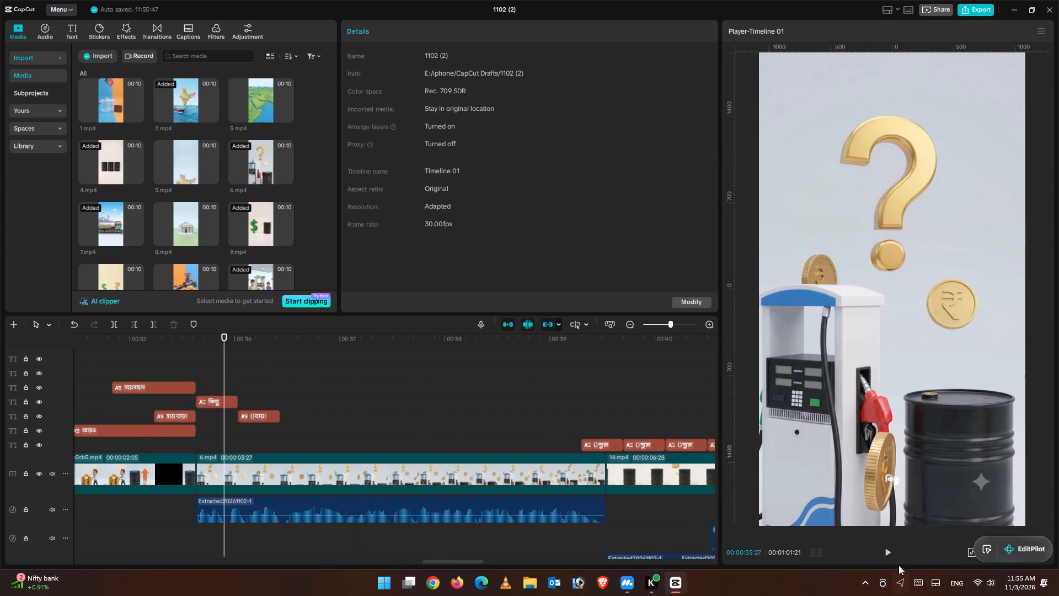
double_click(892, 556)
drag(259, 347, 232, 350)
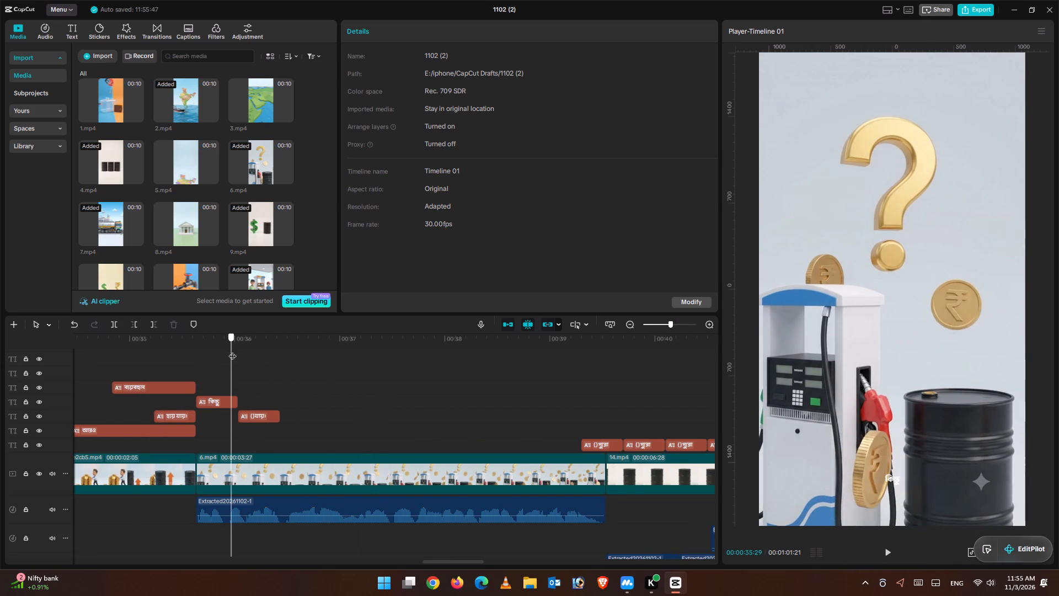
drag(232, 350, 228, 349)
click(224, 397)
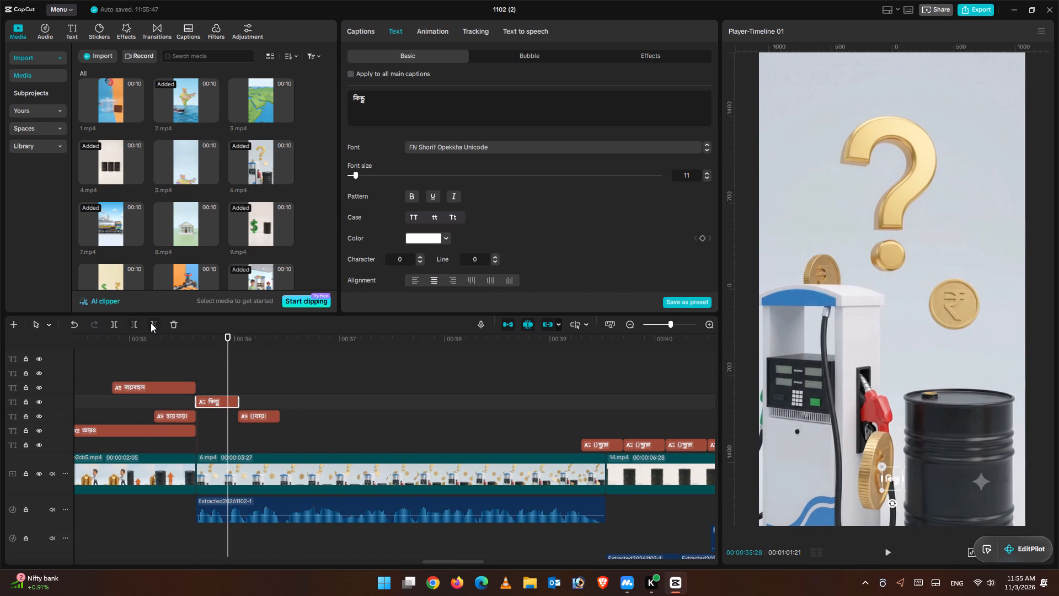
click(151, 322)
Shift the three-line caption to start at 00:00:35:28 and extend its end to about 00:00:36:13.
drag(256, 411, 243, 410)
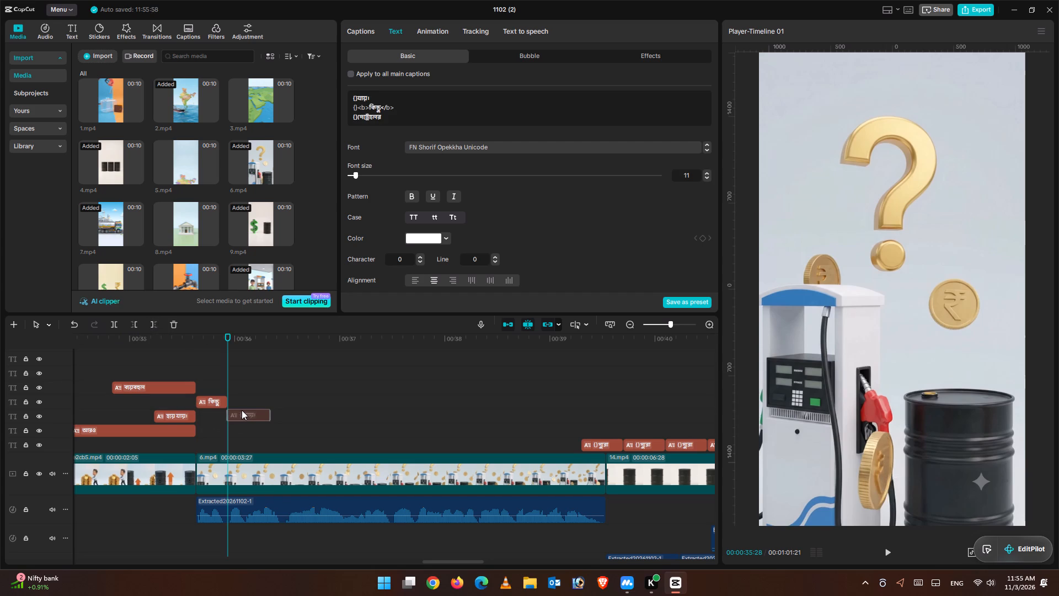
click(890, 552)
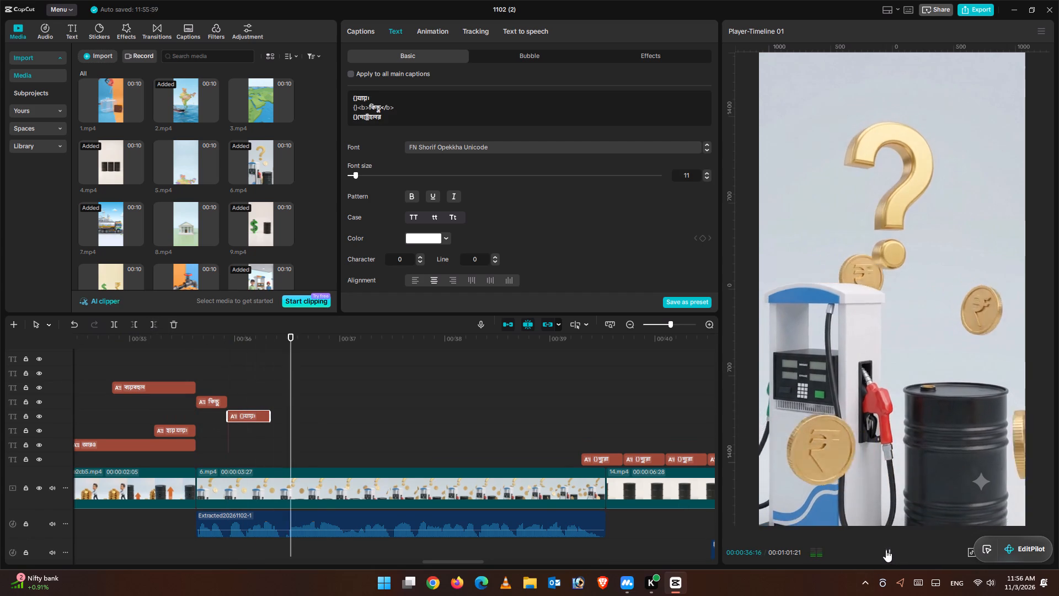
drag(885, 549, 871, 549)
drag(394, 344, 282, 358)
click(263, 416)
drag(272, 414, 281, 414)
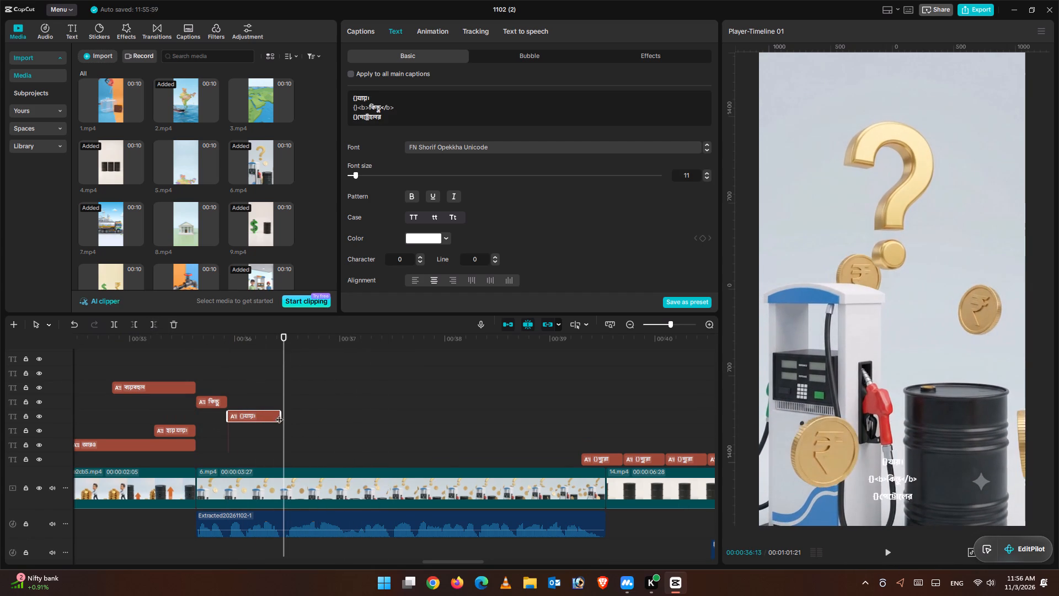
Move the next unplaced caption, the one-line one, to start at about 00:00:36:14 on the track below the three-line caption.
drag(607, 459, 341, 432)
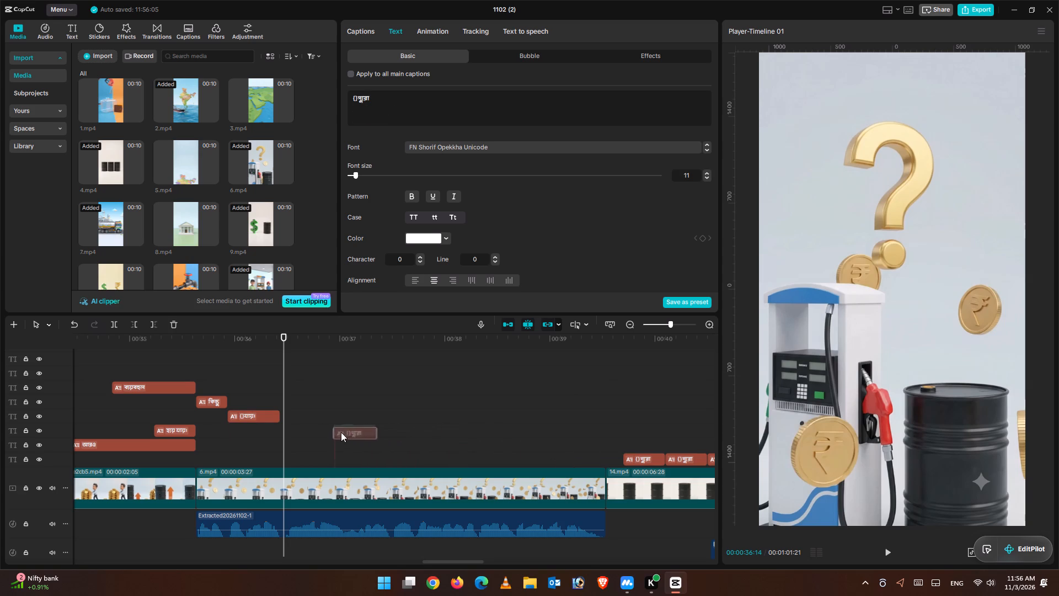
drag(341, 432, 308, 429)
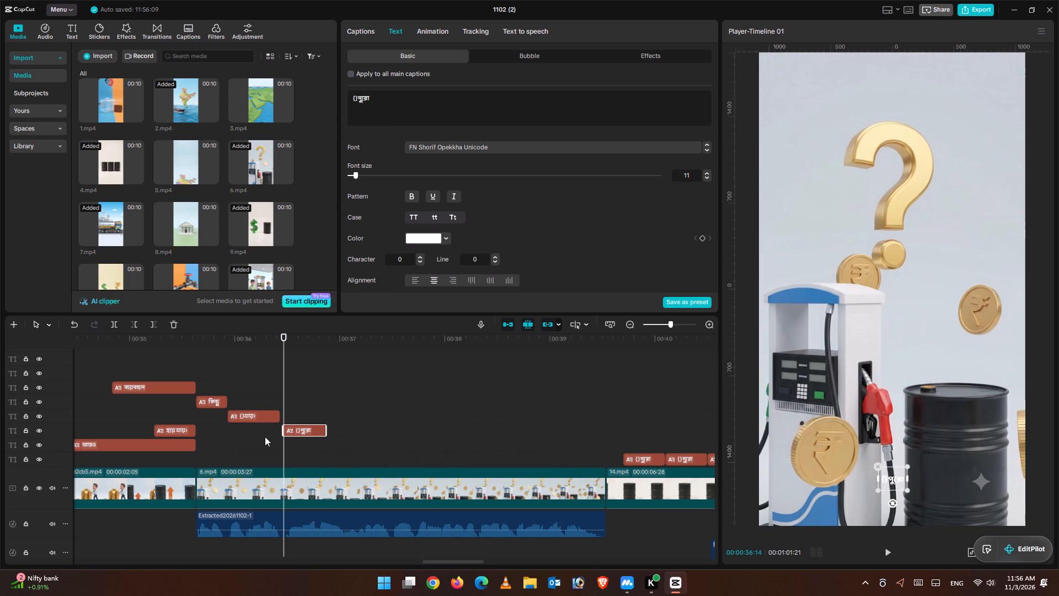
Extend the three-line caption's end and trim it to 00:00:36:14, where the one-line caption starts.
click(267, 418)
drag(282, 416, 289, 416)
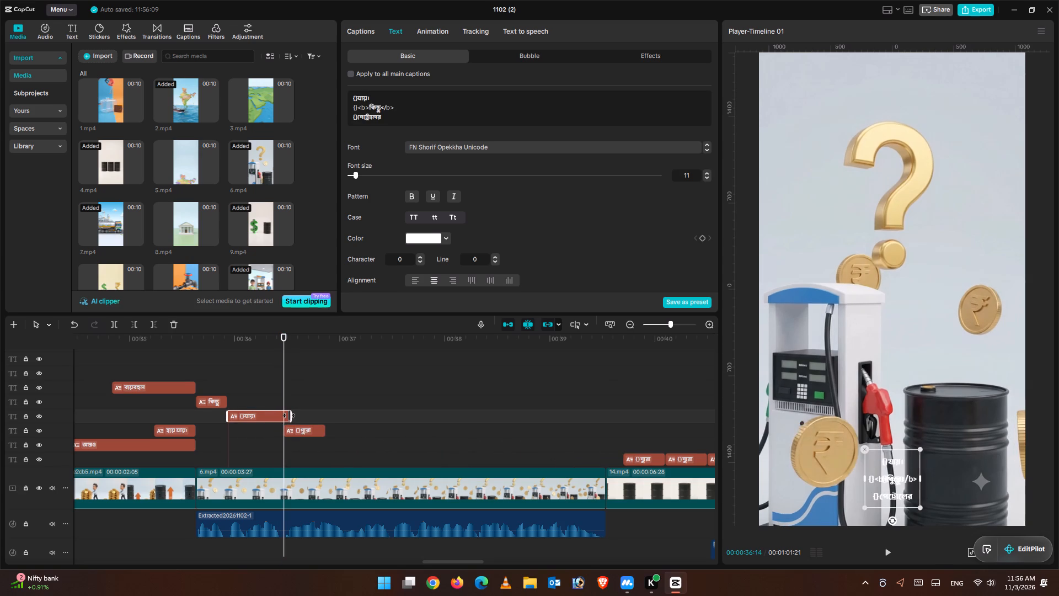
click(158, 325)
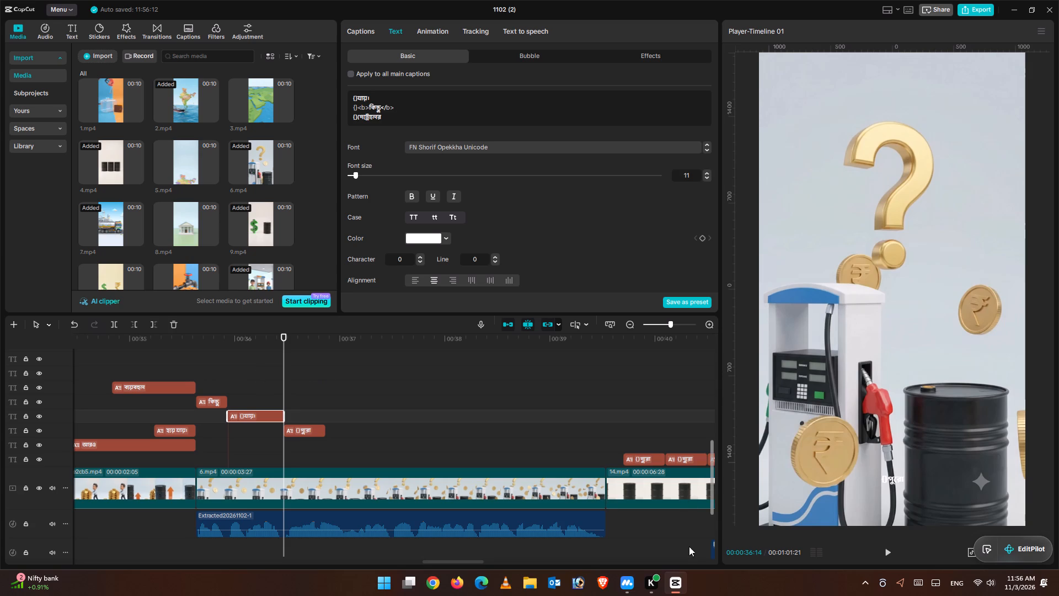
Move the next unplaced caption, the two-line one, to start at about 00:00:36:14 on the track below the one-line caption.
click(887, 553)
click(886, 552)
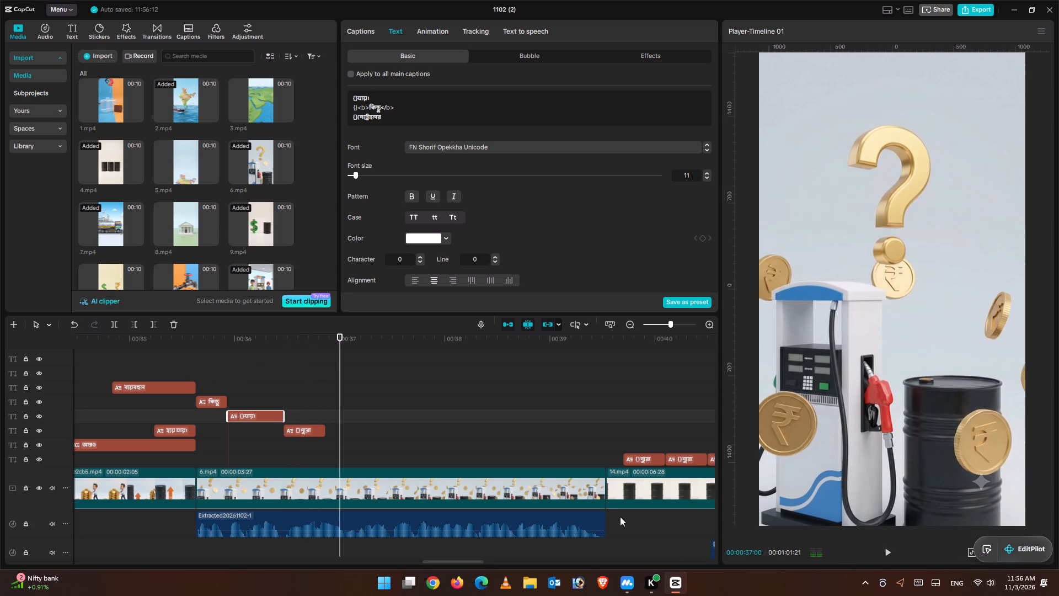
click(275, 408)
click(308, 433)
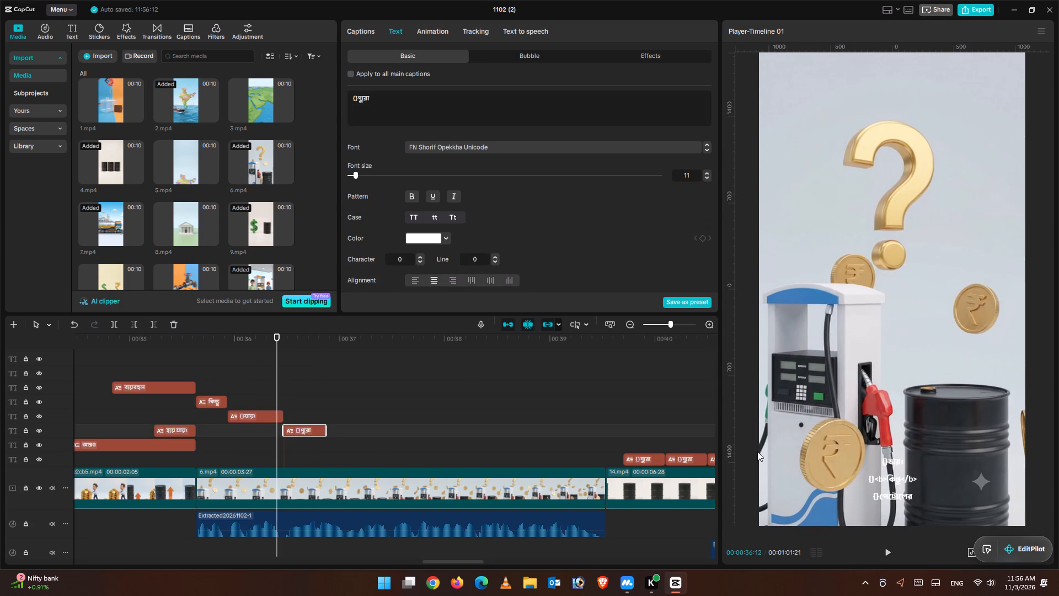
click(649, 456)
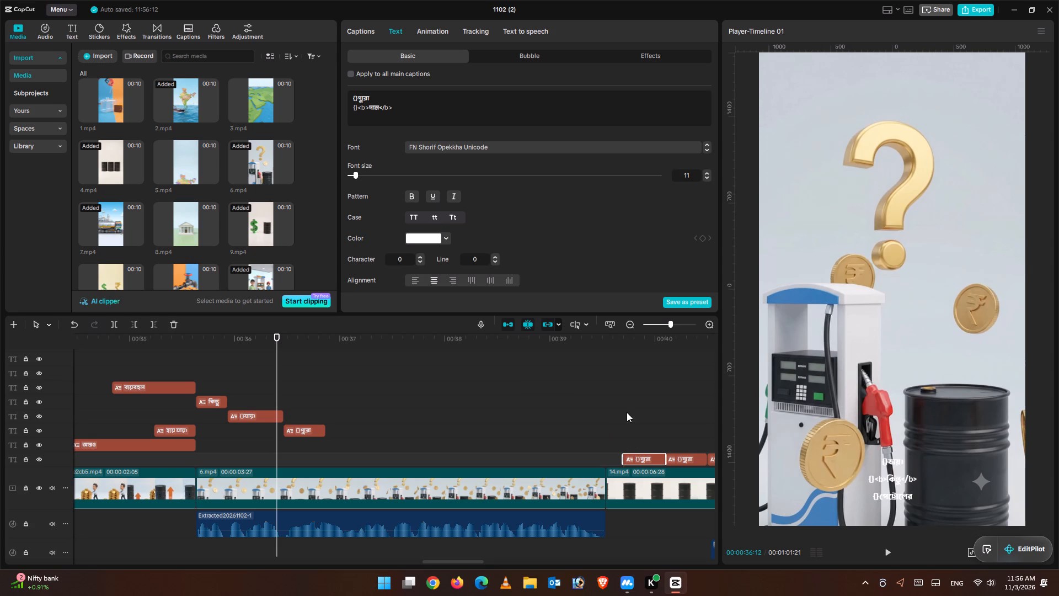
drag(655, 462, 319, 450)
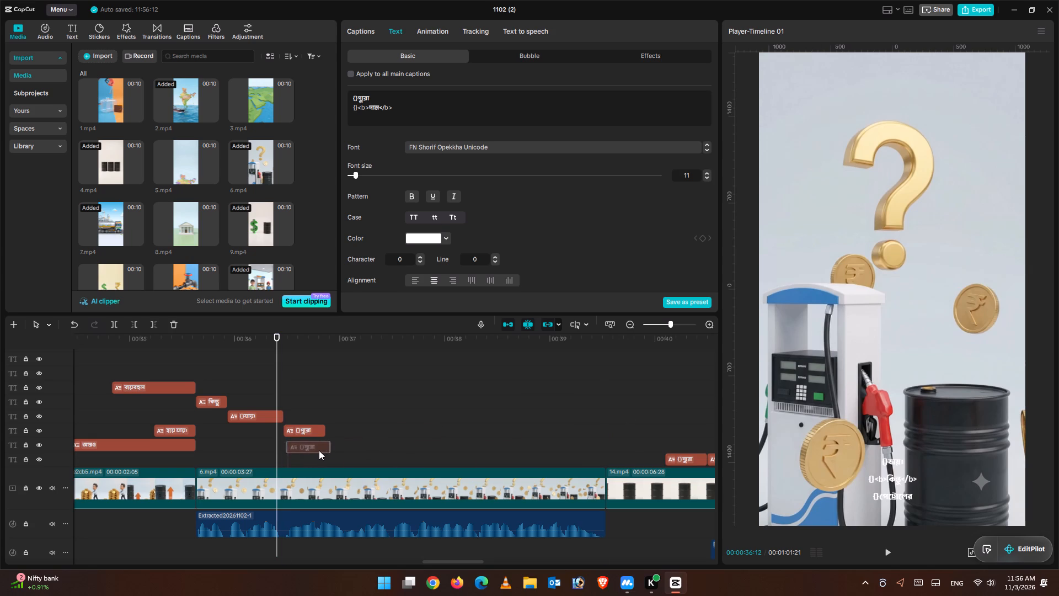
drag(319, 450, 317, 449)
Delete the one-line caption that sits directly above the two-line caption.
click(304, 435)
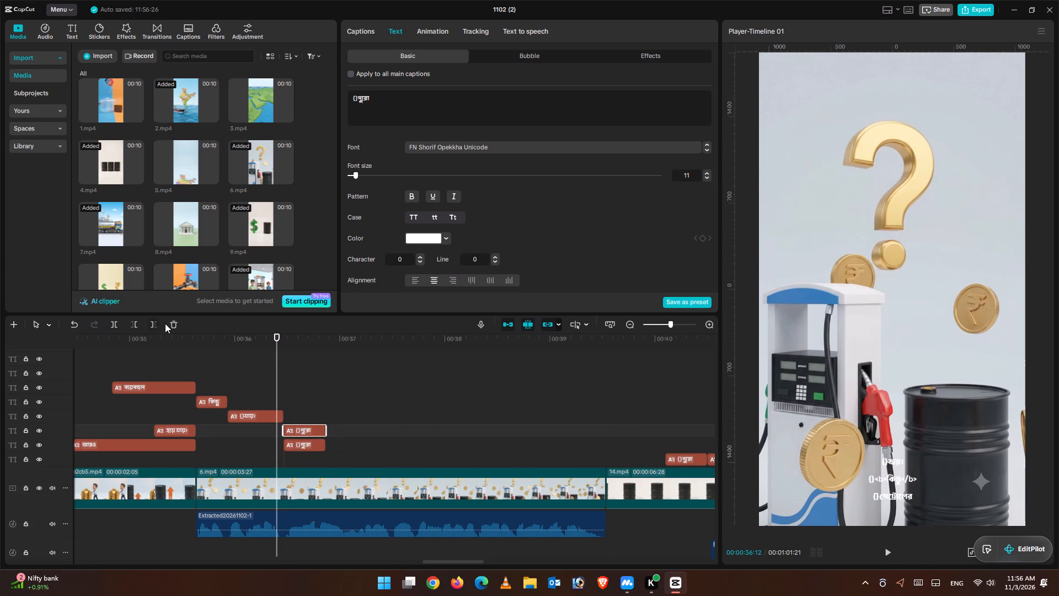
click(165, 323)
click(176, 323)
Replay the spoken words, extend the two-line caption's end and trim it to 00:00:37:05.
click(891, 550)
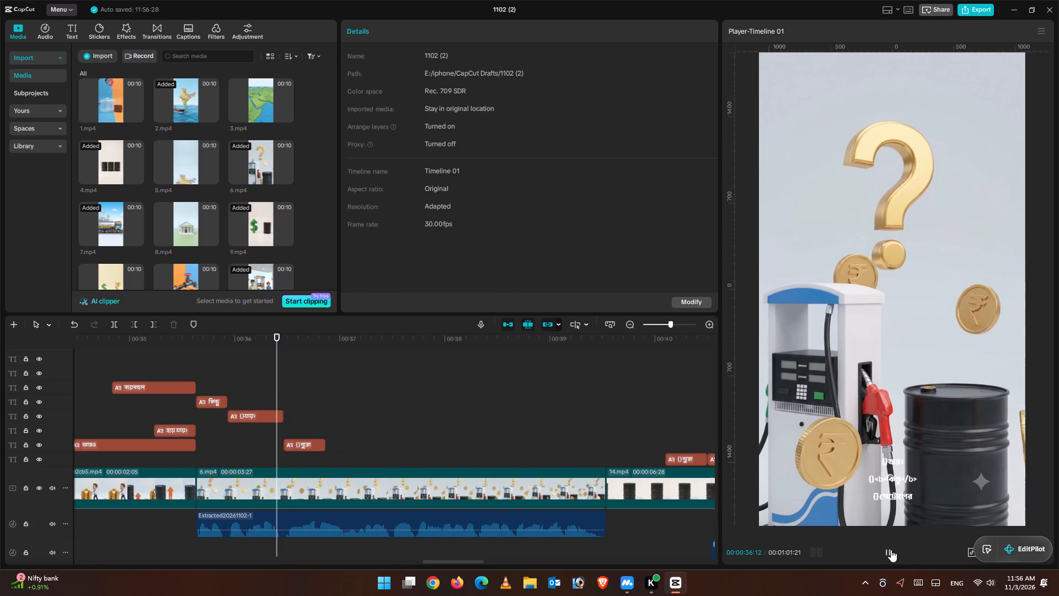
click(891, 549)
drag(375, 358, 359, 359)
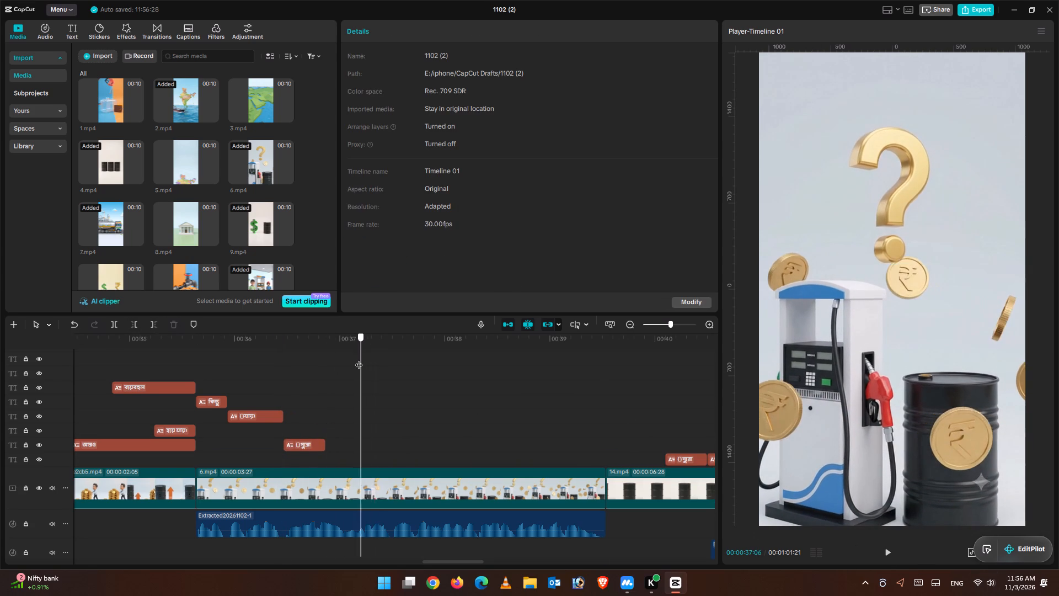
drag(359, 359, 360, 361)
click(325, 436)
click(324, 442)
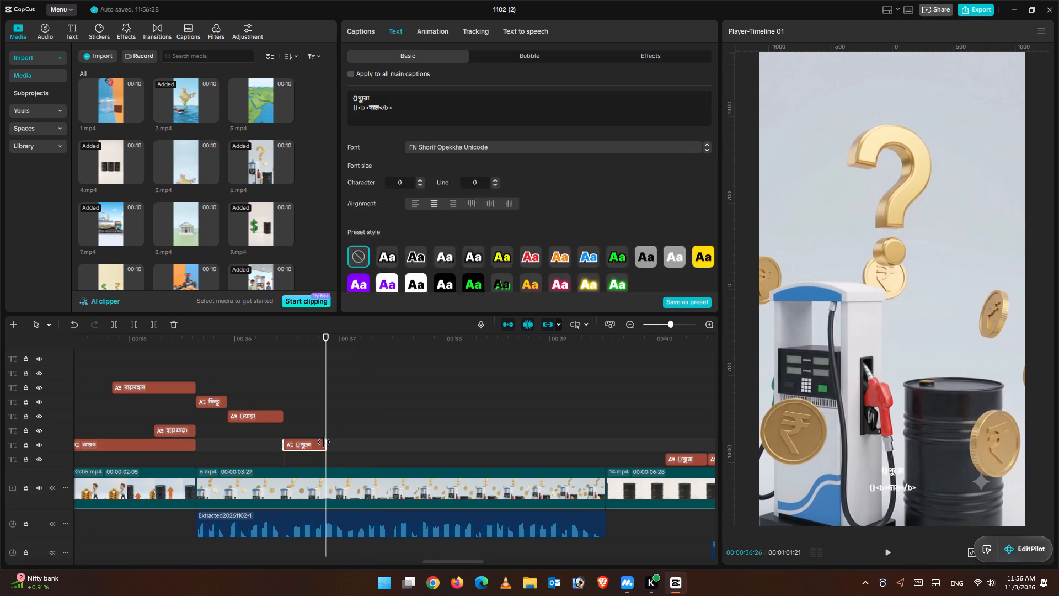
drag(324, 442, 351, 445)
drag(354, 441, 440, 434)
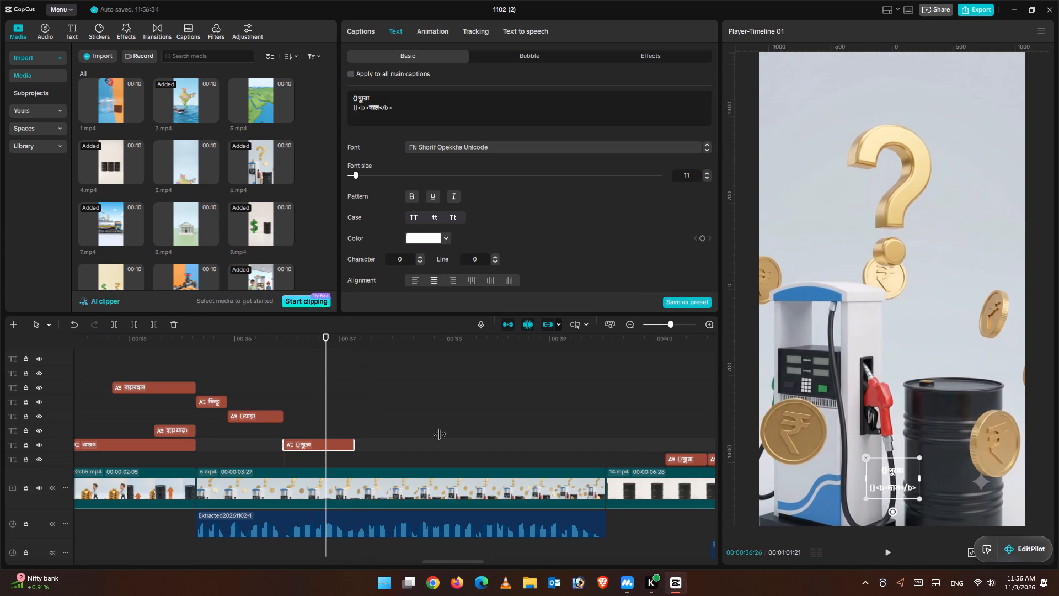
drag(440, 434, 466, 432)
click(891, 552)
click(891, 552)
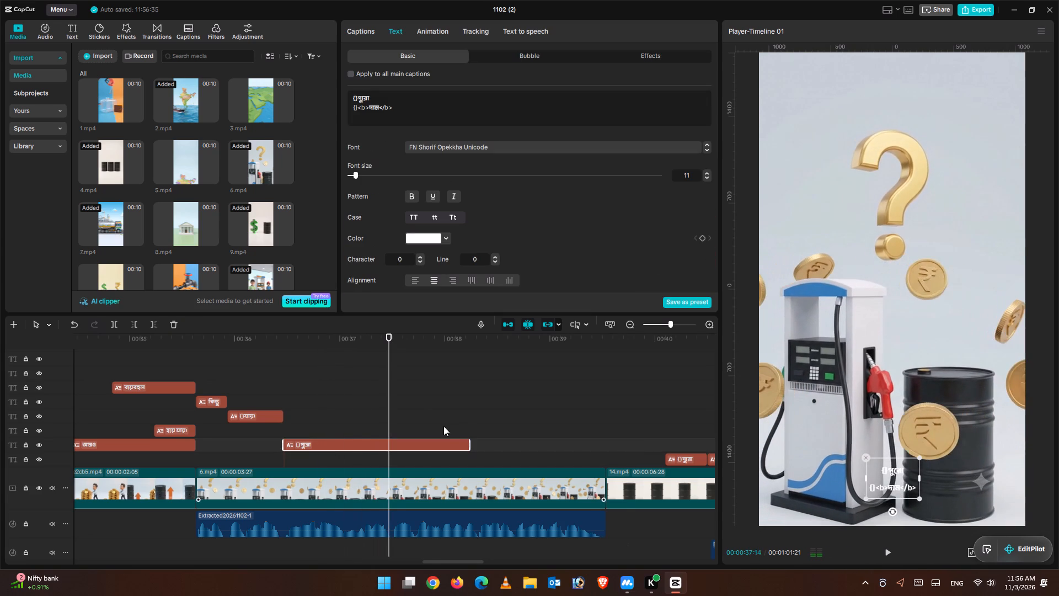
drag(392, 387, 357, 390)
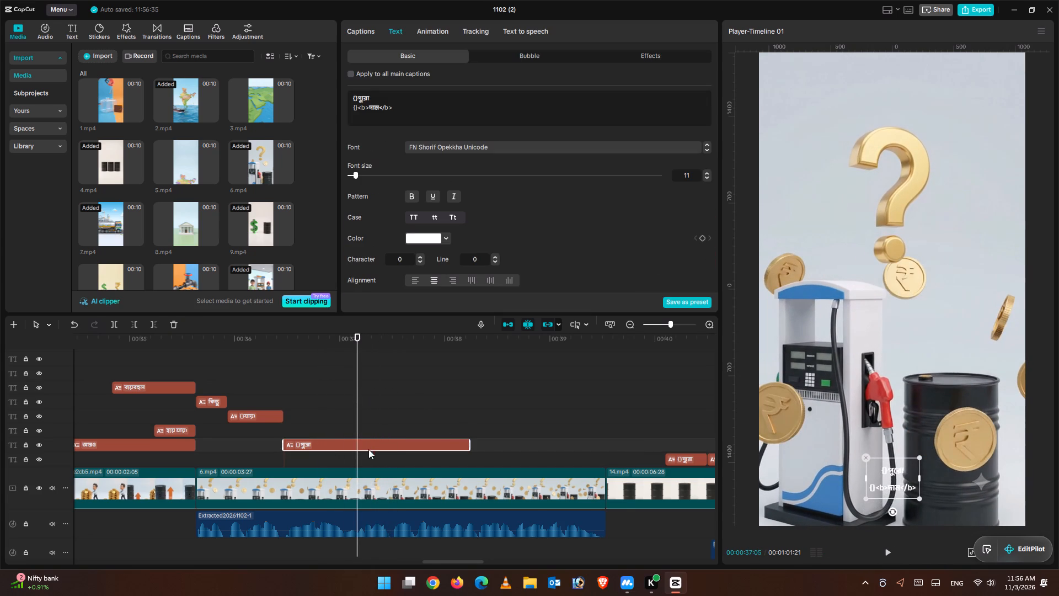
click(154, 323)
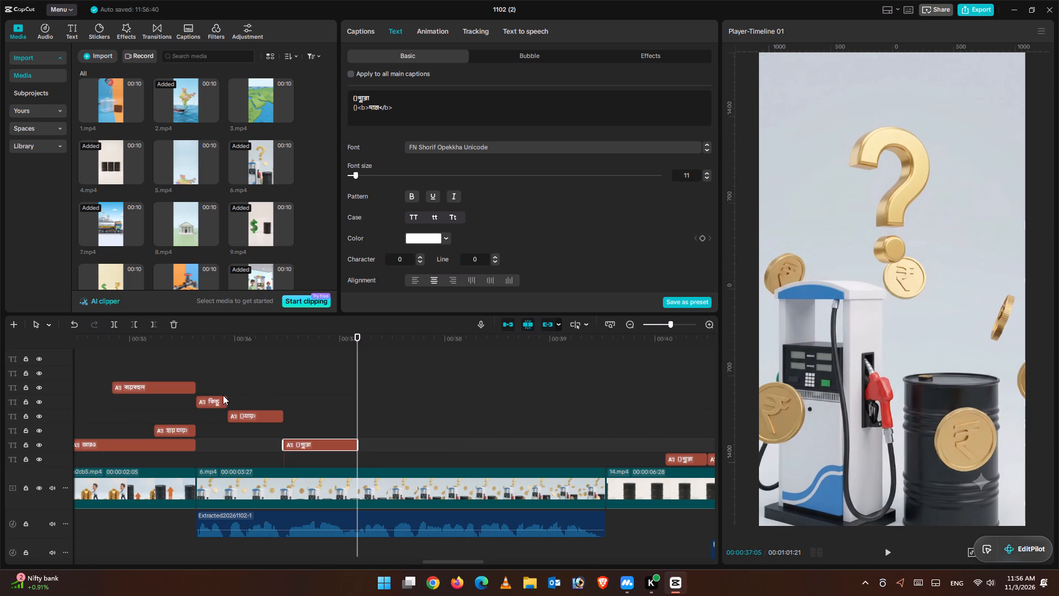
Extend the single-word and three-line captions over the 6.mp4 clip together and trim both ends to 00:00:37:05.
drag(215, 390, 276, 428)
drag(228, 401, 301, 407)
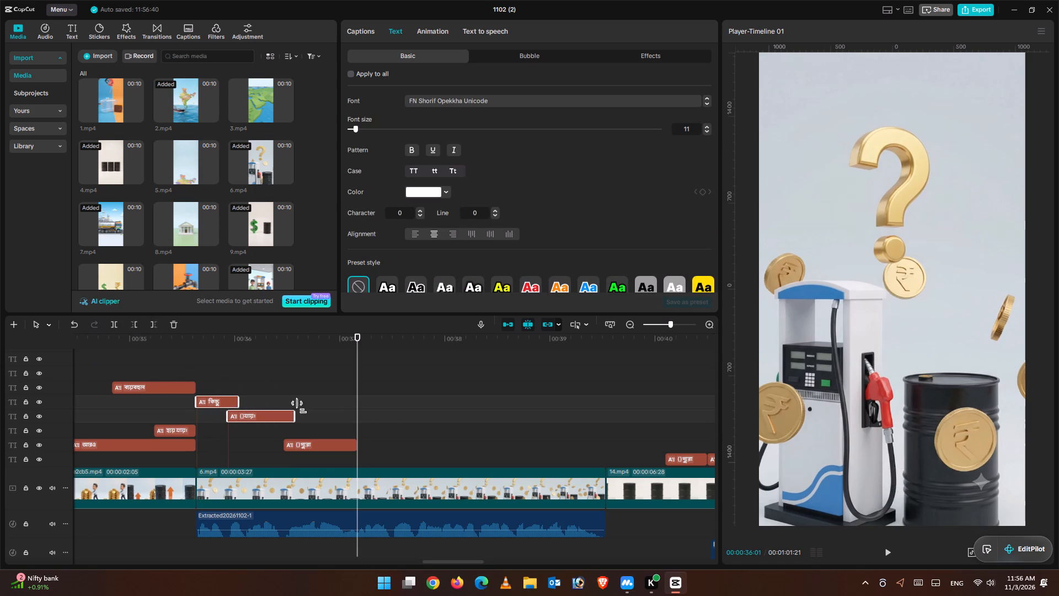
drag(301, 407, 453, 419)
click(157, 321)
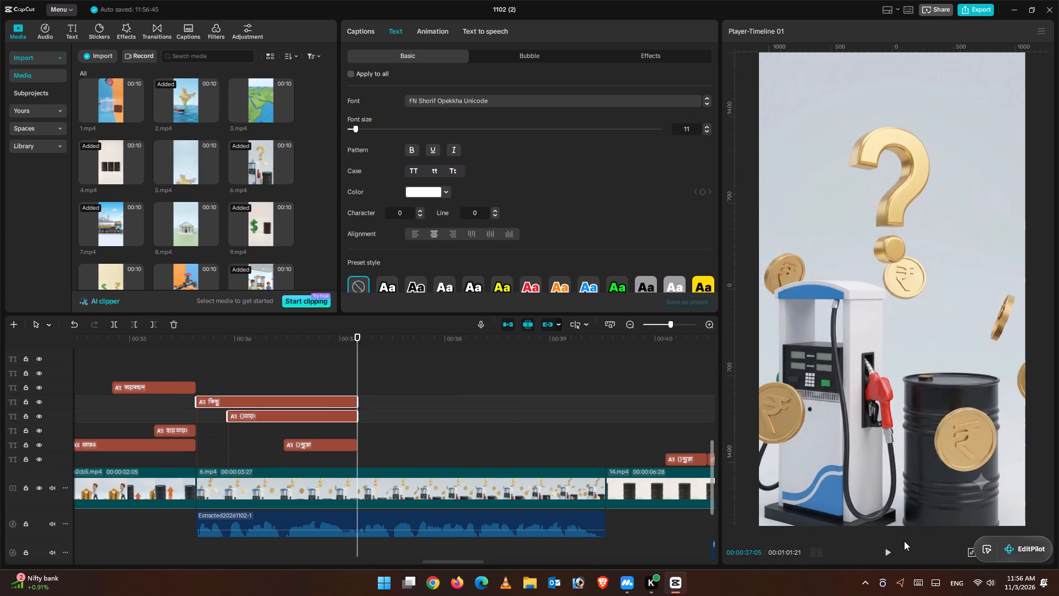
Replay the following speech and move the next unplaced three-line caption to start at 00:00:37:05 on a new track.
click(890, 554)
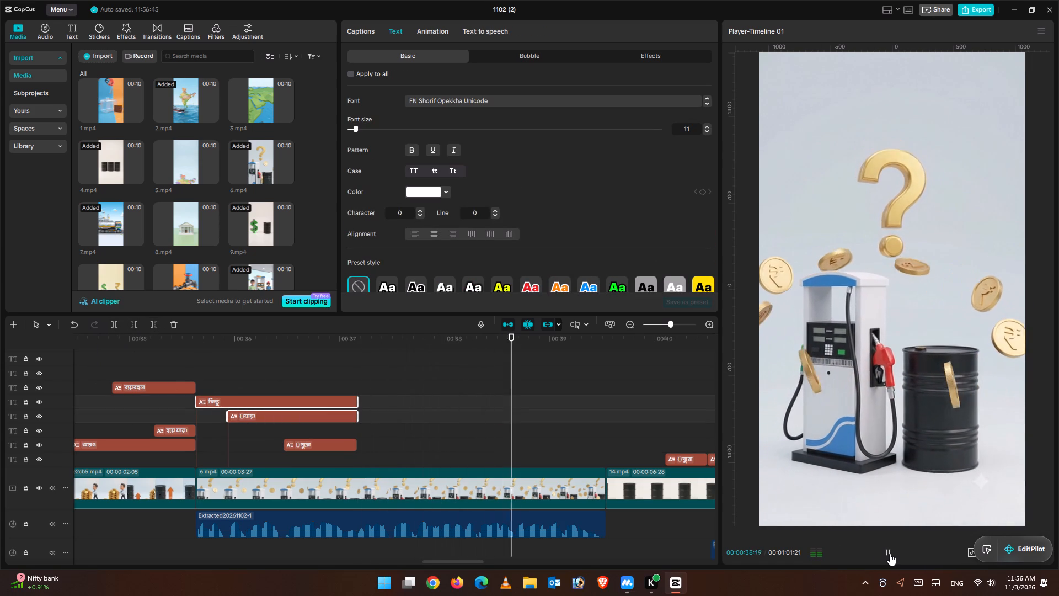
click(890, 554)
click(366, 367)
drag(361, 371, 355, 371)
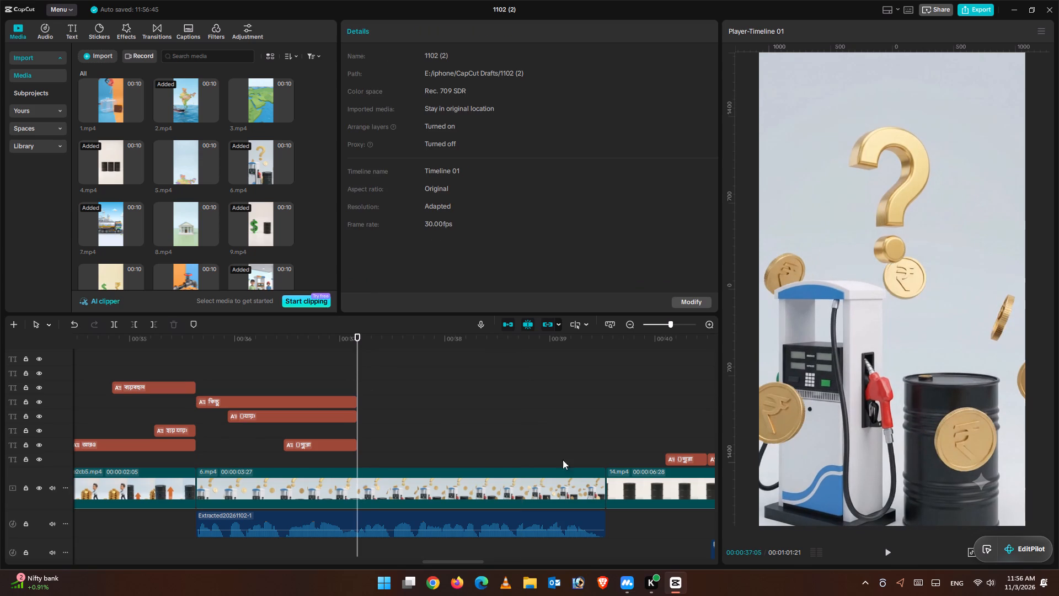
click(689, 459)
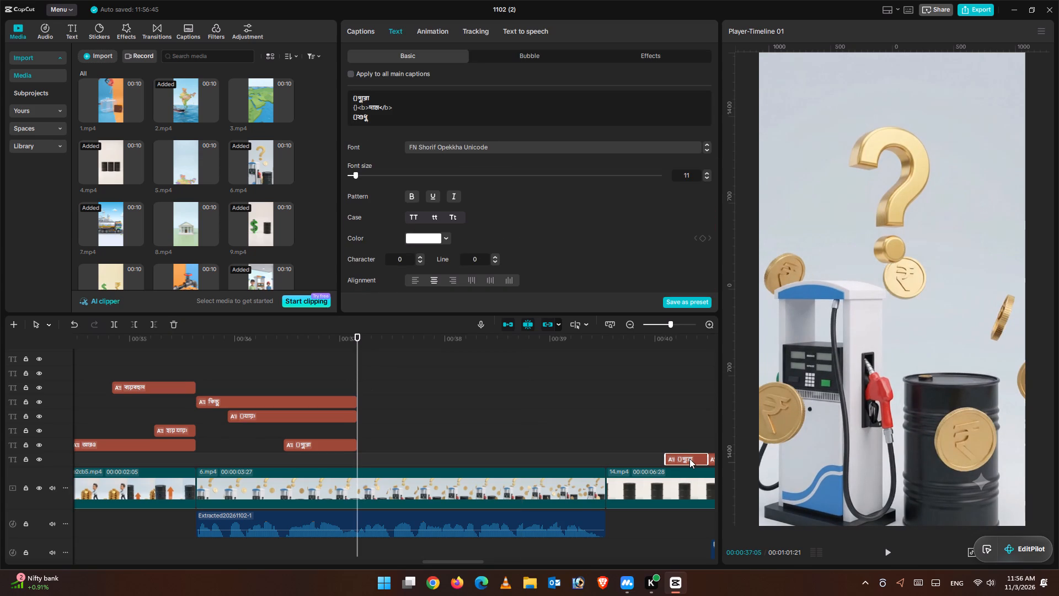
drag(689, 459, 383, 409)
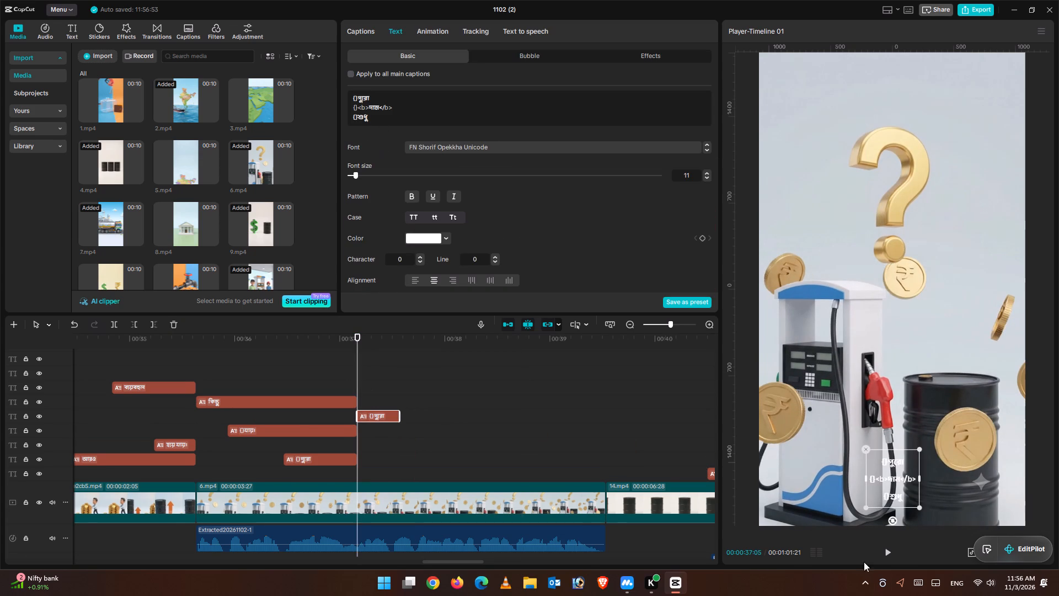
Replay the spoken word and trim everything crossing 00:00:37:15, the new three-line caption and the 6.mp4 clip, to end there.
click(886, 557)
click(886, 556)
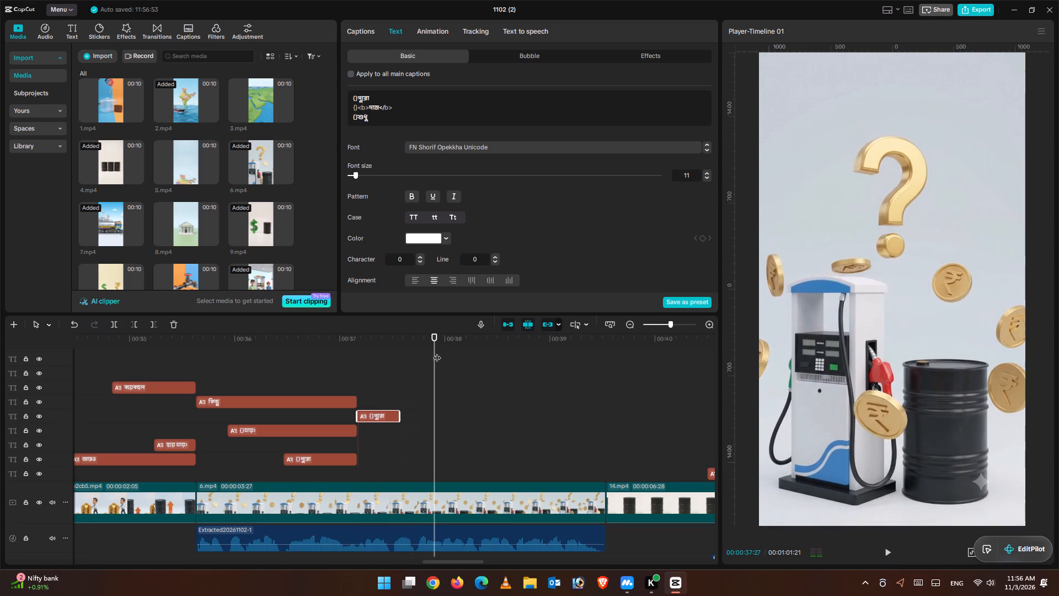
click(388, 372)
drag(388, 372, 392, 377)
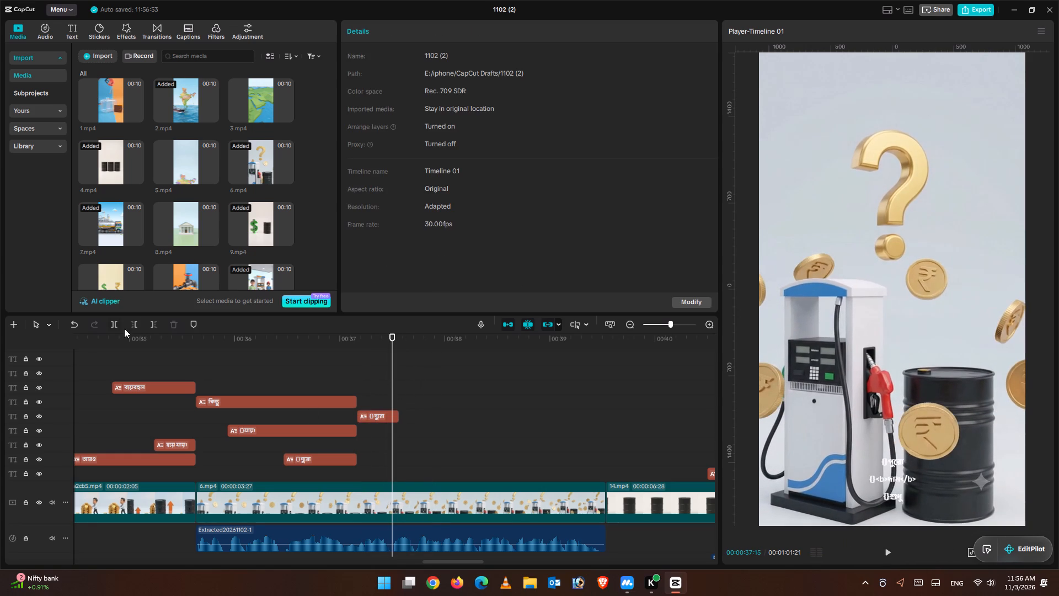
click(154, 327)
Move the one-line অপরিশোধিত caption to start at 00:00:37:15, where the previous three-line caption ends, one track lower.
drag(520, 472, 440, 427)
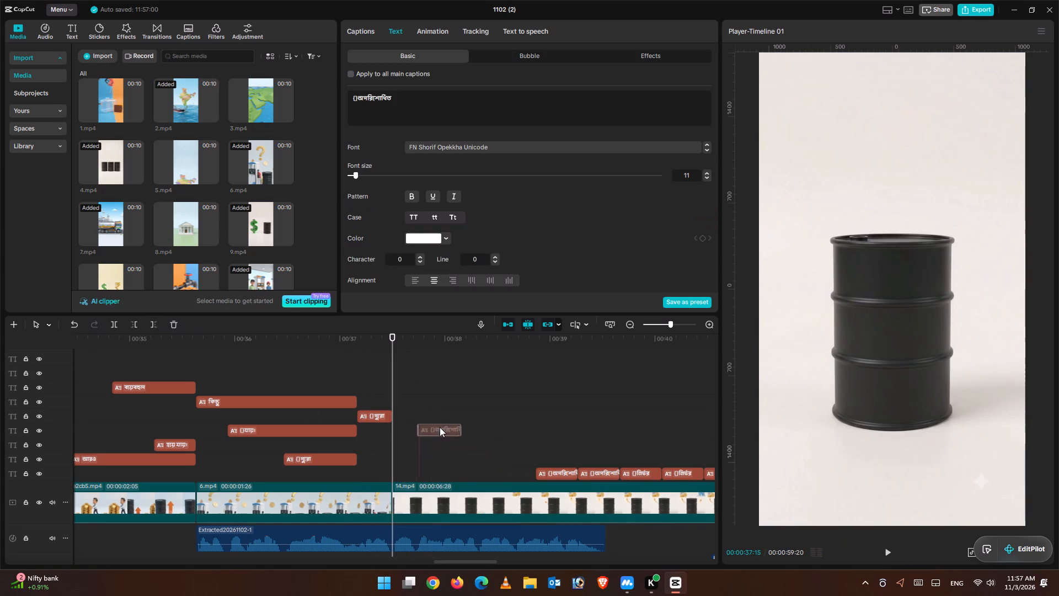
drag(440, 427, 420, 427)
Replay the speech and move the two-line অপরিশোধিত caption to start at 00:00:38:09 on a new track below the one-line one.
click(884, 550)
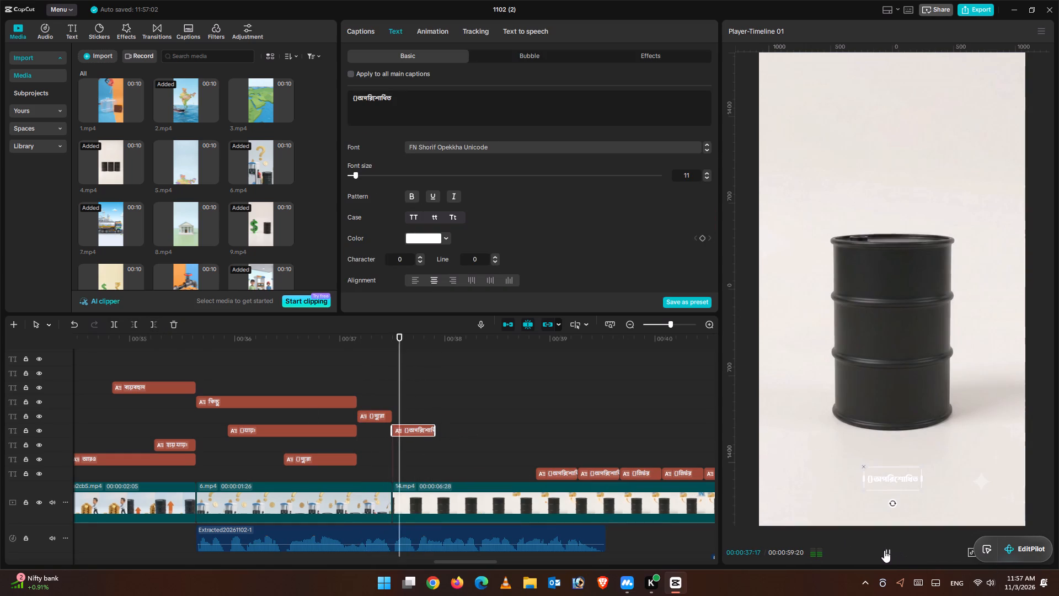
click(884, 550)
click(884, 550)
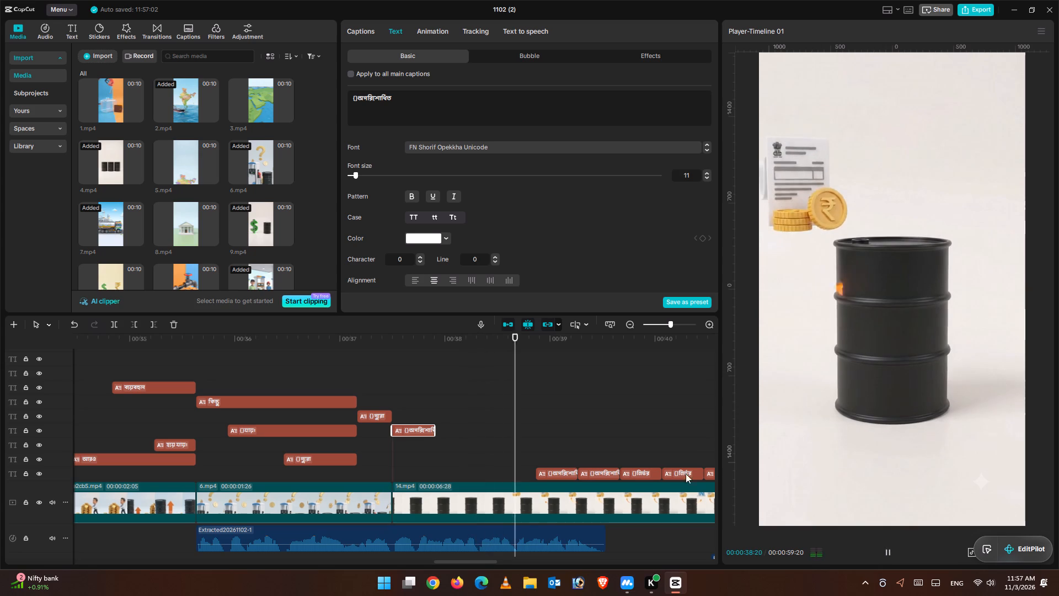
click(479, 410)
drag(479, 410, 479, 415)
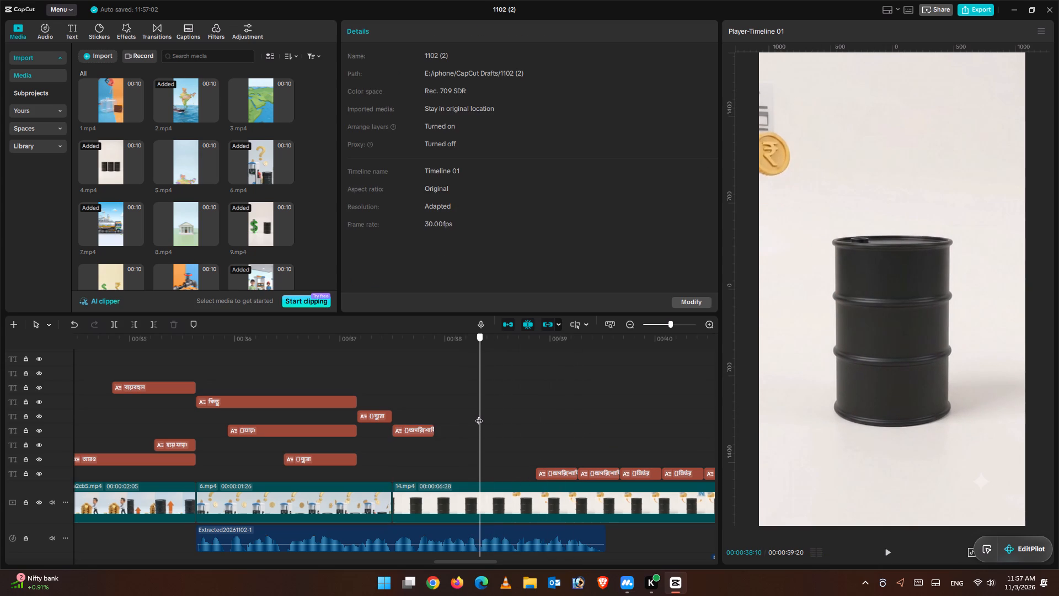
drag(479, 415, 477, 415)
click(565, 472)
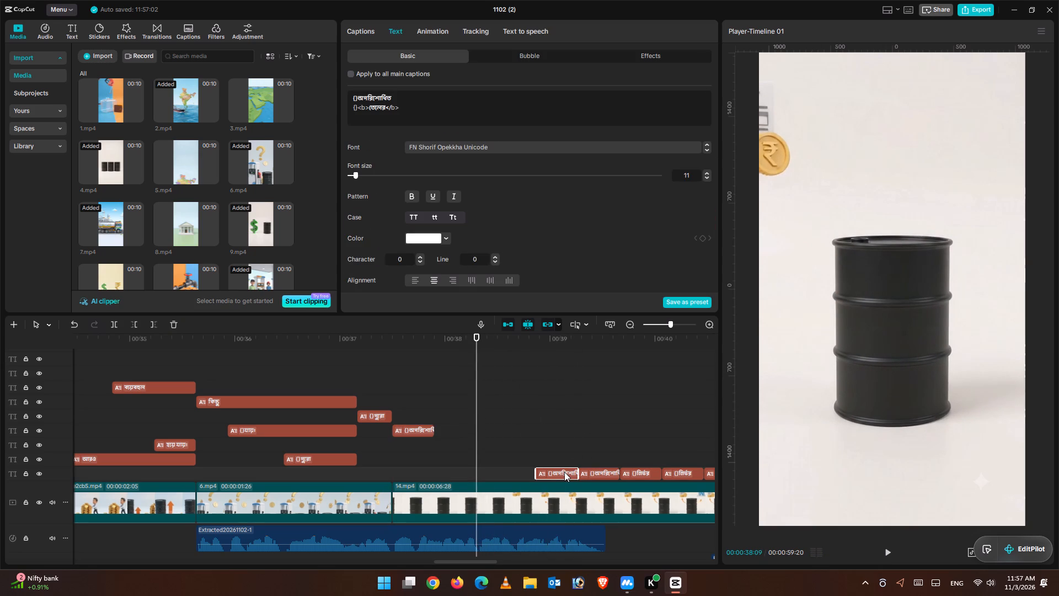
drag(563, 472, 546, 465)
drag(546, 465, 501, 440)
Replay the spoken word and move the three-line অপরিশোধিত caption to start at 00:00:38:20 on a track below the two-line one.
click(888, 557)
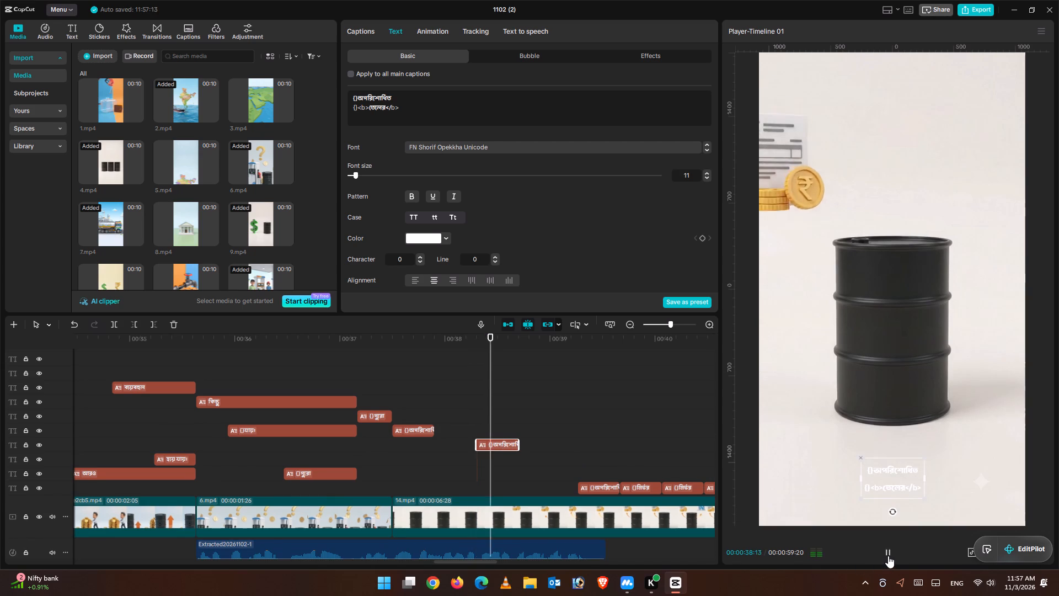
click(883, 554)
click(500, 408)
drag(501, 408, 514, 411)
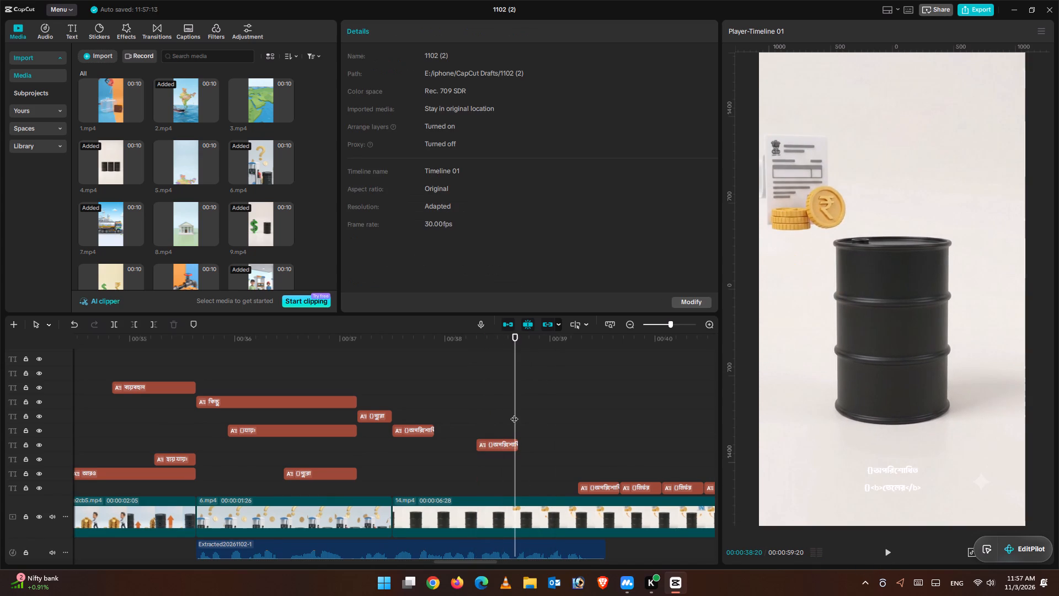
click(606, 486)
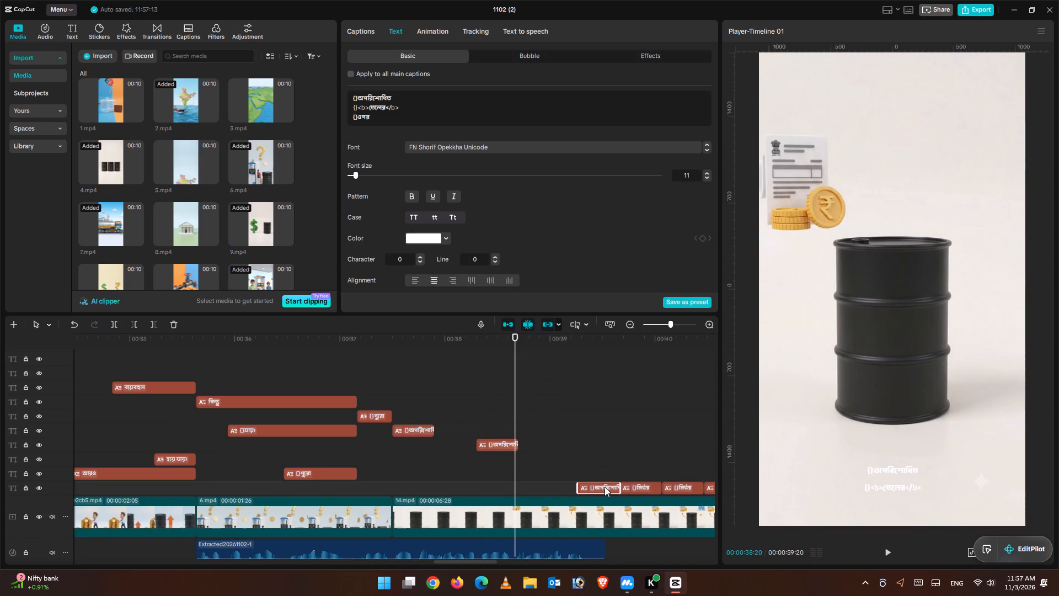
drag(605, 487, 559, 472)
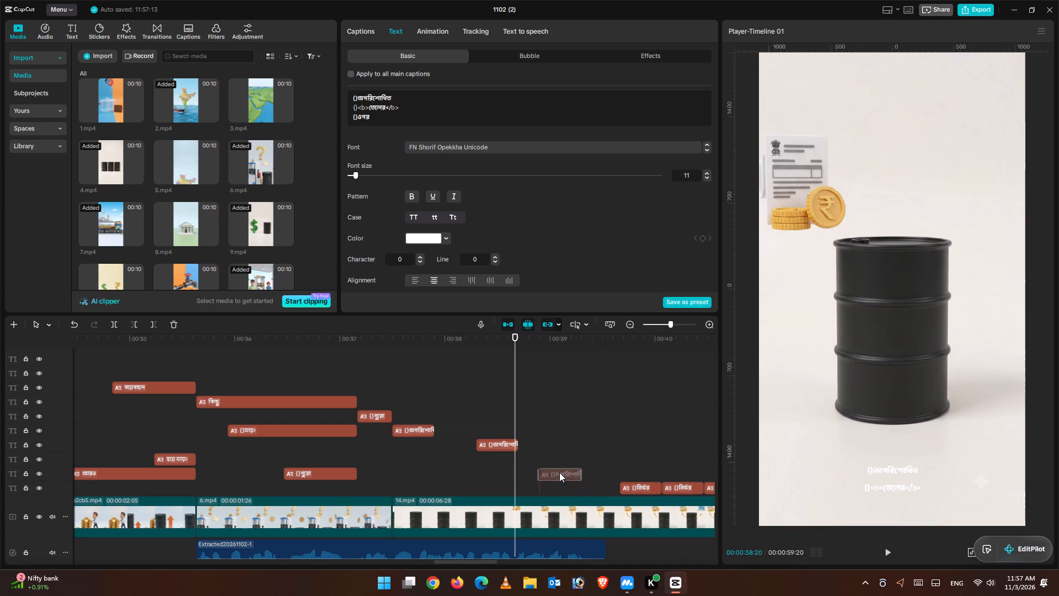
drag(559, 472, 547, 471)
drag(536, 473, 531, 473)
Trim the end of the two-line অপরিশোধিত caption to 00:00:38:20, where the three-line caption starts.
click(507, 449)
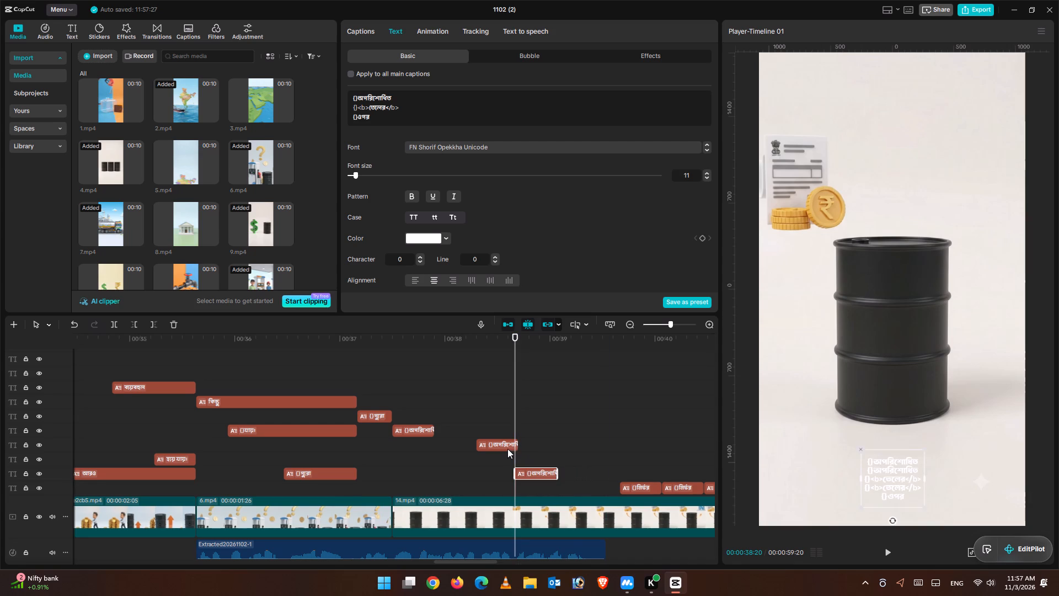
click(150, 328)
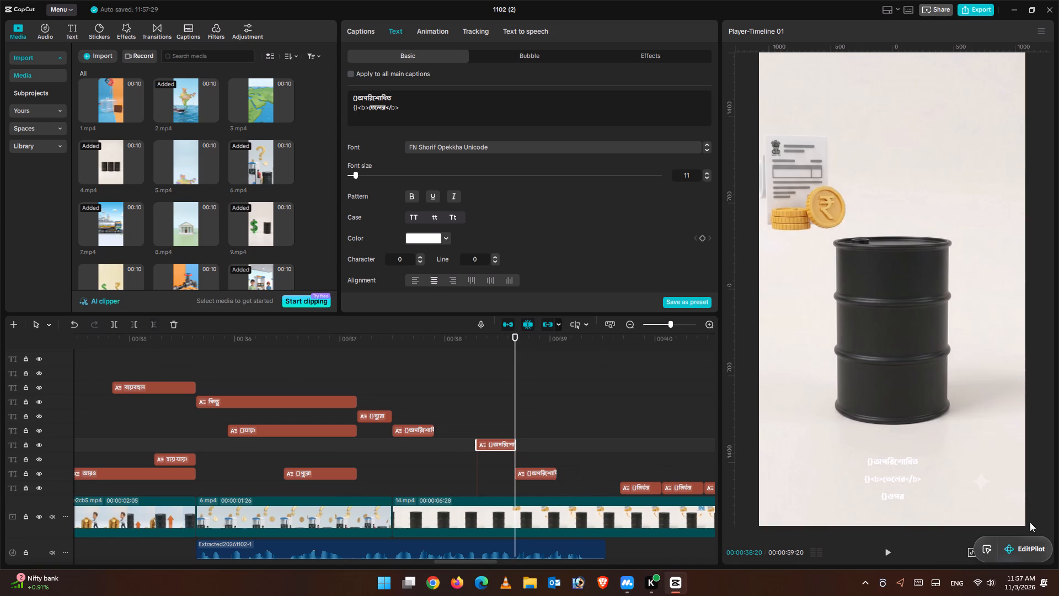
Replay the voice-over around 00:00:38 to 00:00:39 to check how the three অপরিশোধিত captions match the spoken words.
click(892, 549)
click(891, 549)
click(459, 424)
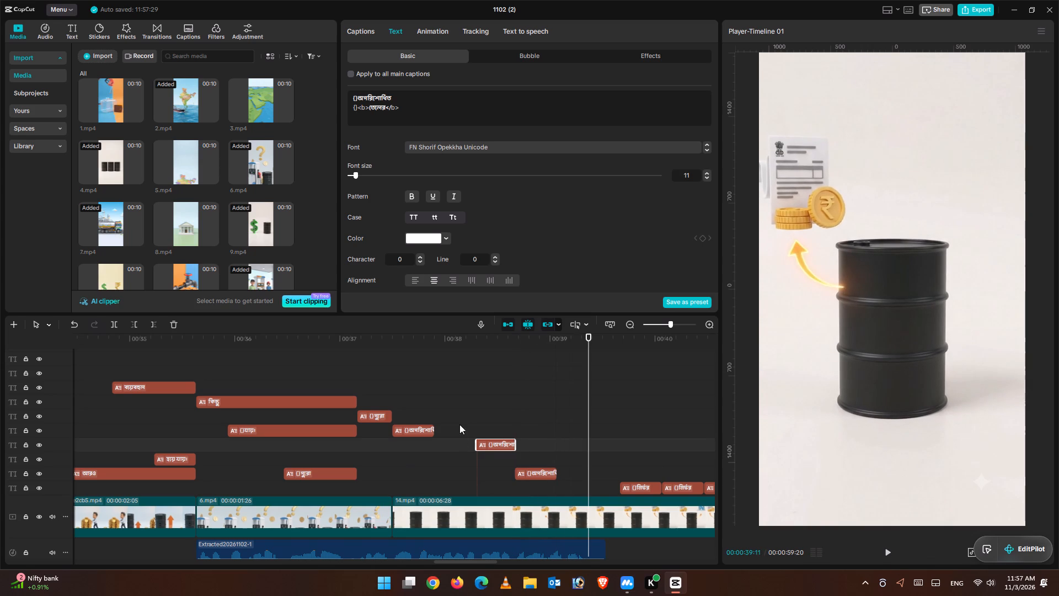
click(521, 428)
click(881, 553)
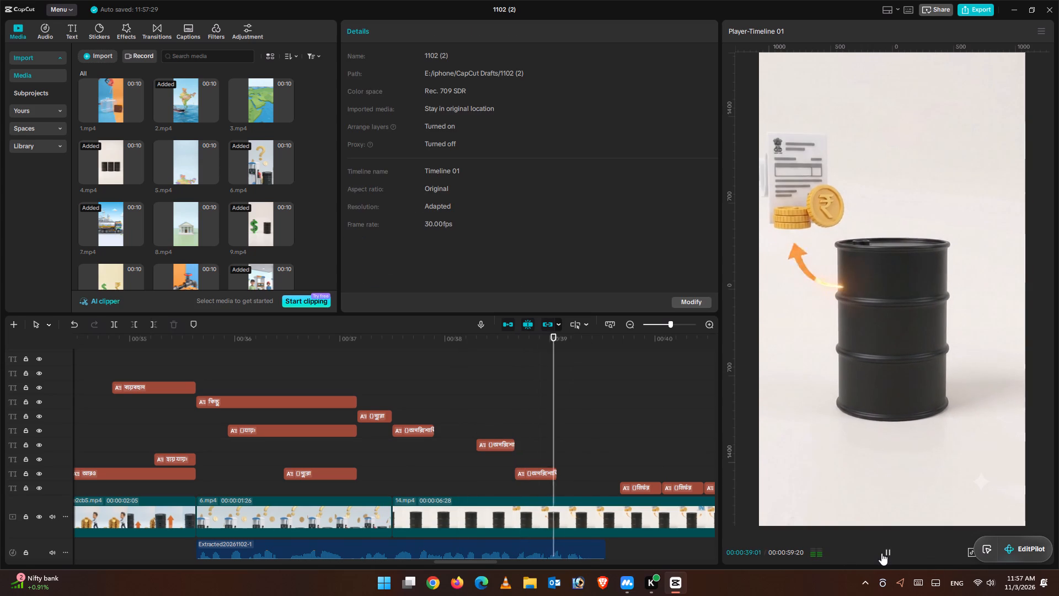
drag(881, 553, 862, 548)
click(522, 423)
click(452, 410)
click(884, 557)
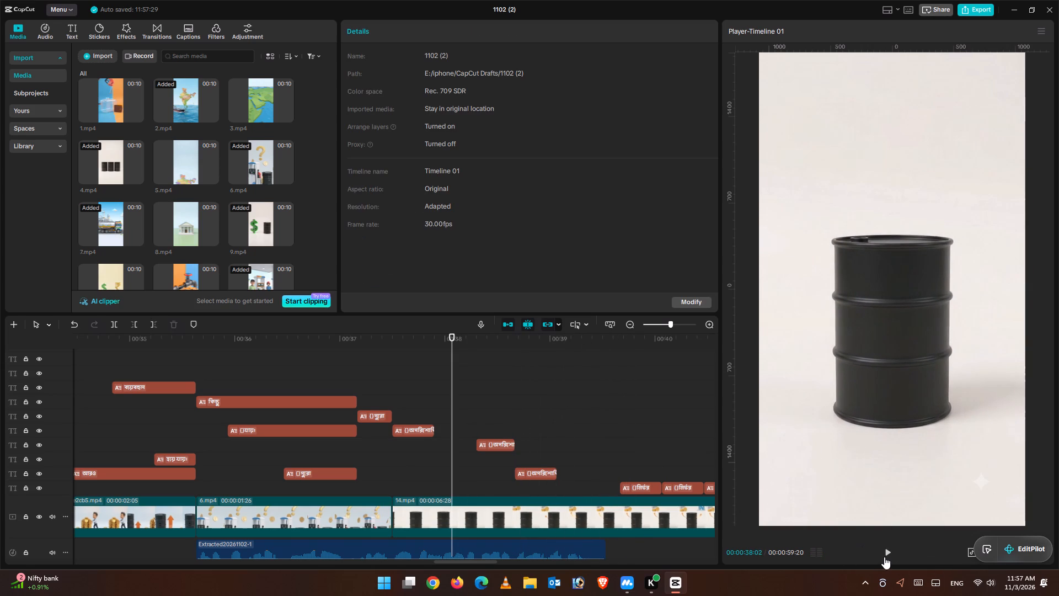
click(882, 554)
click(425, 396)
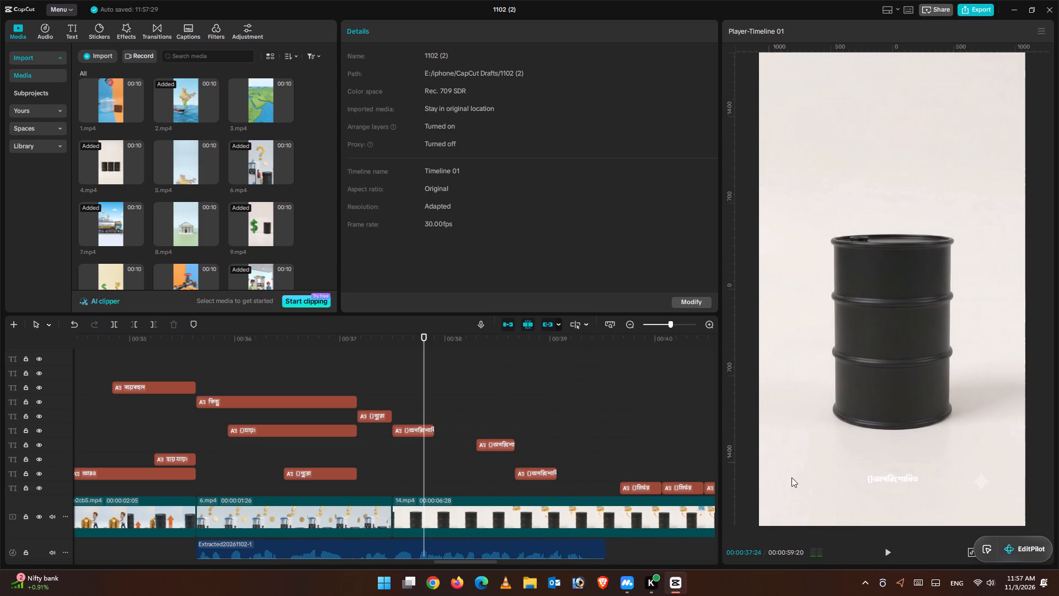
click(890, 550)
click(890, 549)
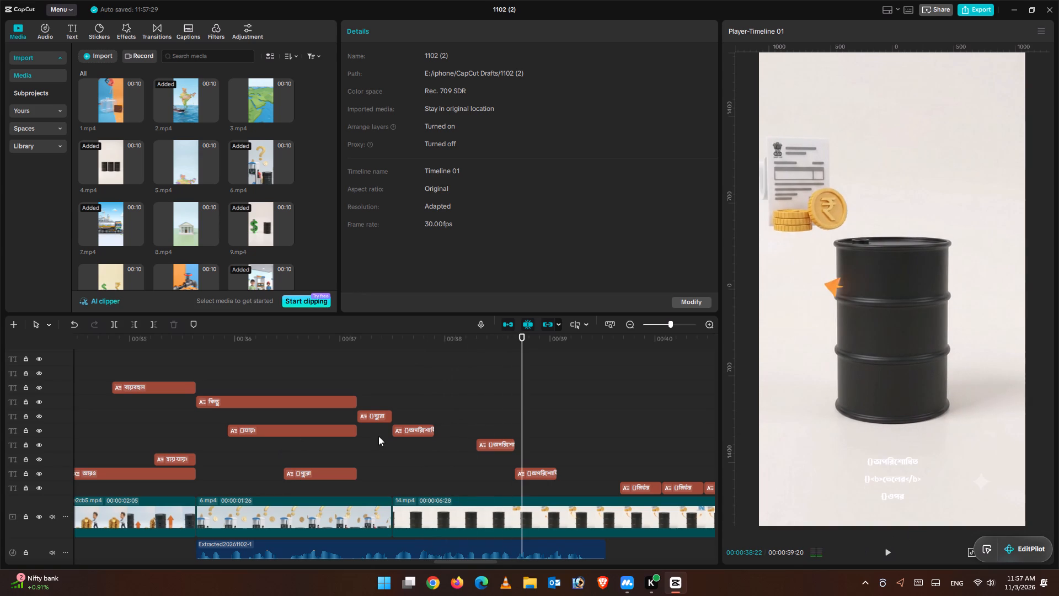
click(463, 414)
click(887, 547)
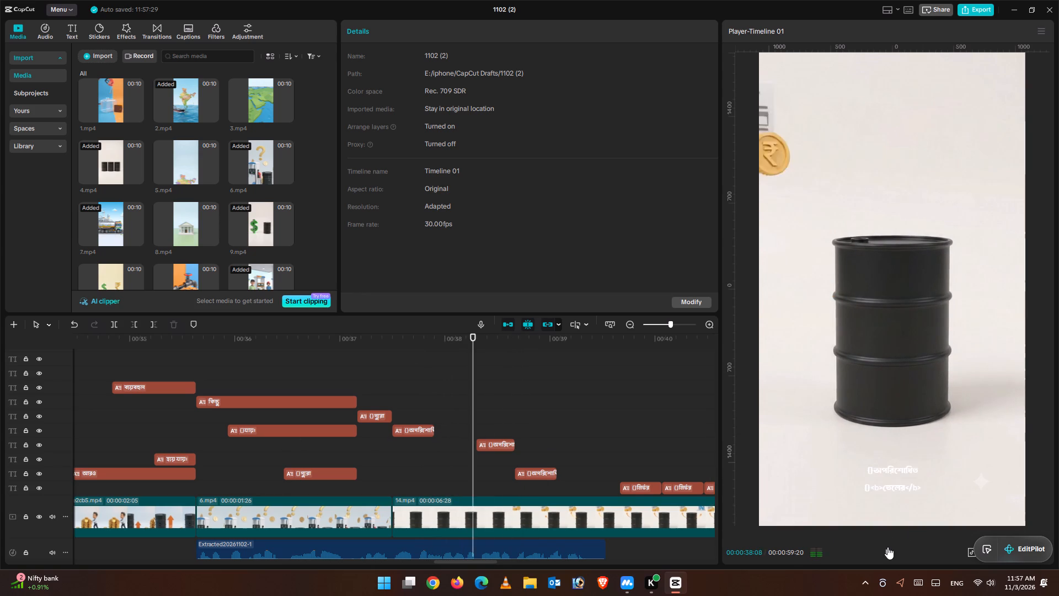
click(884, 545)
drag(548, 408, 513, 408)
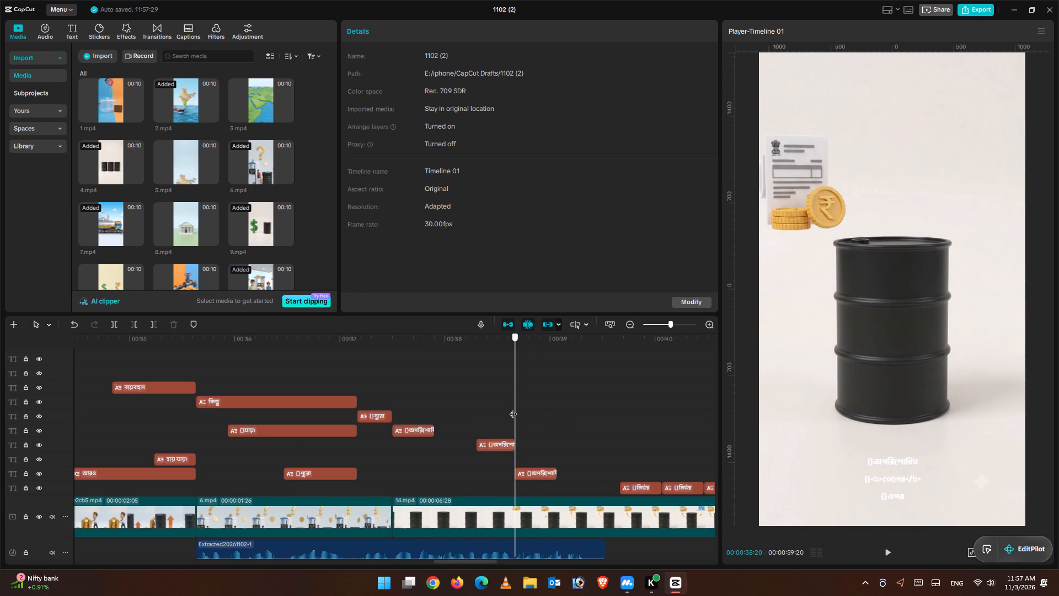
drag(513, 408, 512, 408)
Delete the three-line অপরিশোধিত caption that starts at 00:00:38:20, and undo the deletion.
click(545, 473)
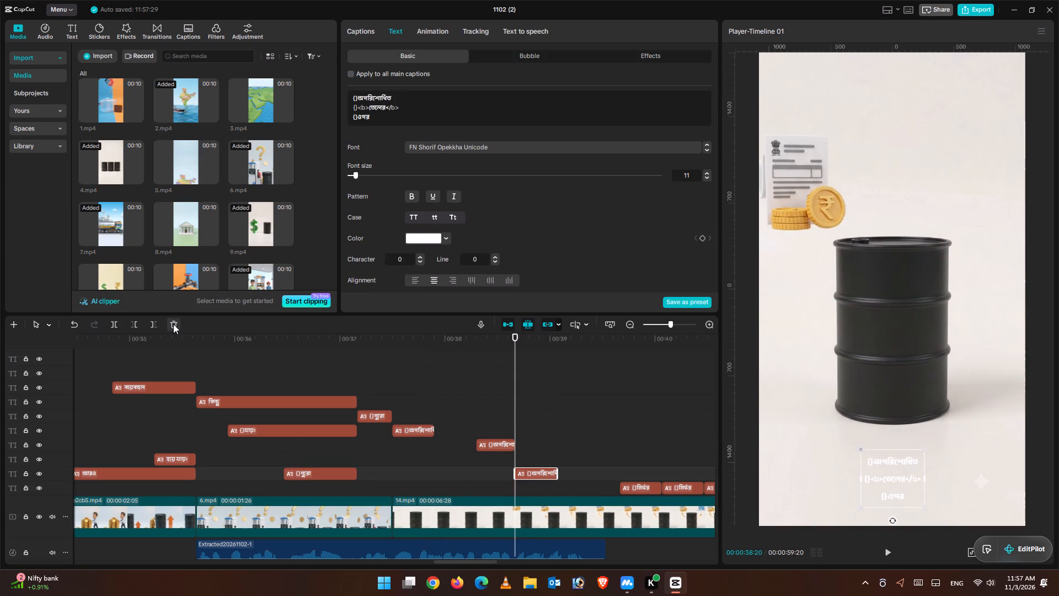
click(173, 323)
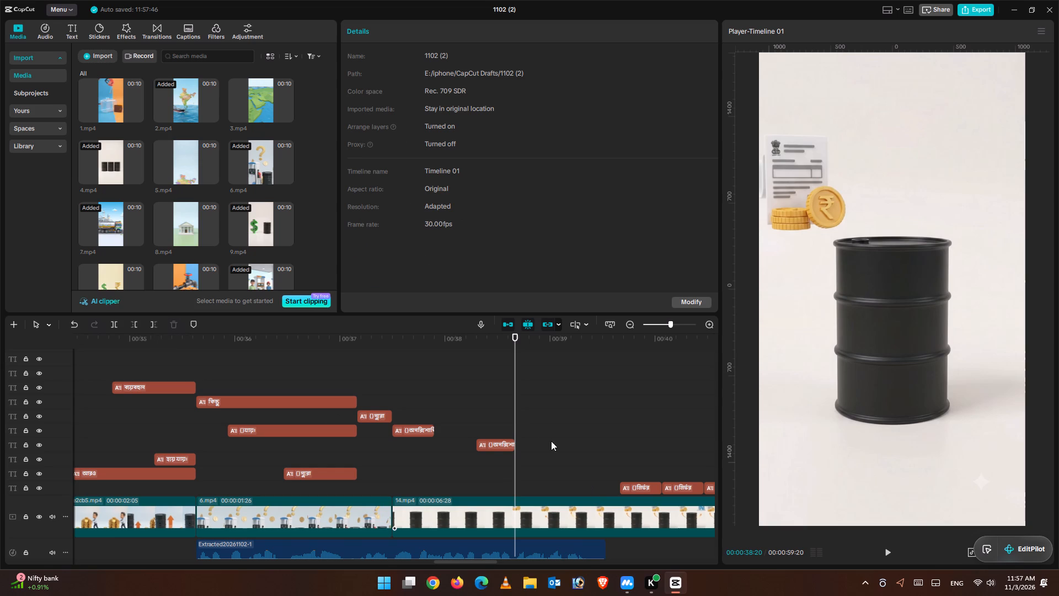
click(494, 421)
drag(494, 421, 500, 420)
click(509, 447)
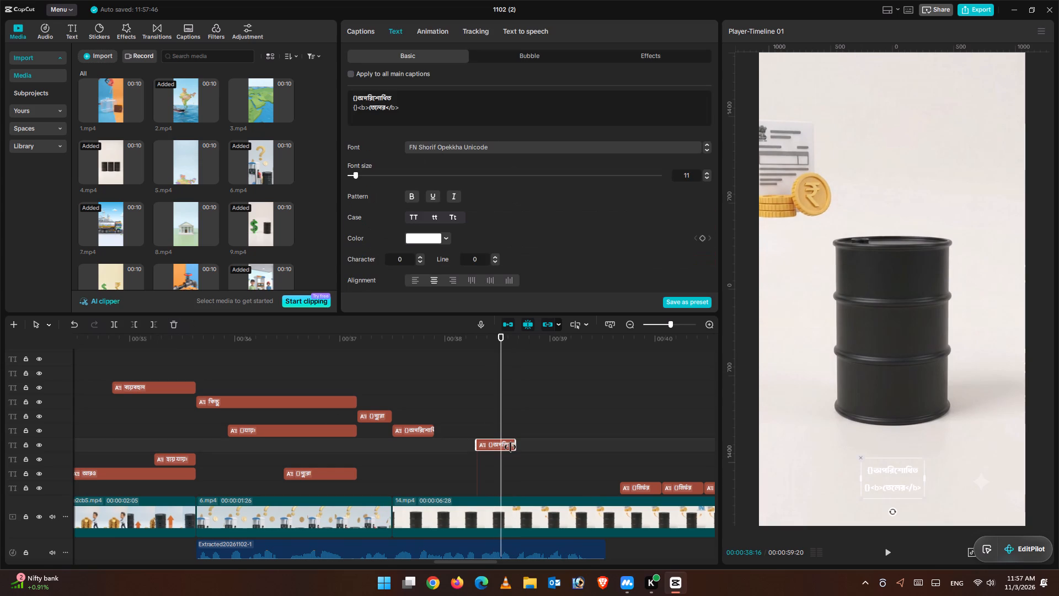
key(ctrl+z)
Move the one-line নির্ভর caption to start at 00:00:38:20, on the track directly below the three-line অপরিশোধিত caption.
drag(501, 420, 515, 423)
drag(644, 487, 580, 483)
click(884, 556)
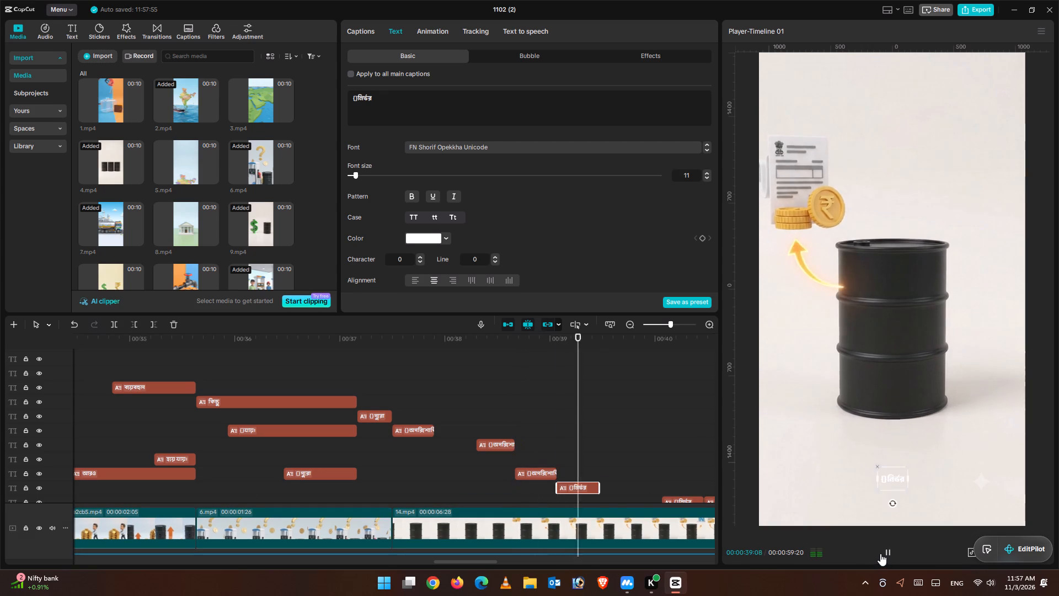
click(880, 553)
click(525, 454)
drag(526, 450, 513, 449)
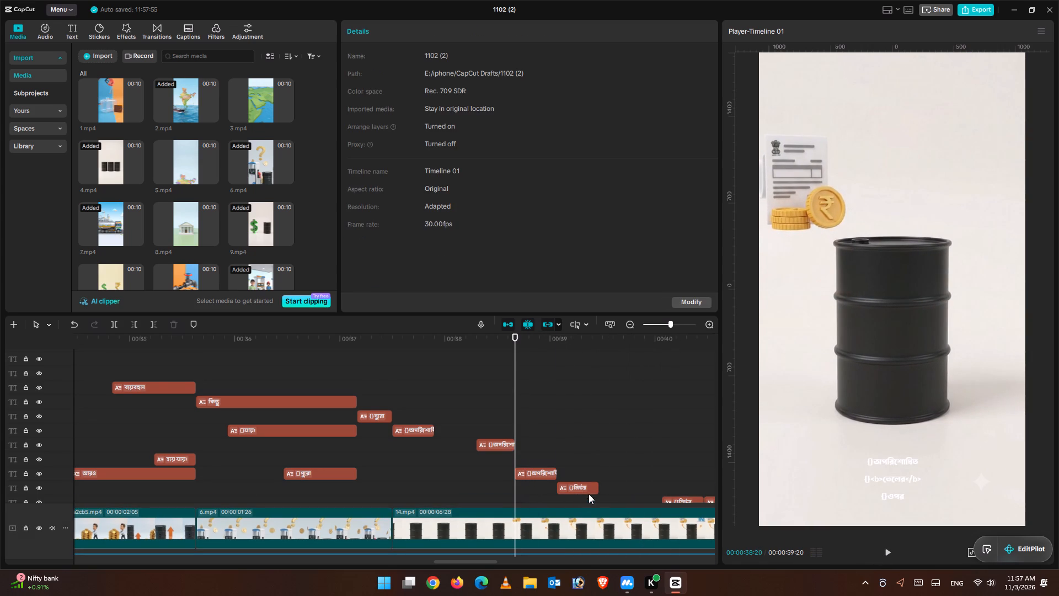
scroll(589, 494, down, 3)
scroll(589, 494, up, 1)
scroll(589, 494, down, 1)
drag(576, 444, 531, 445)
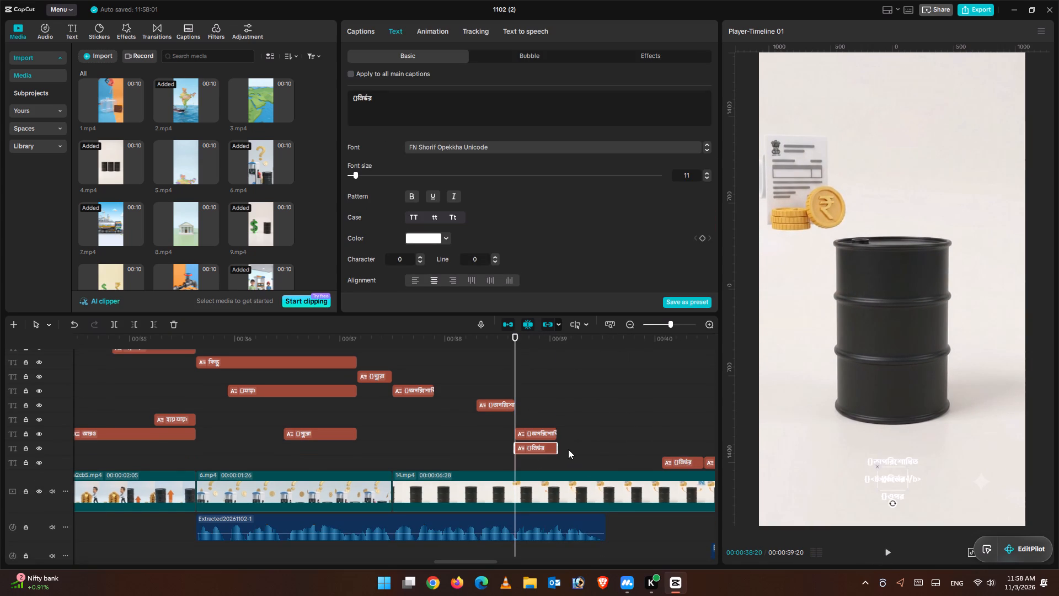
Extend the end of the one-line নির্ভর caption to the end of the extracted voice-over audio.
drag(555, 446, 606, 451)
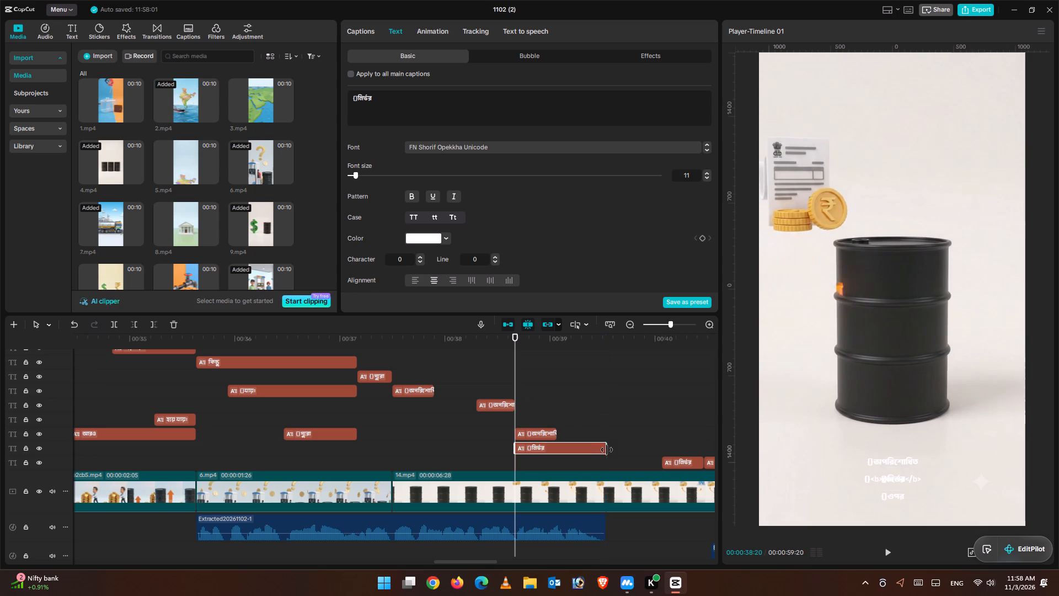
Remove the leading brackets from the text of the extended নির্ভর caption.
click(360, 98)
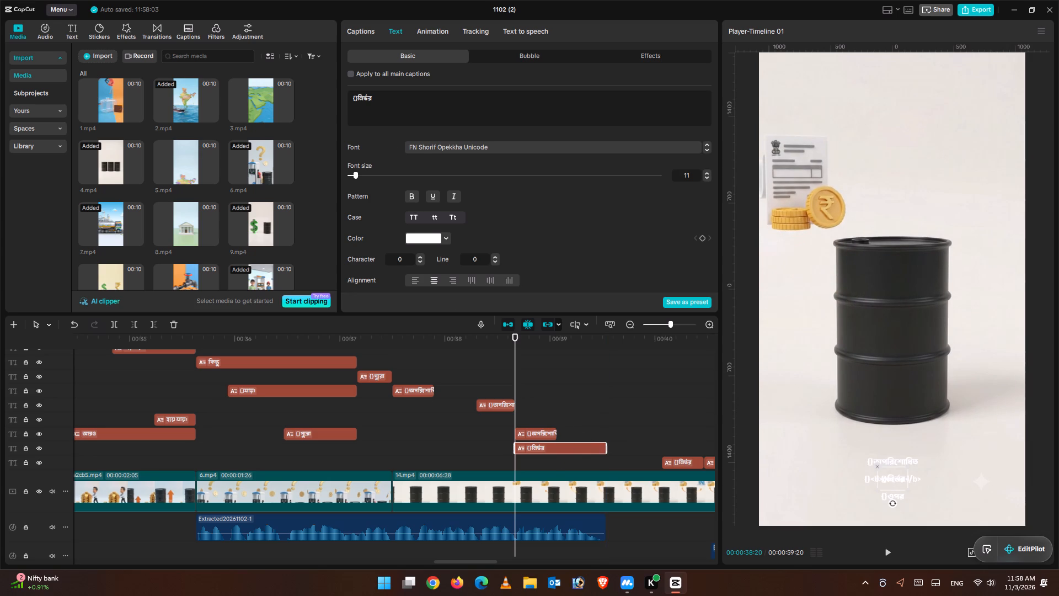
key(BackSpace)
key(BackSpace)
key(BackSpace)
Copy the full text of the three-line নির্ভর caption and paste it over the text of the extended নির্ভর caption.
click(687, 464)
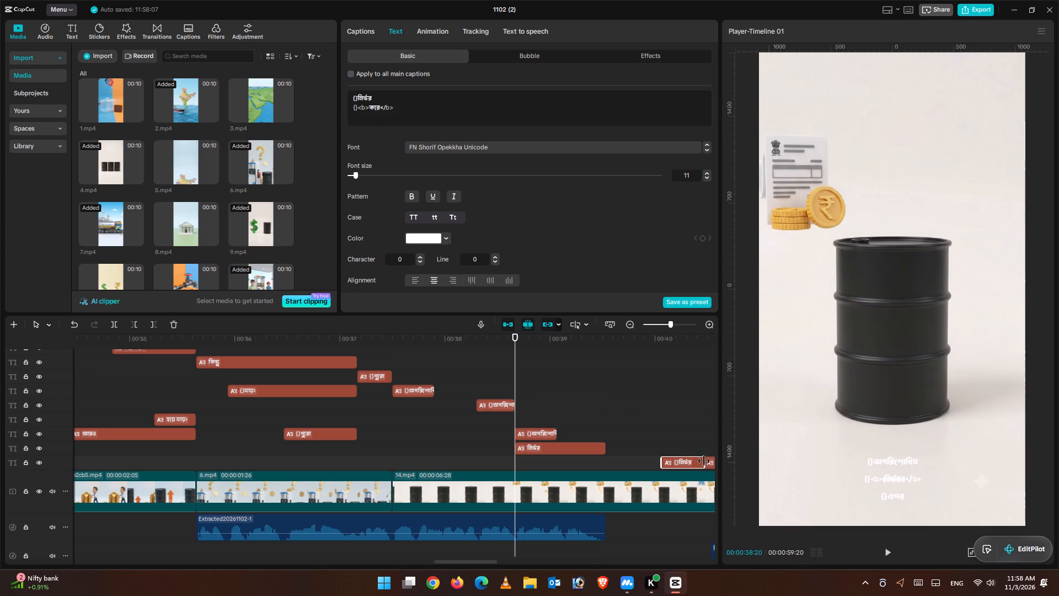
click(708, 463)
drag(351, 97, 419, 145)
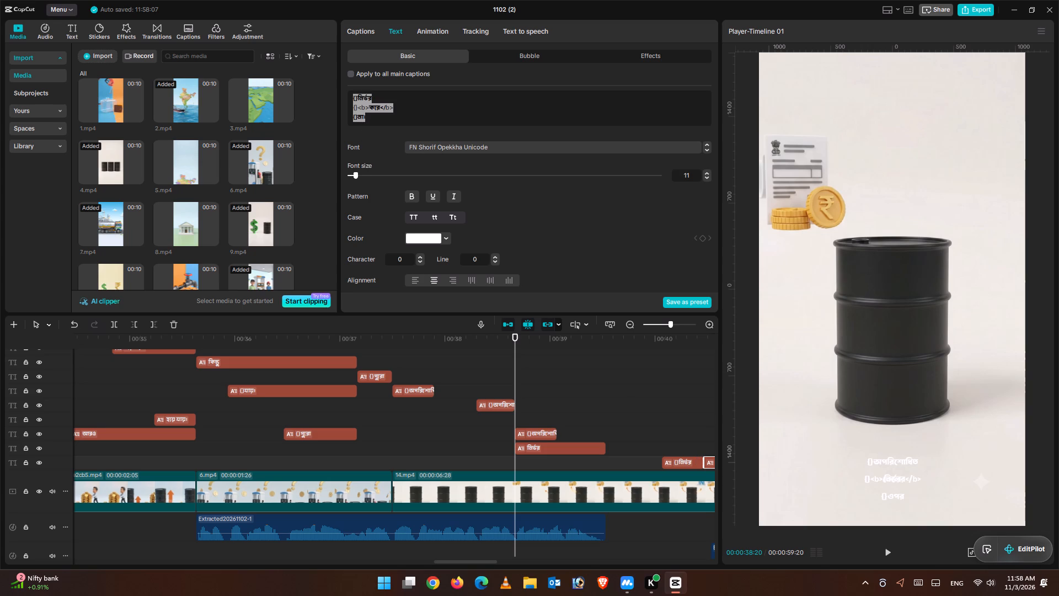
right_click(381, 113)
click(395, 141)
click(545, 445)
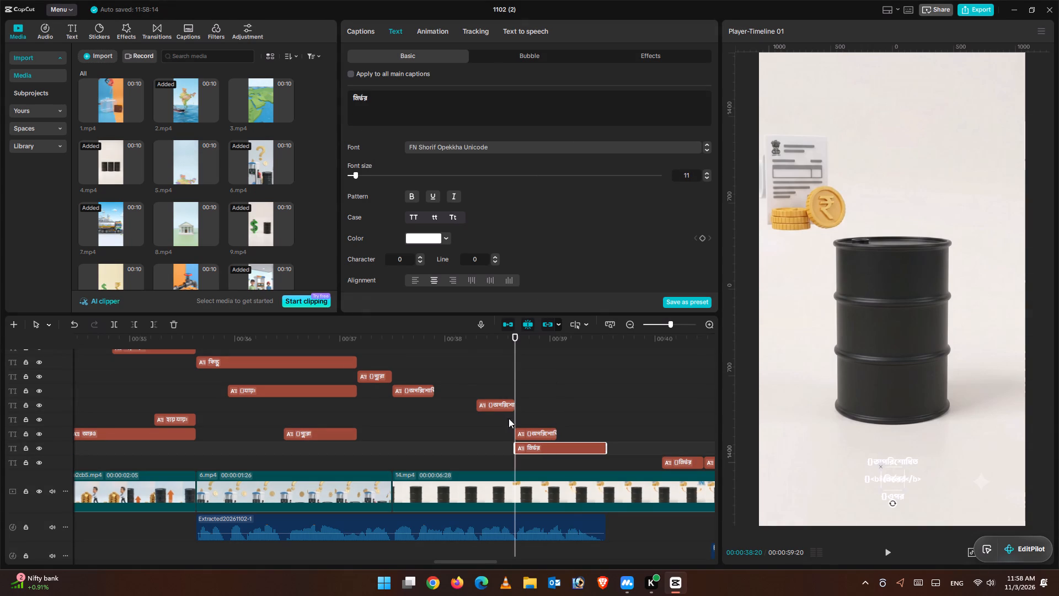
drag(380, 104, 336, 89)
key(ctrl+v)
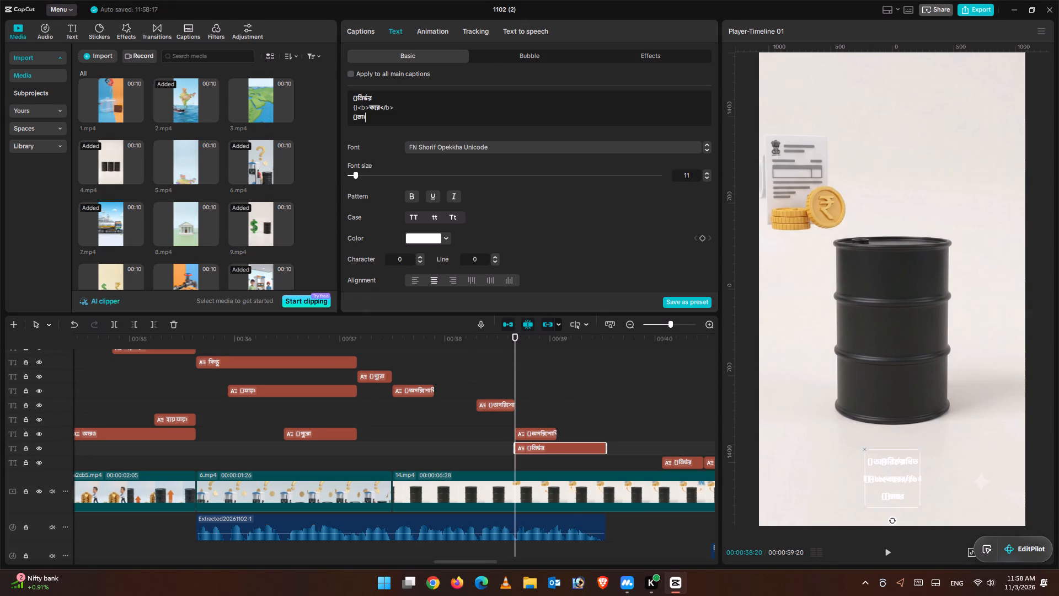
Remove the closing bold tag, line break and brackets between করে and না। in the pasted caption, leaving one space.
click(359, 122)
click(358, 118)
key(BackSpace)
key(BackSpace)
key(BackSpace)
key(BackSpace)
key(BackSpace)
key(BackSpace)
key(BackSpace)
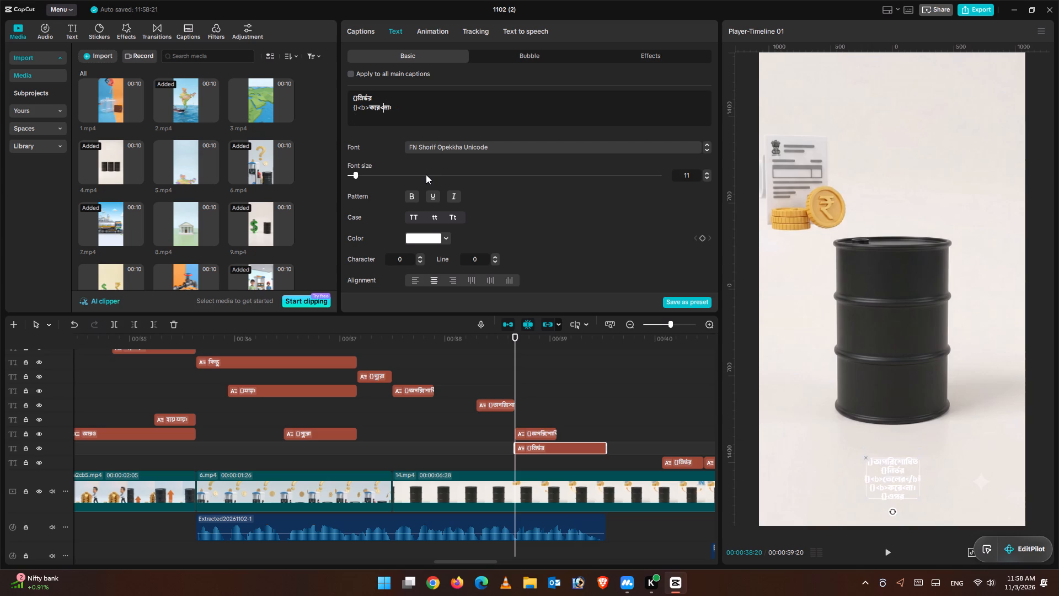
key(space)
Remove the remaining tag, line break and brackets so the caption reads নির্ভর করে না। on one line.
click(367, 108)
key(BackSpace)
key(BackSpace)
key(BackSpace)
key(BackSpace)
key(BackSpace)
key(BackSpace)
key(BackSpace)
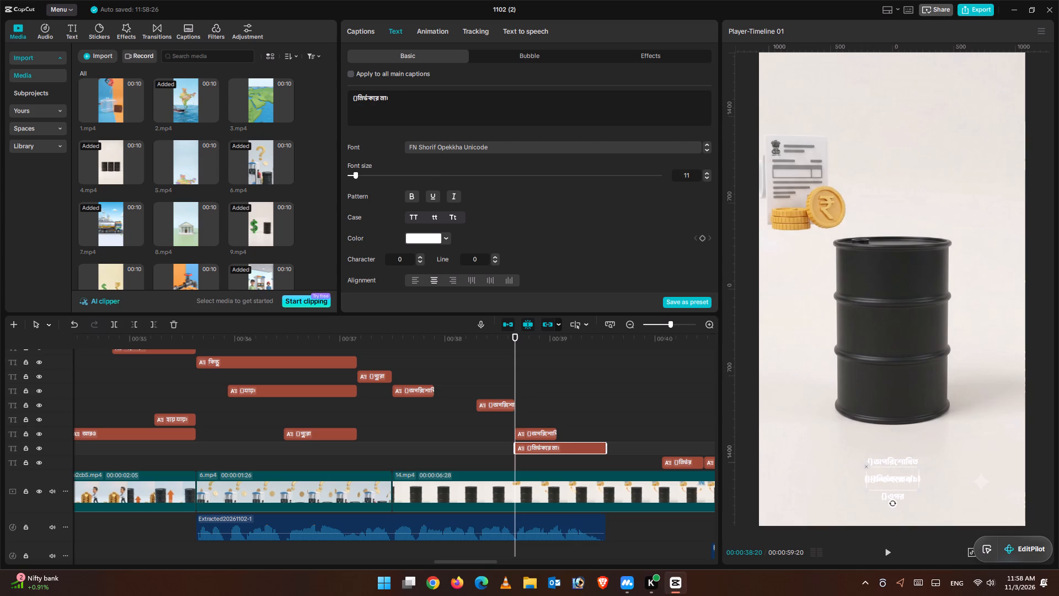
key(ctrl+z)
key(space)
click(357, 96)
key(BackSpace)
key(BackSpace)
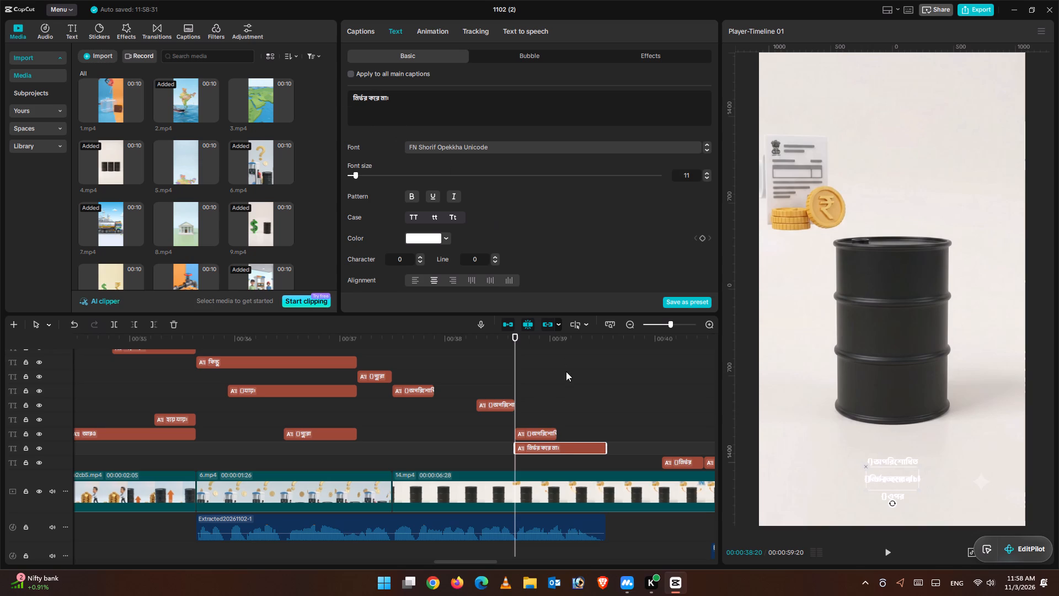
Replay the voice-over from several points between 00:00:35:07 and 00:00:37:06 to check the captions over the 6.mp4 clip.
click(490, 368)
click(362, 344)
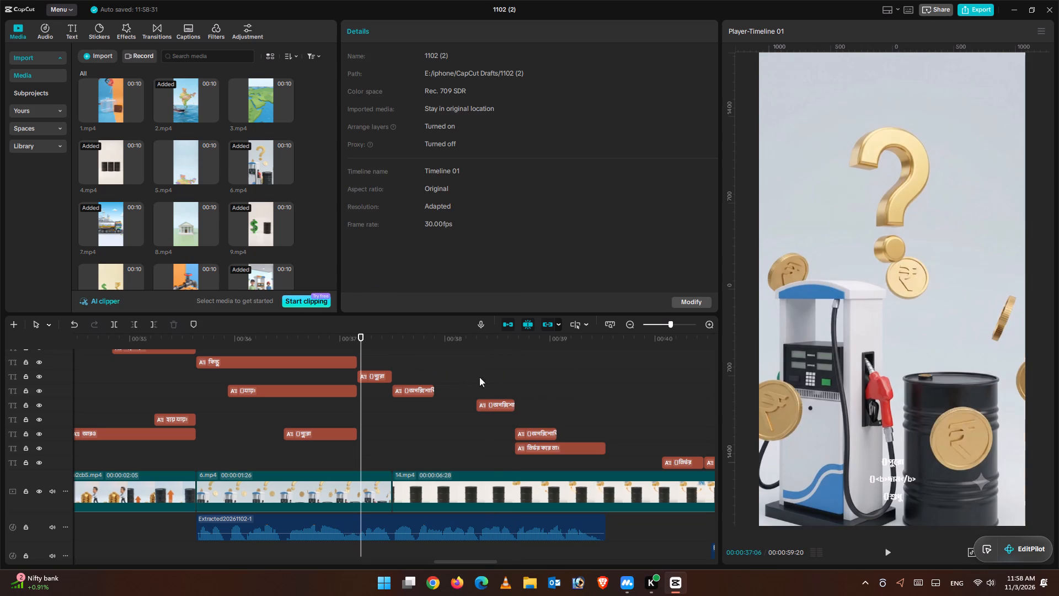
click(887, 550)
click(887, 550)
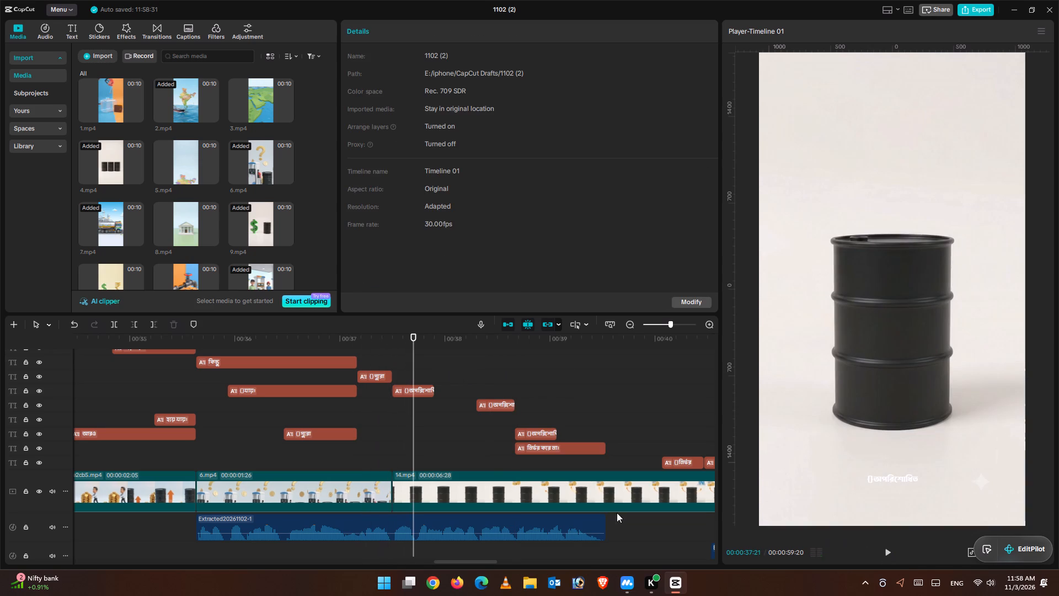
click(320, 376)
click(889, 549)
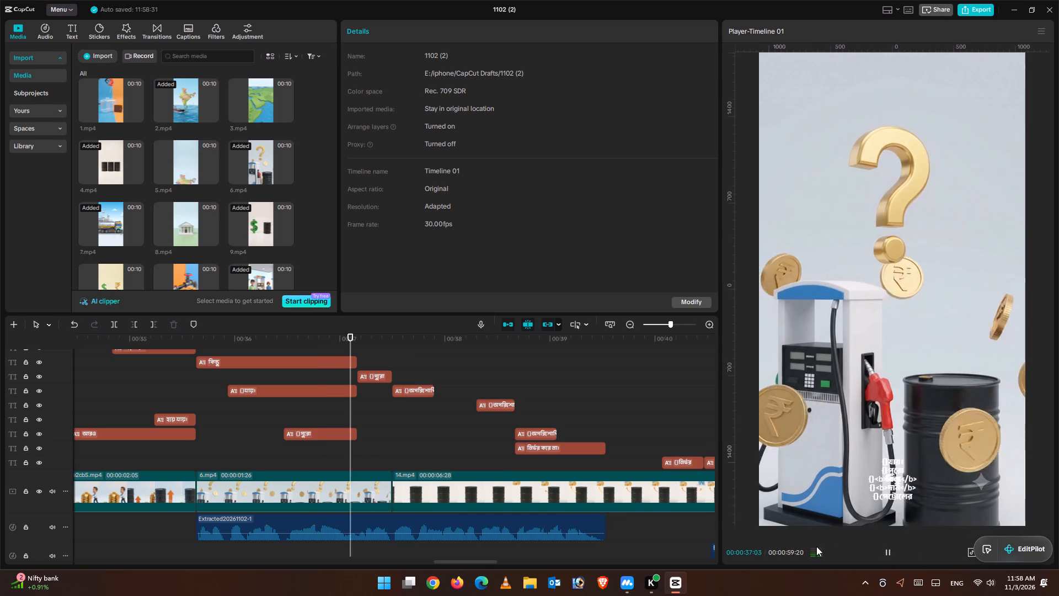
scroll(344, 442, up, 1)
click(155, 398)
click(881, 555)
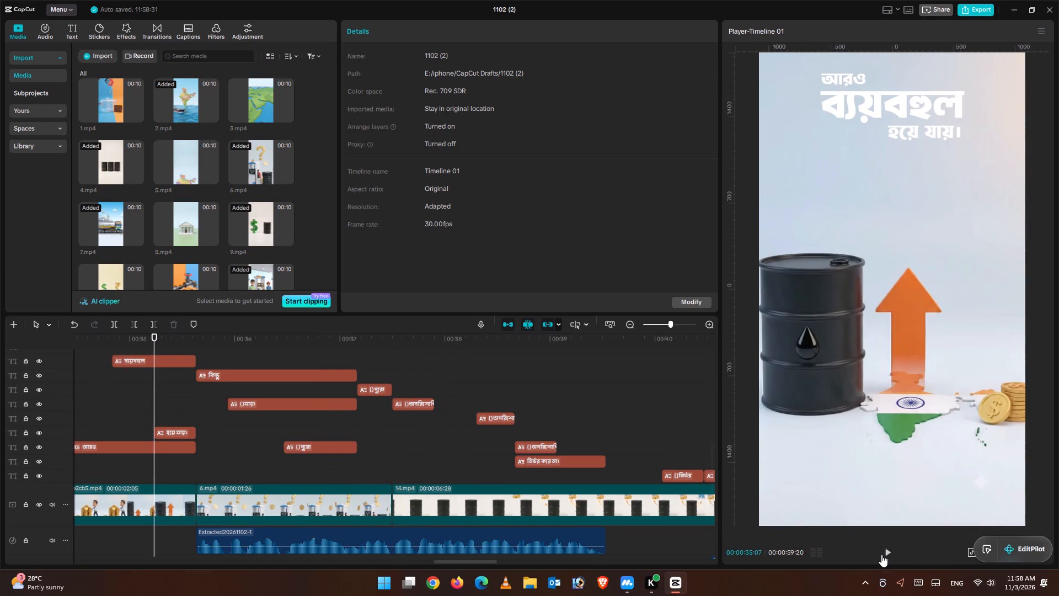
click(890, 555)
click(890, 554)
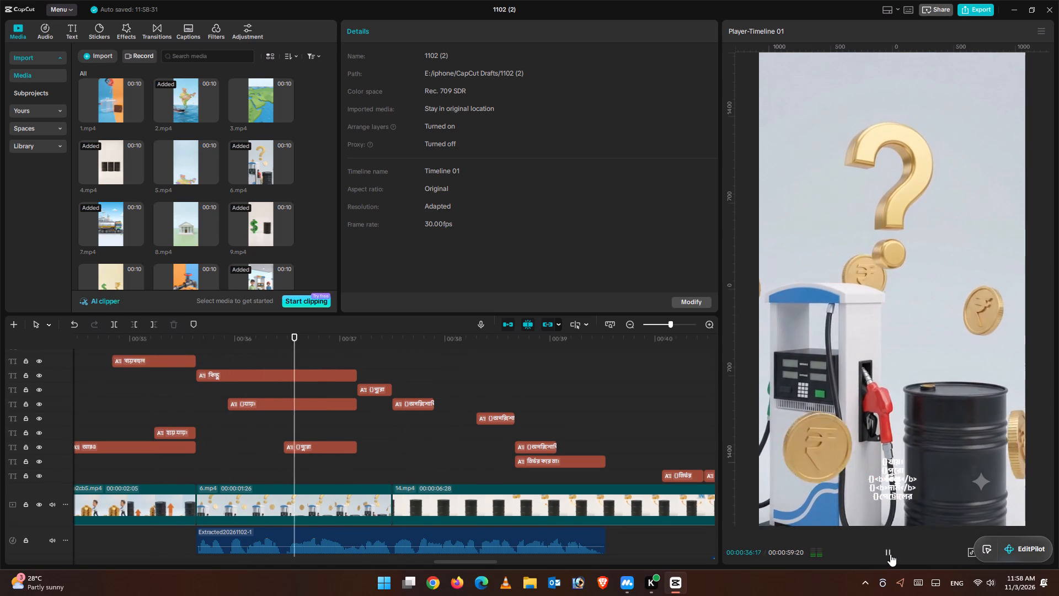
click(890, 554)
click(221, 359)
drag(218, 358, 239, 366)
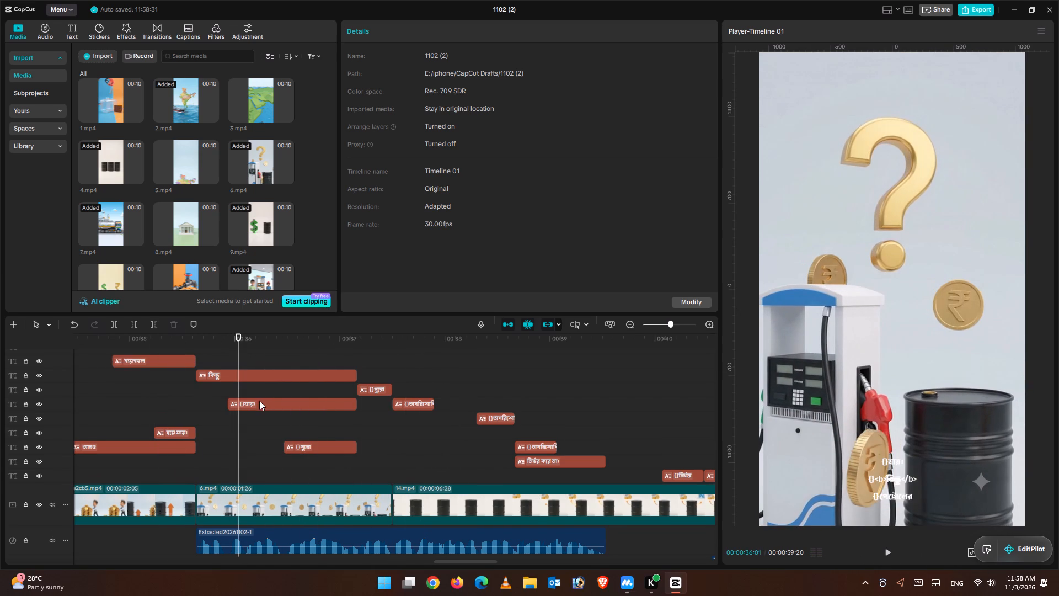
Delete the first two lines, tags and brackets from the three-line যায়। caption over the 6.mp4 clip, leaving only পেট্রোলের.
click(259, 401)
click(362, 120)
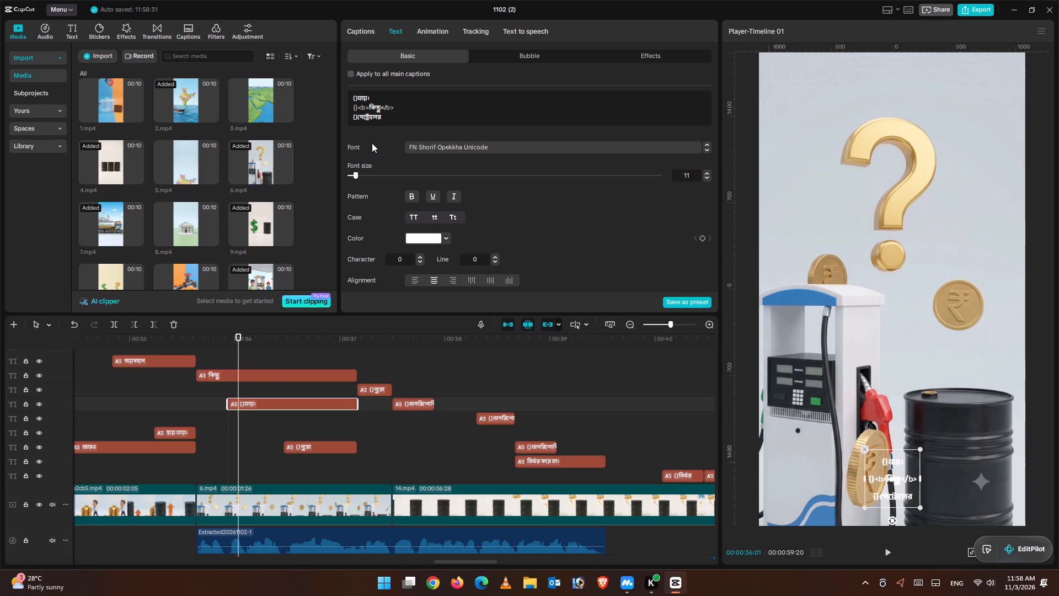
key(Left)
key(BackSpace)
key(BackSpace)
key(BackSpace)
key(BackSpace)
key(BackSpace)
key(BackSpace)
key(BackSpace)
key(BackSpace)
key(BackSpace)
key(BackSpace)
key(BackSpace)
key(BackSpace)
key(BackSpace)
key(BackSpace)
key(BackSpace)
key(BackSpace)
key(BackSpace)
key(BackSpace)
key(BackSpace)
key(BackSpace)
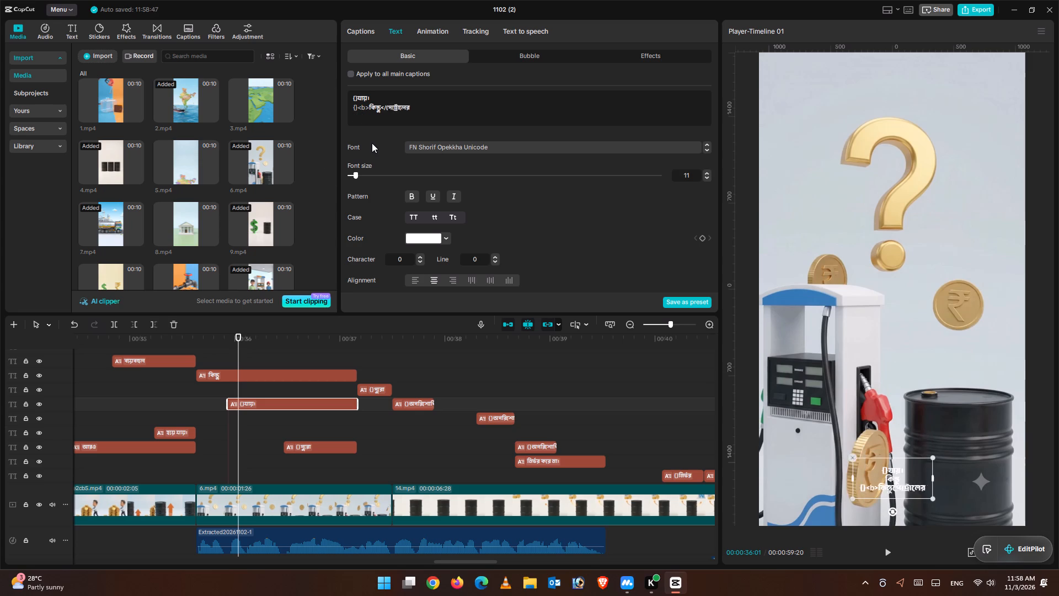
Scrub over the end of the 6.mp4 clip and replay the voice-over from 00:00:36:07 and 00:00:36:28 to check the পুরো captions.
click(320, 446)
click(336, 448)
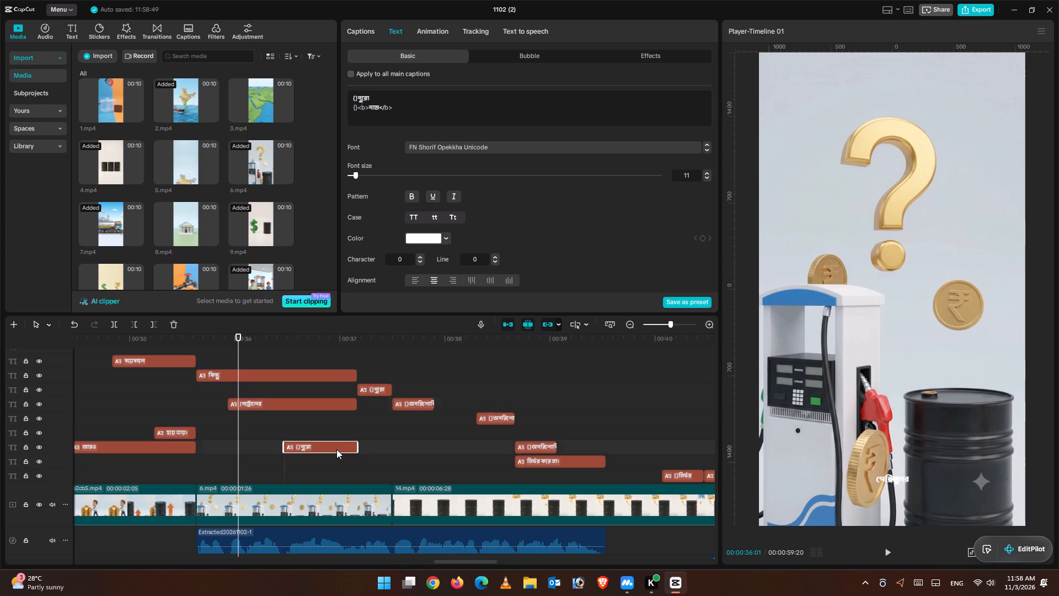
click(369, 365)
drag(369, 365, 374, 365)
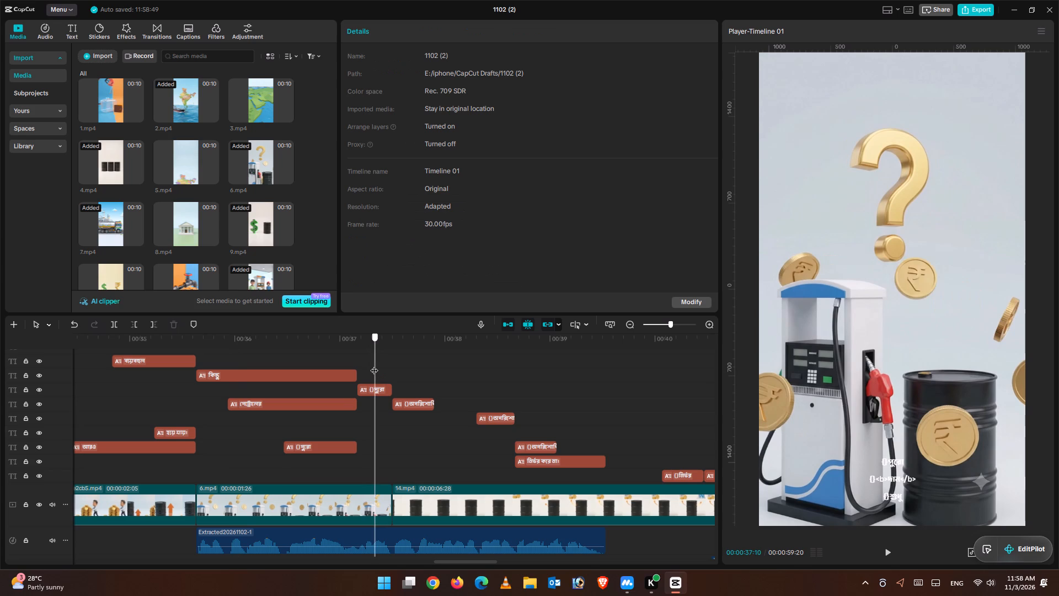
drag(374, 365, 379, 366)
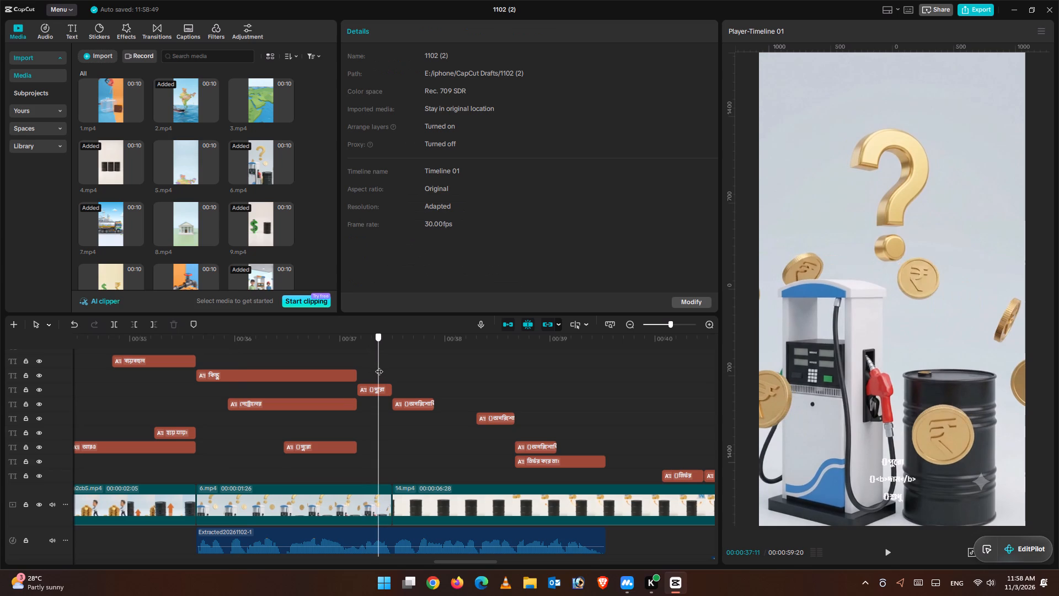
drag(379, 366, 259, 360)
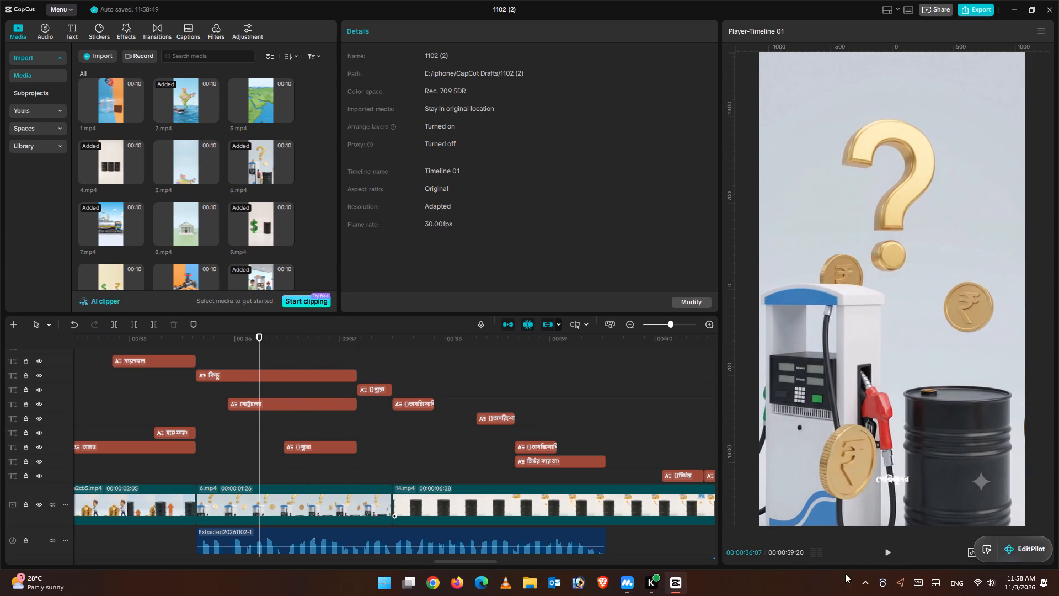
click(886, 552)
click(880, 546)
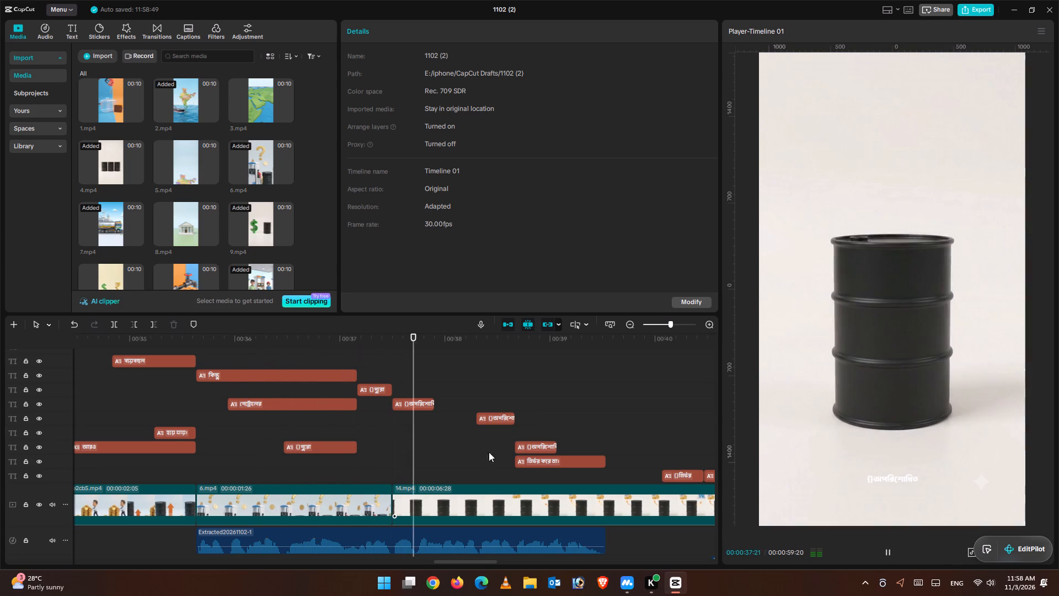
click(356, 359)
drag(351, 358, 334, 356)
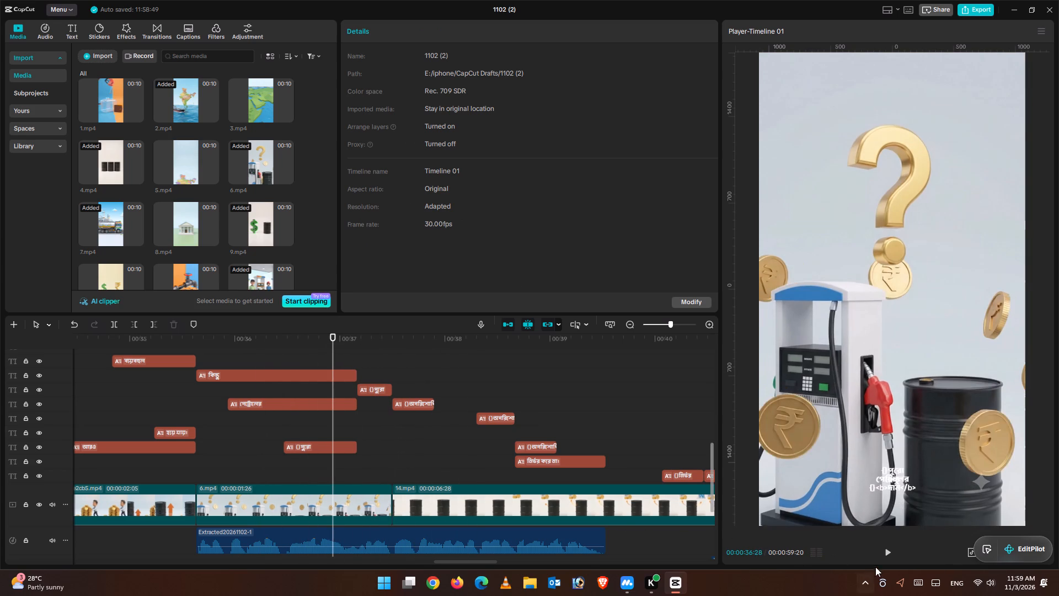
click(881, 558)
click(881, 557)
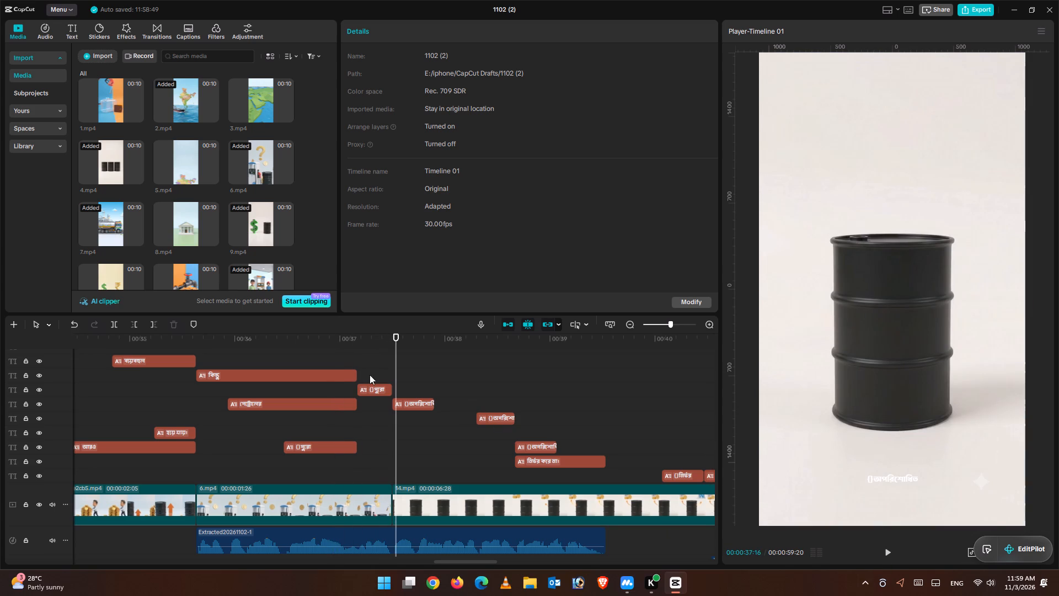
Cut the first two lines from the three-line পুরো caption at the end of 6.mp4 and remove the brackets, leaving only শুধু.
click(370, 375)
click(378, 398)
click(379, 390)
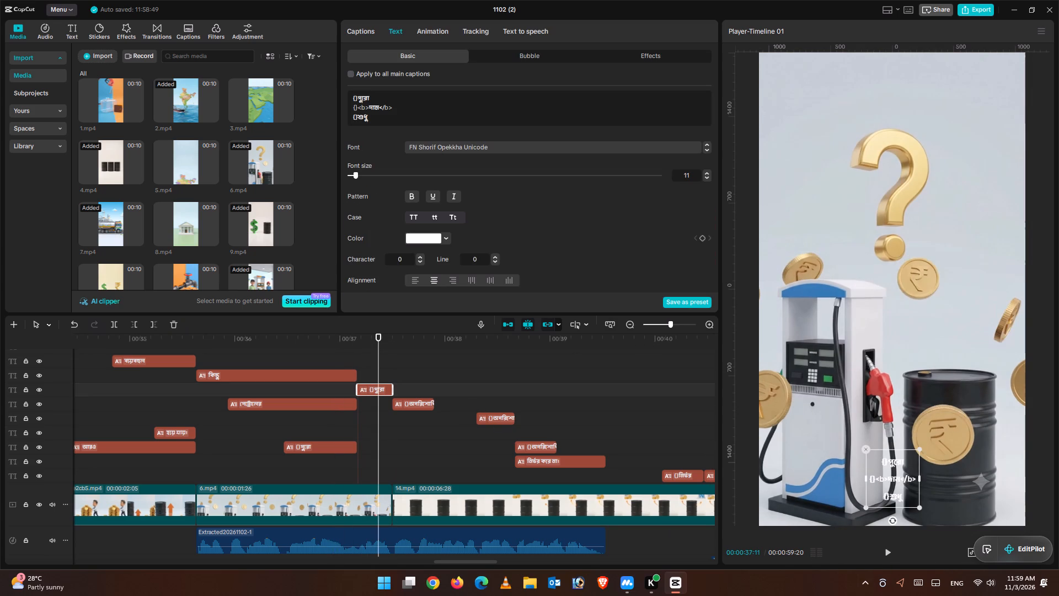
drag(395, 108, 336, 94)
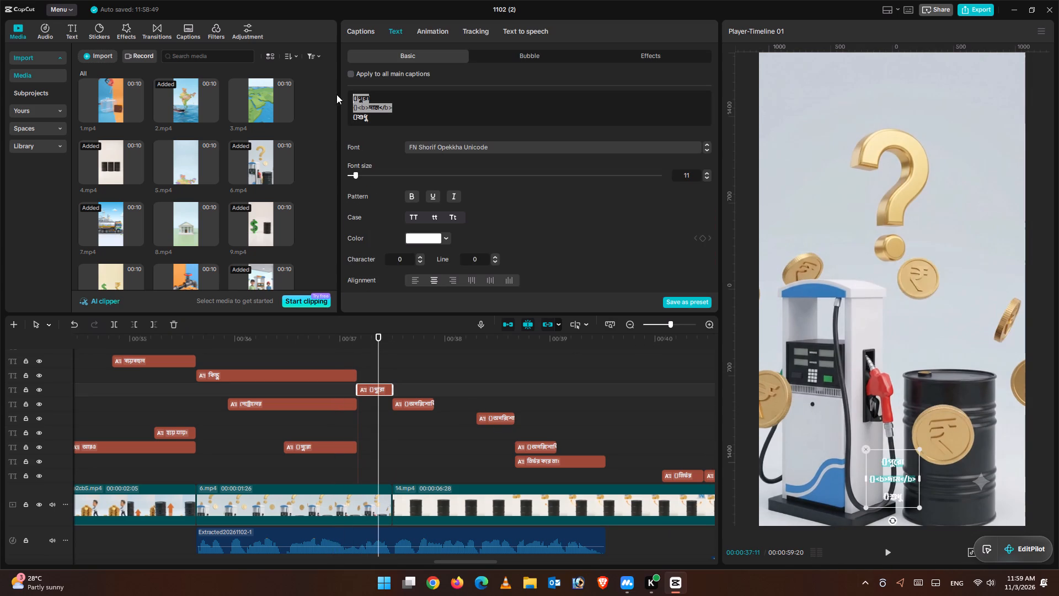
drag(336, 94, 336, 94)
right_click(364, 94)
click(394, 120)
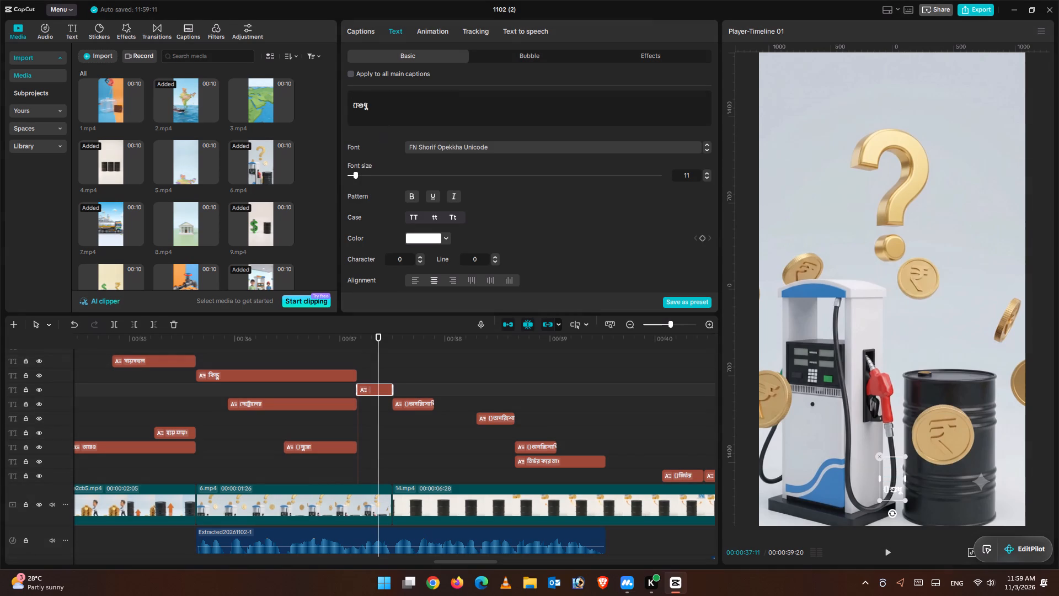
click(357, 105)
key(BackSpace)
key(BackSpace)
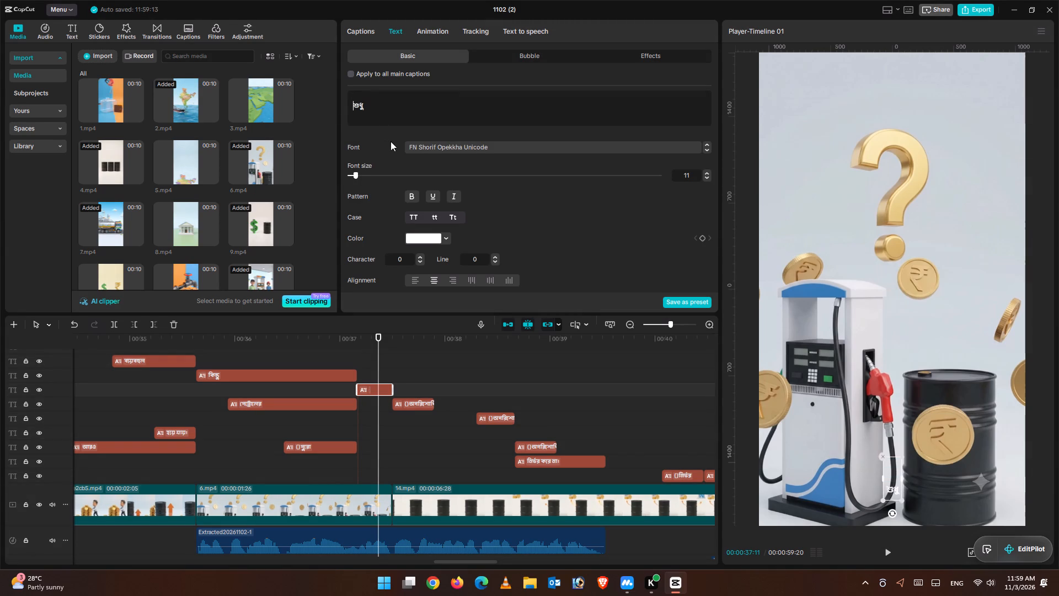
key(BackSpace)
In the two-line পুরো caption, remove the opening bold tag, brackets and line break before দাম, leaving one space between the words.
click(319, 441)
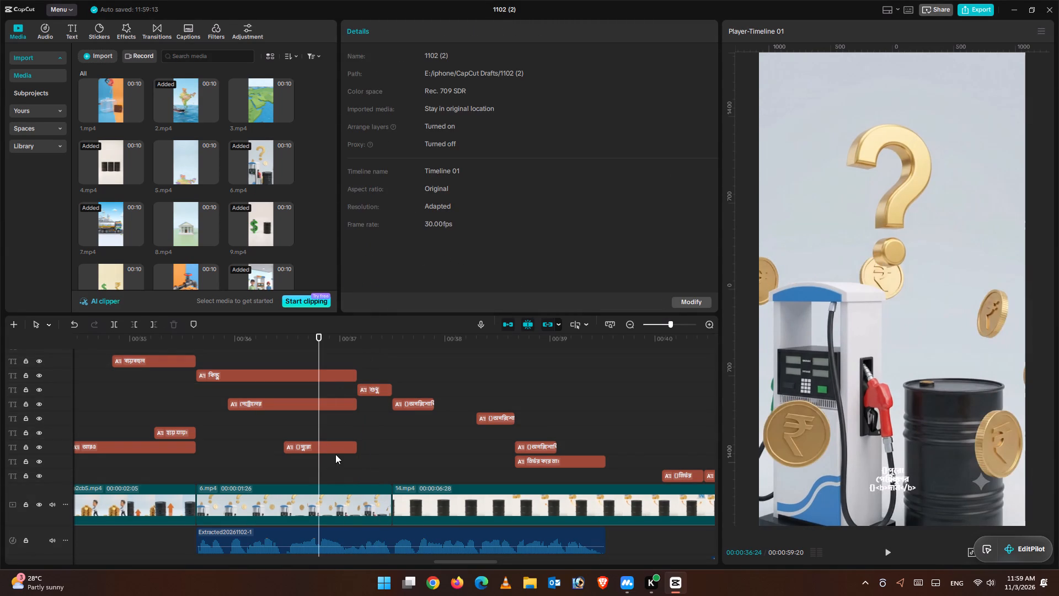
click(333, 445)
drag(419, 113, 323, 94)
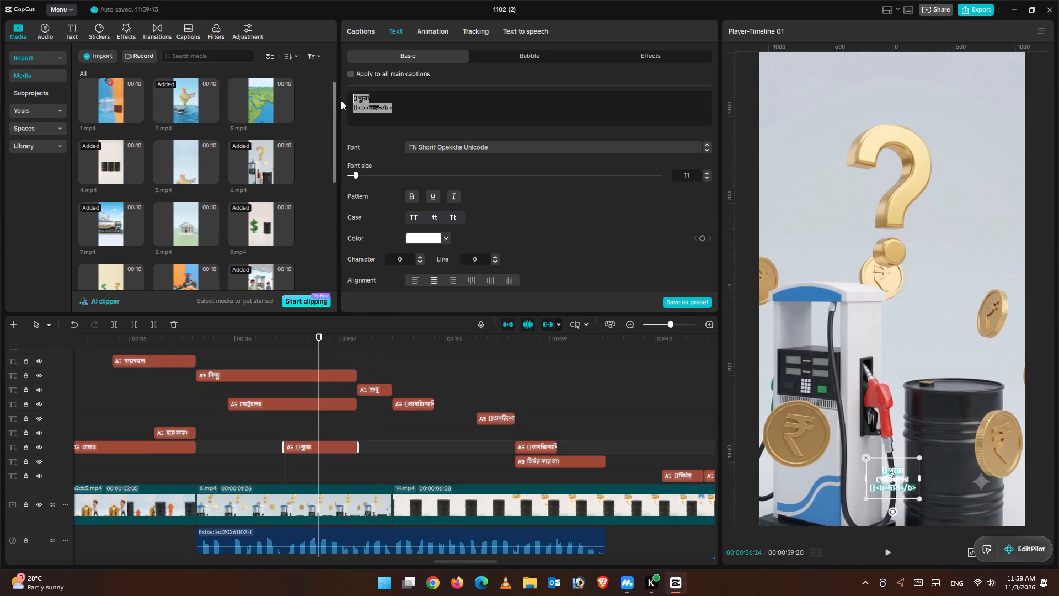
key(ctrl+v)
click(367, 110)
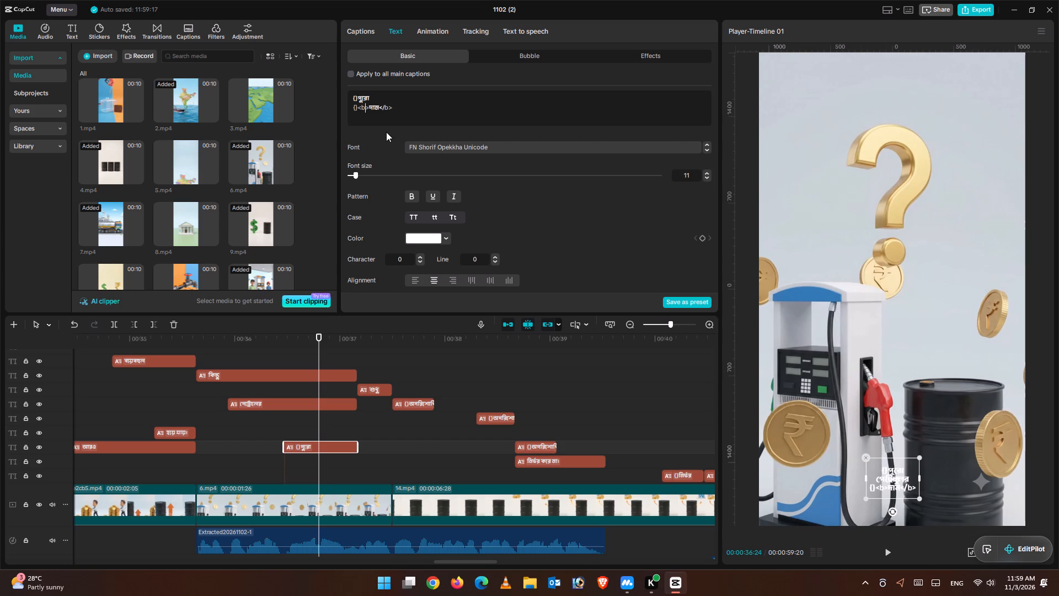
key(Right)
key(BackSpace)
key(BackSpace)
key(BackSpace)
key(BackSpace)
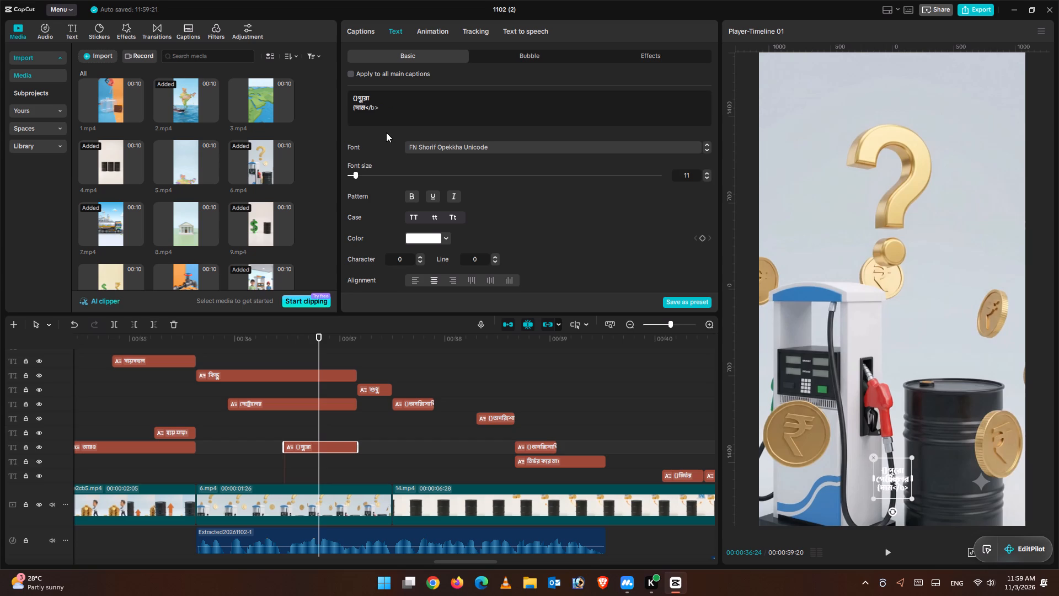
key(BackSpace)
key(BackSpace)
key(space)
Remove the closing bold tag and the leading brackets so the caption reads পুরো দাম.
click(399, 101)
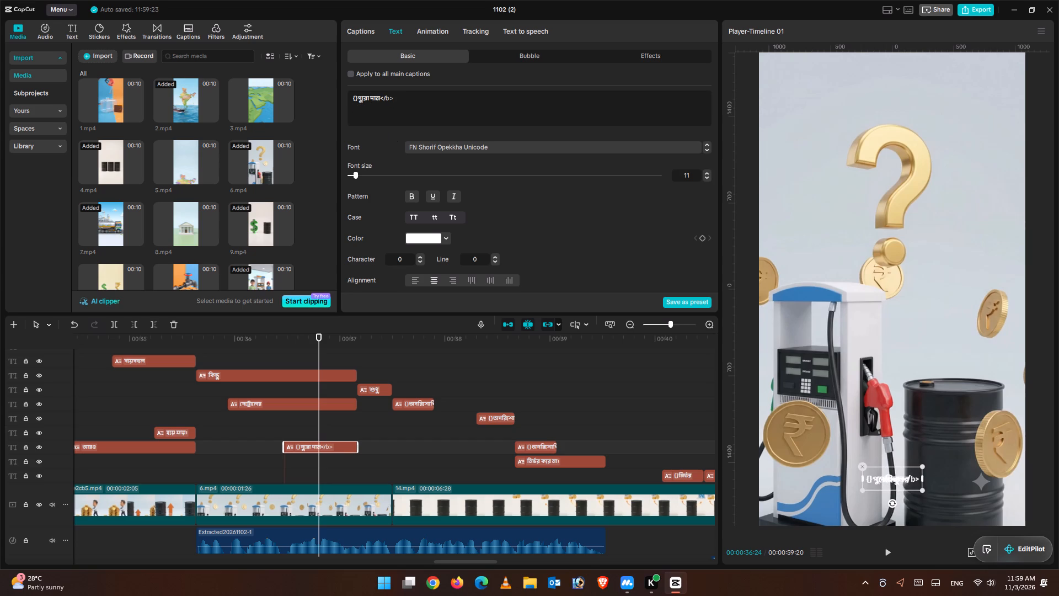
key(BackSpace)
key(BackSpace)
key(BackSpace)
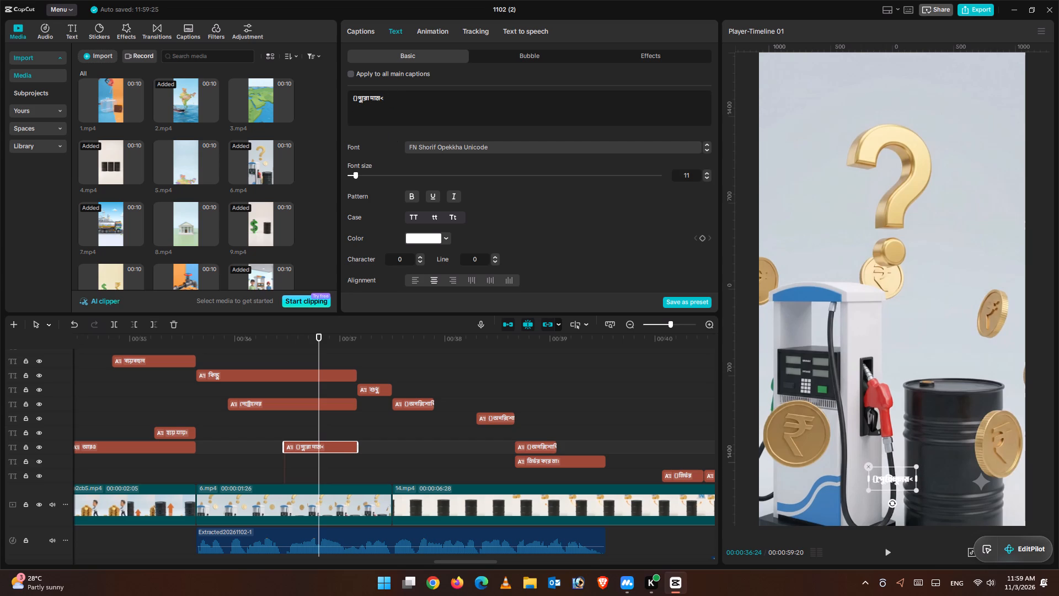
key(BackSpace)
click(359, 96)
key(BackSpace)
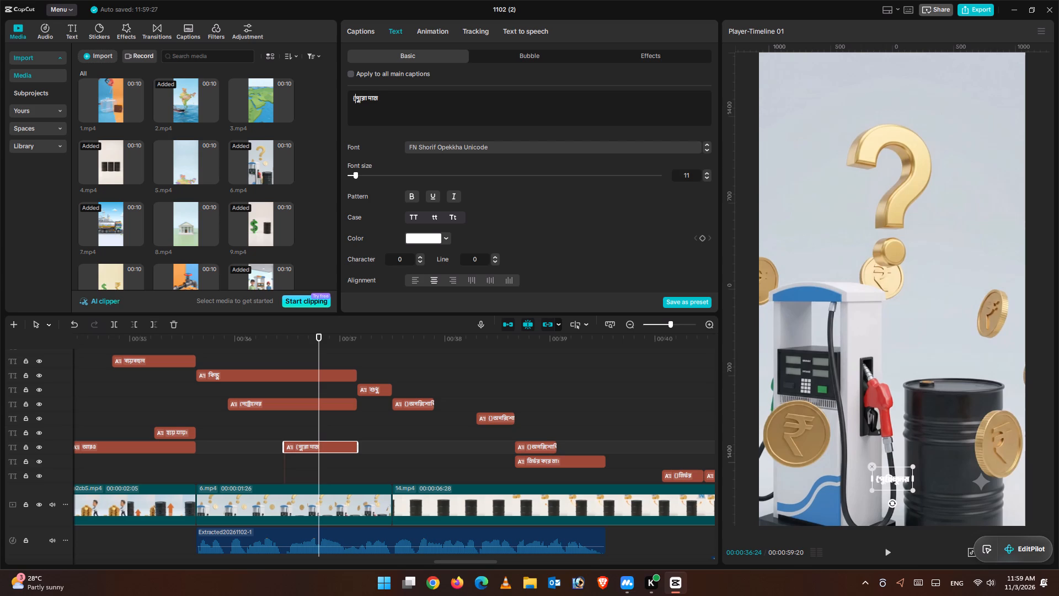
key(BackSpace)
Set the কিন্তু, পেট্রোলের and পুরো দাম captions together to font size 27 and apply the yellow preset style with black outline.
click(208, 360)
drag(209, 357, 260, 369)
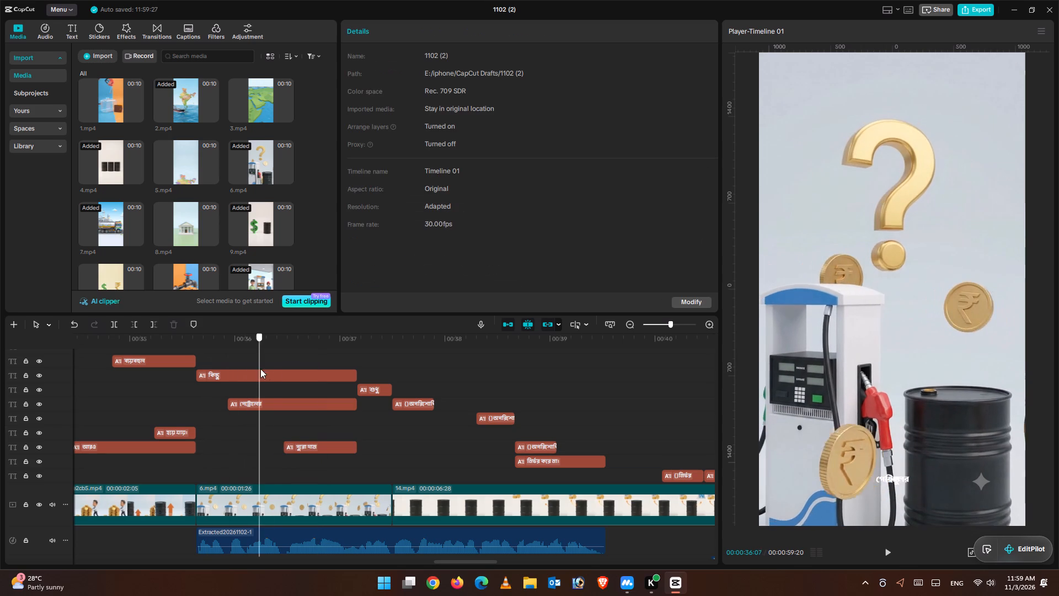
drag(260, 369, 296, 377)
drag(252, 366, 308, 462)
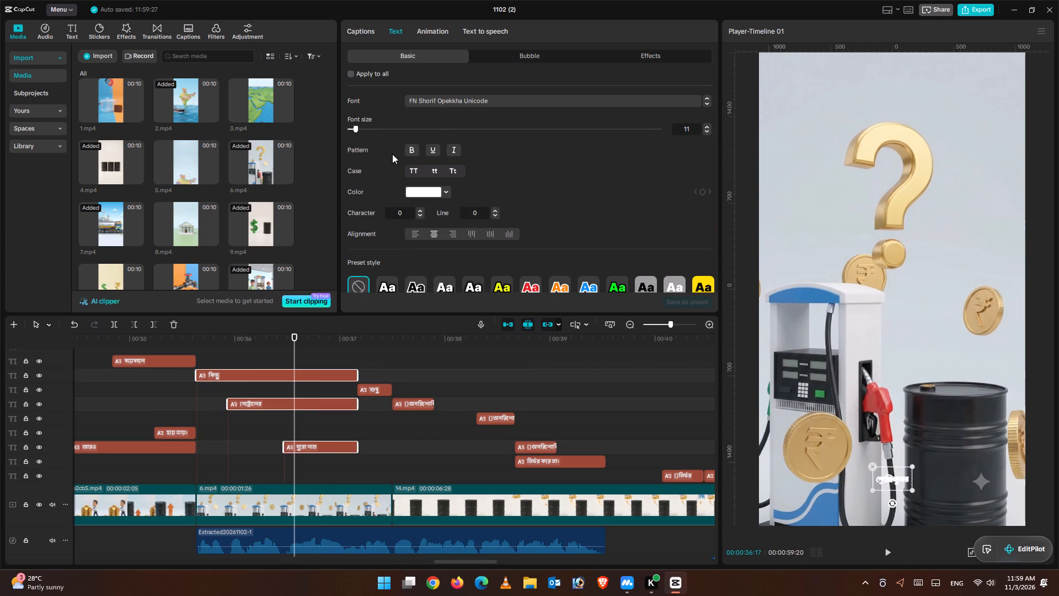
drag(357, 127, 373, 132)
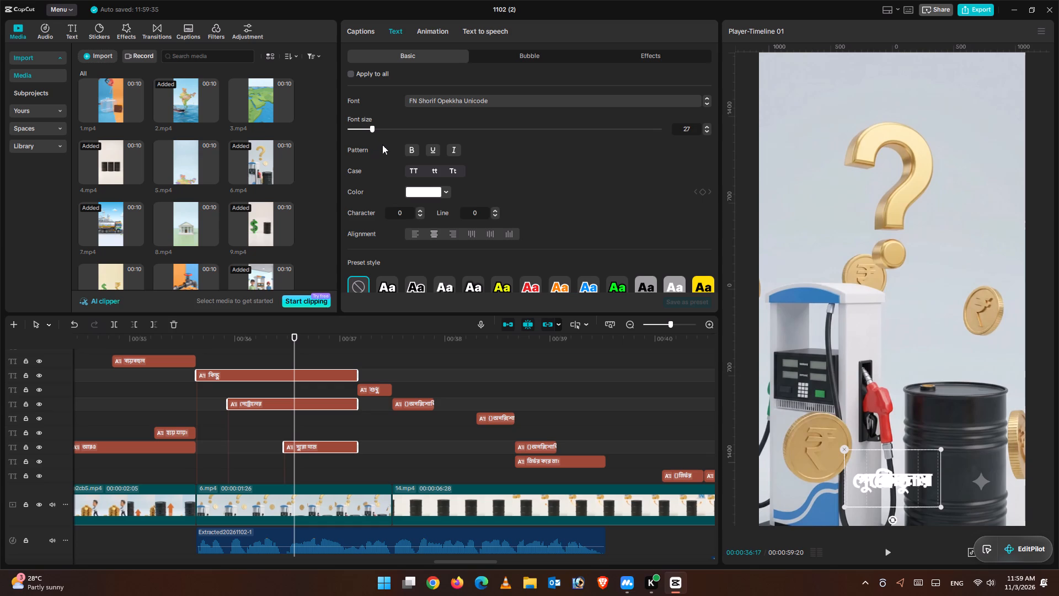
scroll(477, 198, down, 1)
click(499, 236)
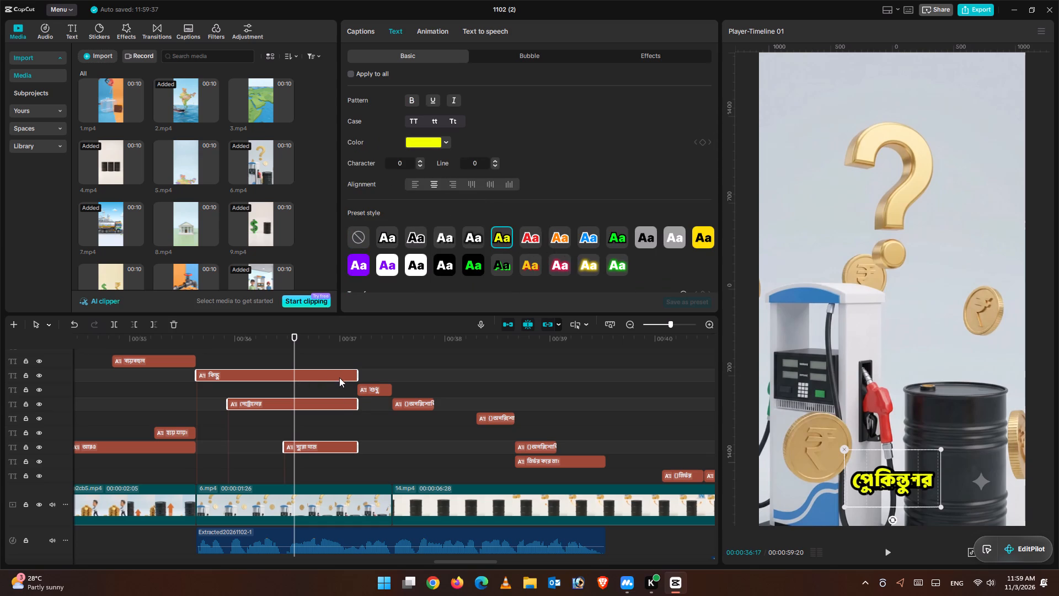
Set the stroke thickness of the three selected captions to 14.
scroll(422, 237, down, 6)
drag(440, 246, 410, 240)
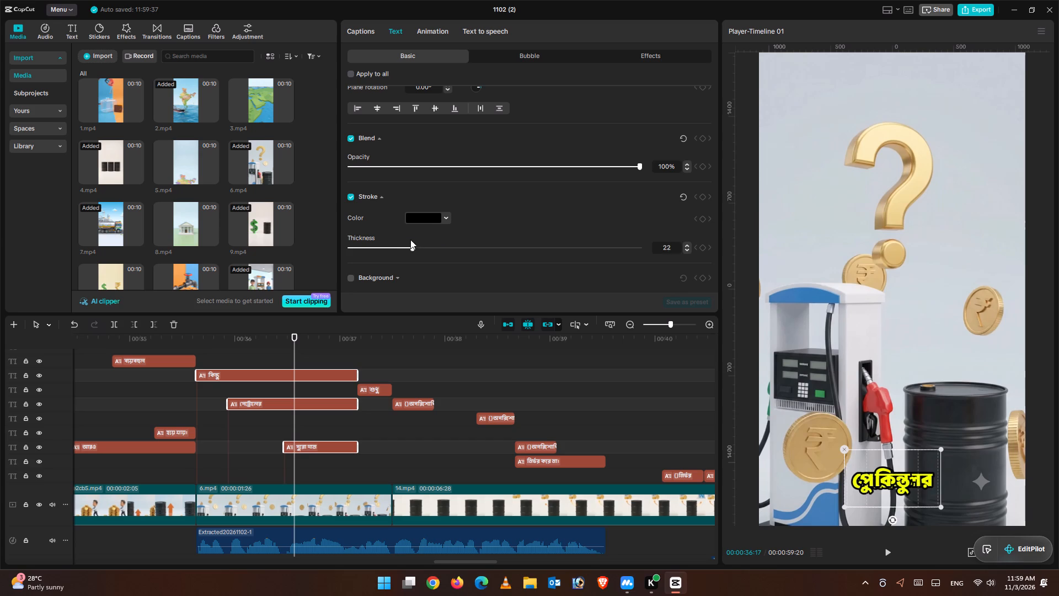
drag(410, 240, 391, 235)
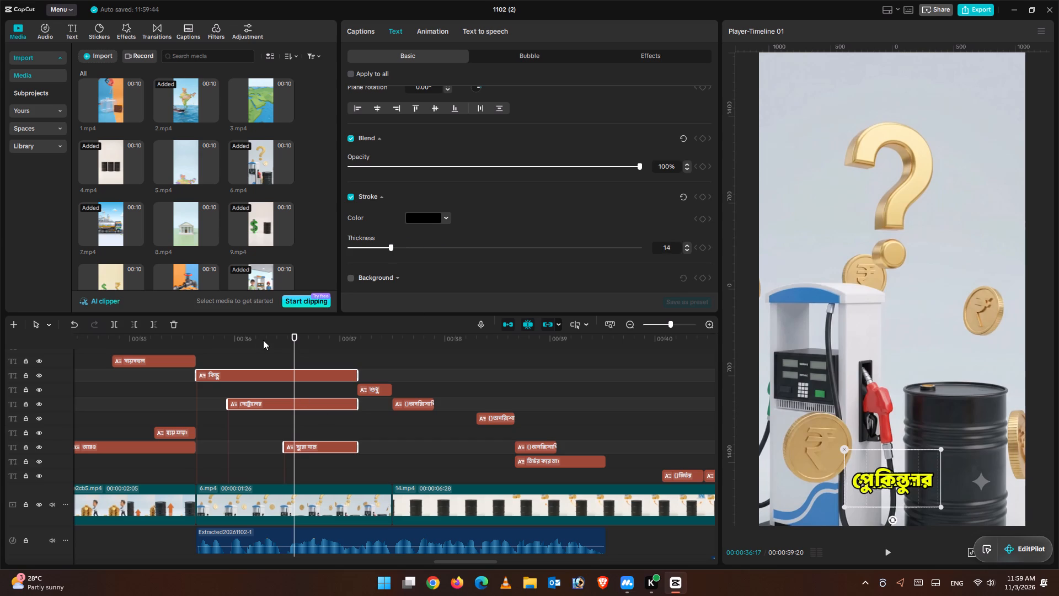
Move the পেট্রোলের caption to the top of the frame, enlarge it, and centre it horizontally above the question mark.
click(263, 340)
click(290, 402)
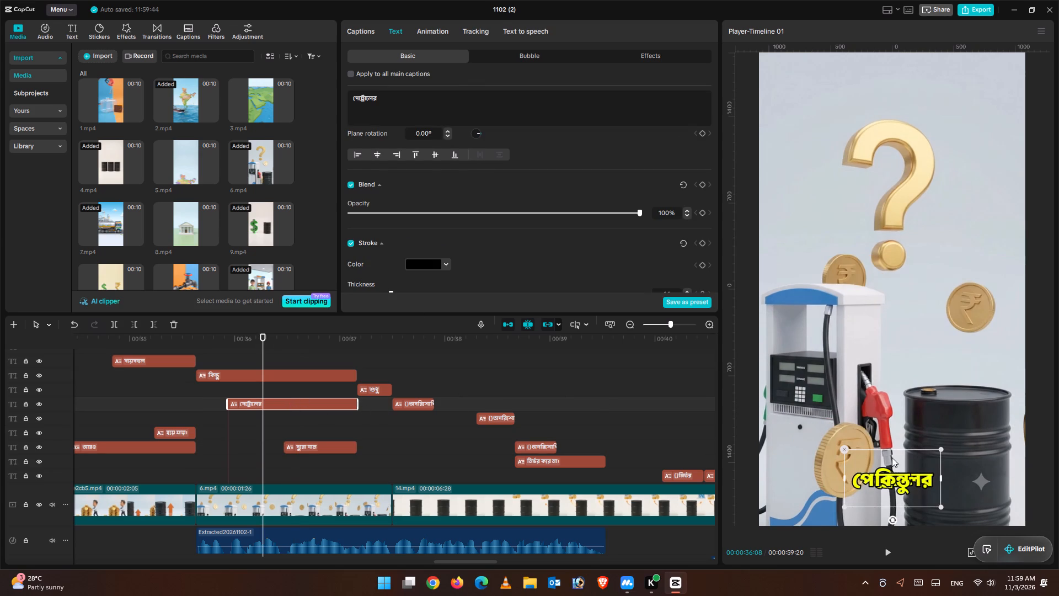
drag(911, 472, 884, 115)
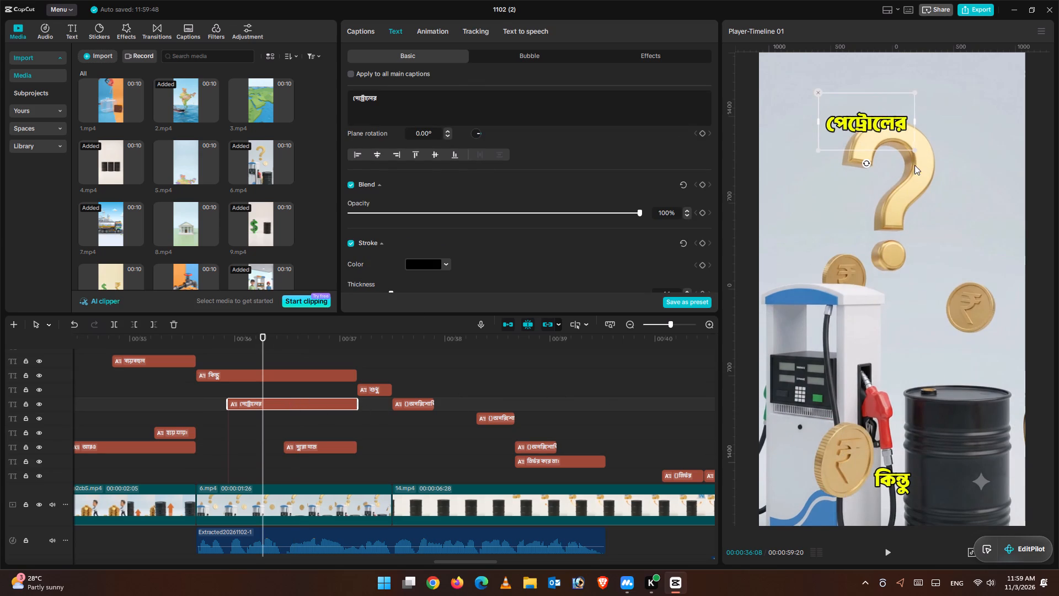
drag(912, 152, 949, 173)
drag(894, 129, 921, 114)
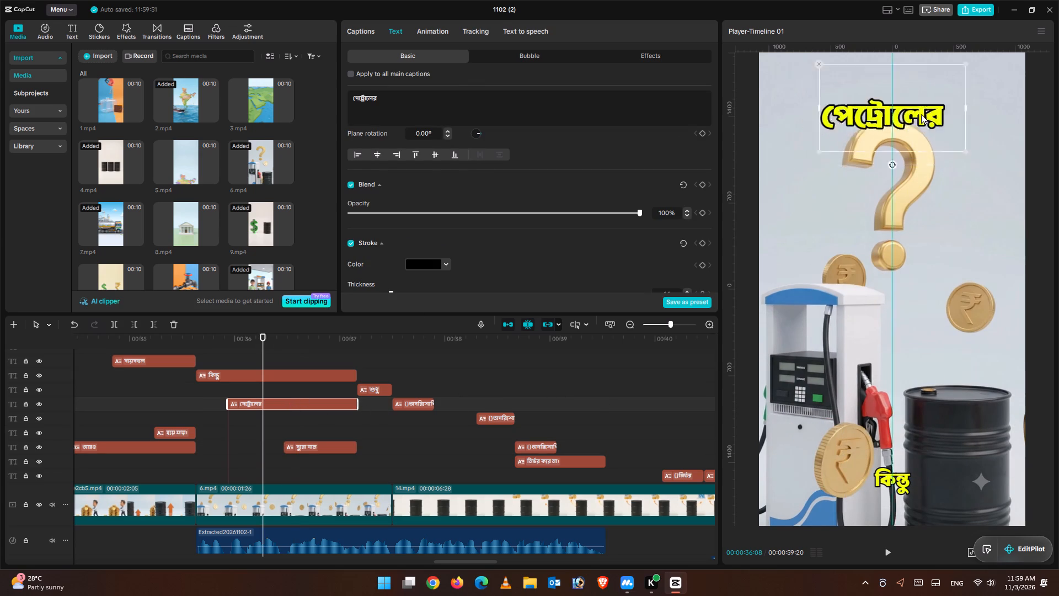
drag(921, 114, 921, 98)
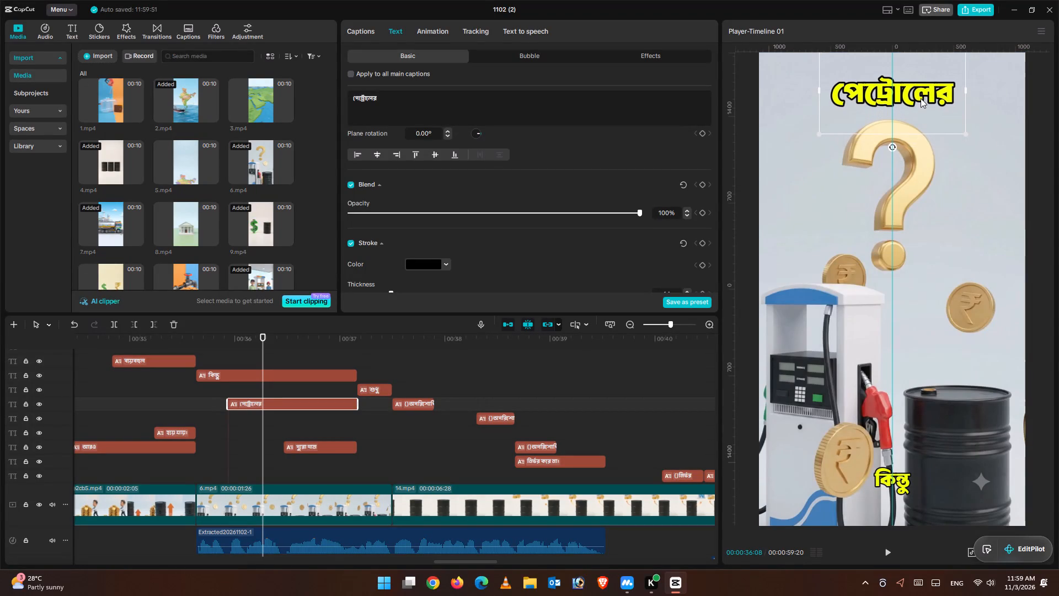
drag(921, 98, 921, 98)
Move the কিন্তু caption to the upper-left corner of the frame, just left of the পেট্রোলের caption.
drag(260, 352, 242, 350)
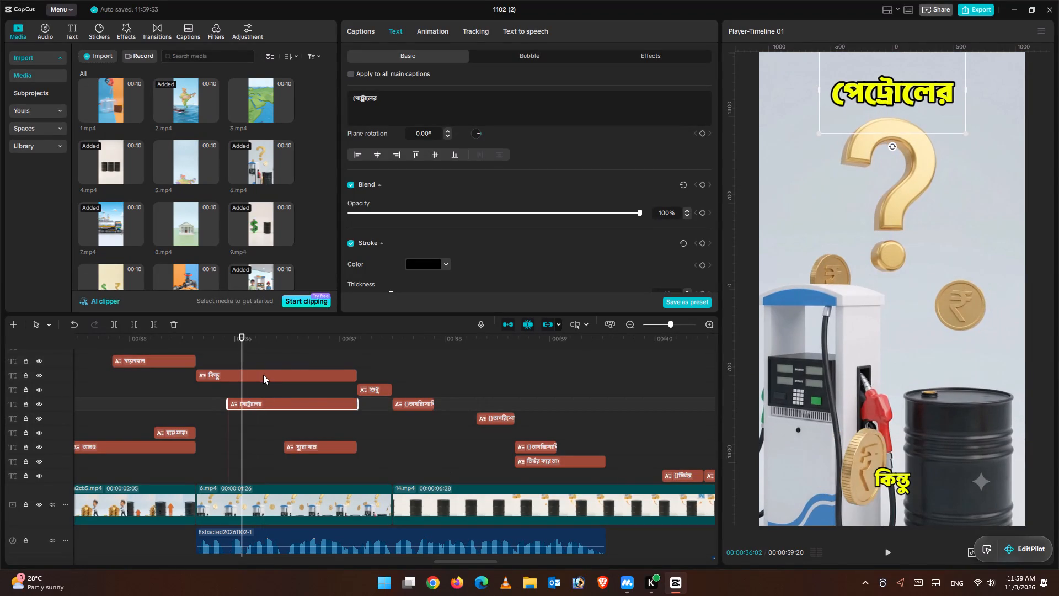
click(263, 374)
drag(899, 471, 831, 50)
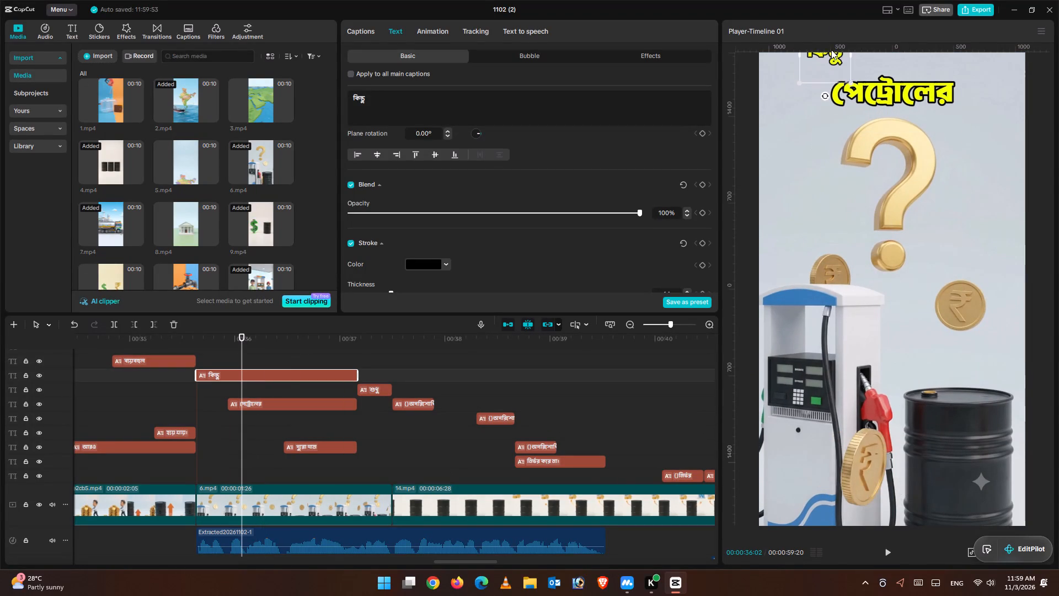
drag(831, 50, 805, 95)
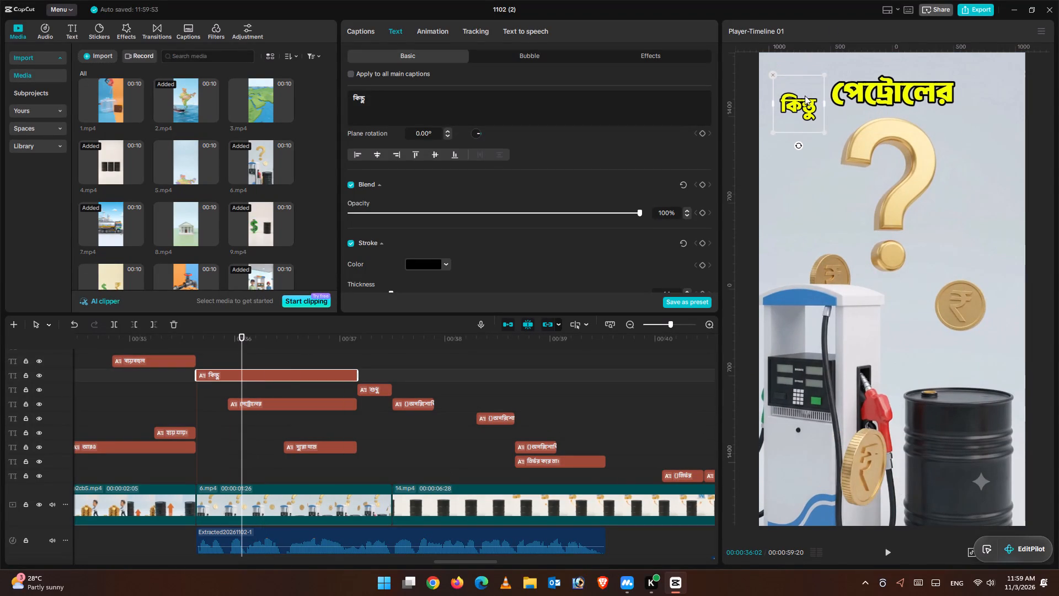
drag(805, 95, 805, 83)
Lower the পেট্রোলের caption slightly so it sits just above the question mark, keeping it horizontally centred.
click(895, 84)
drag(894, 92, 891, 102)
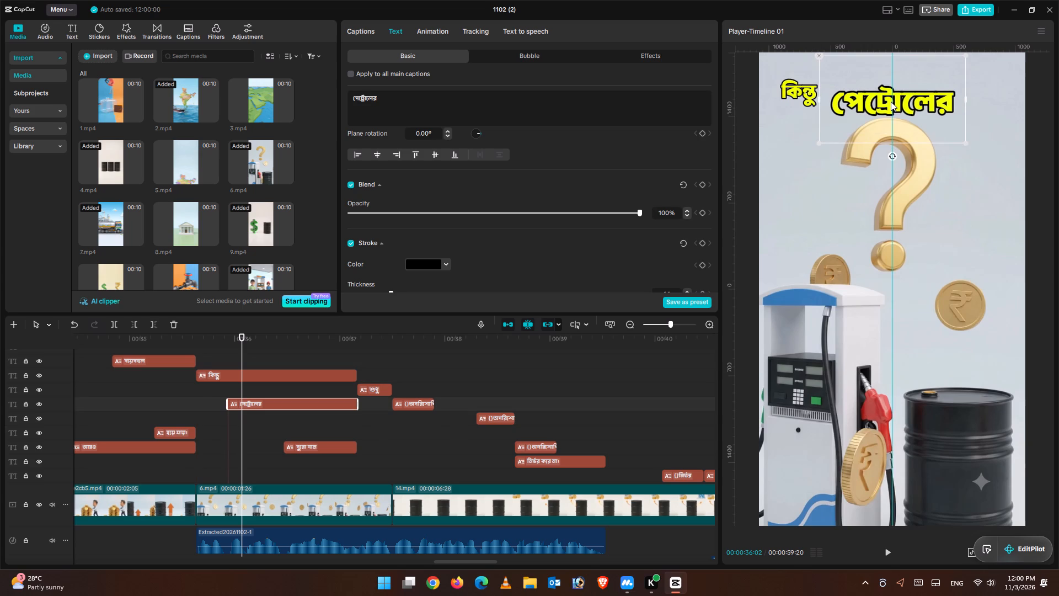
drag(891, 102, 891, 99)
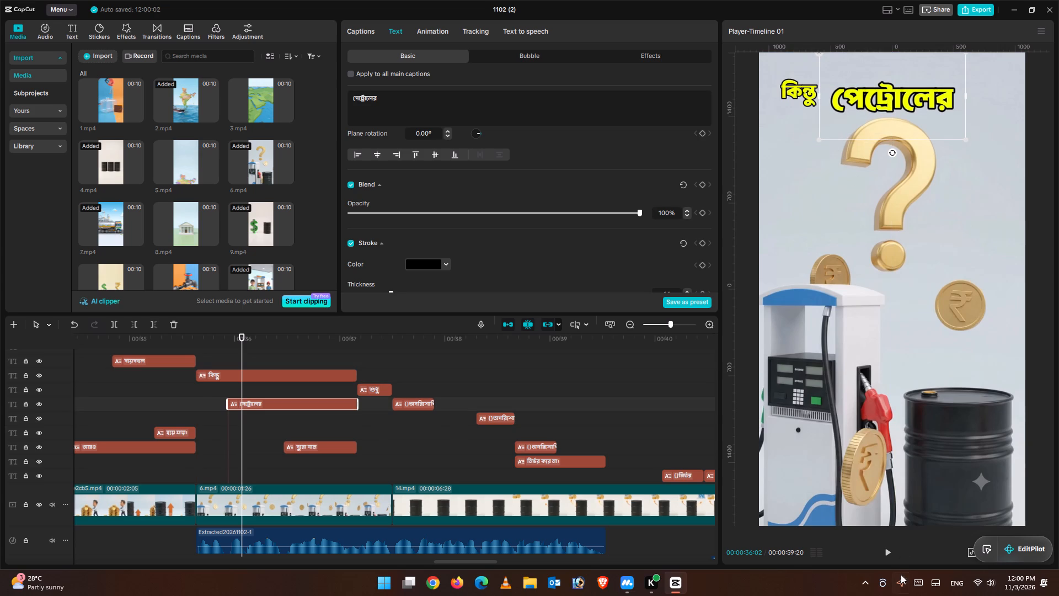
Lower the পেট্রোলের caption slightly so it sits just above the question mark, at a frame where all three captions are shown.
click(885, 552)
click(886, 551)
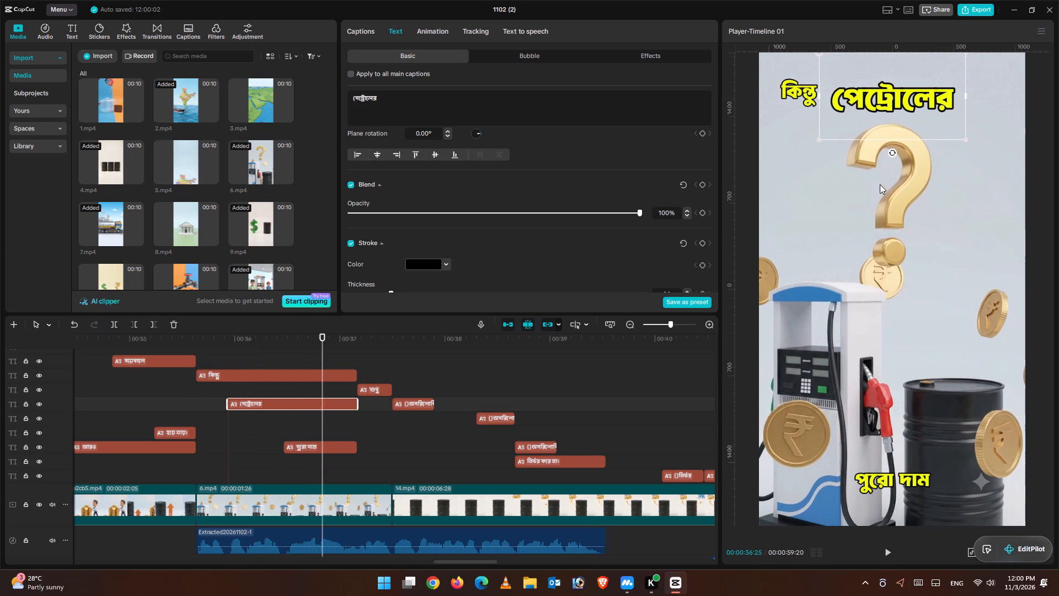
drag(891, 104, 891, 109)
drag(894, 97, 894, 103)
Shrink the কিন্তু caption slightly and place it just above the left end of the পেট্রোলের caption.
click(810, 89)
drag(823, 120, 812, 112)
drag(804, 94, 849, 83)
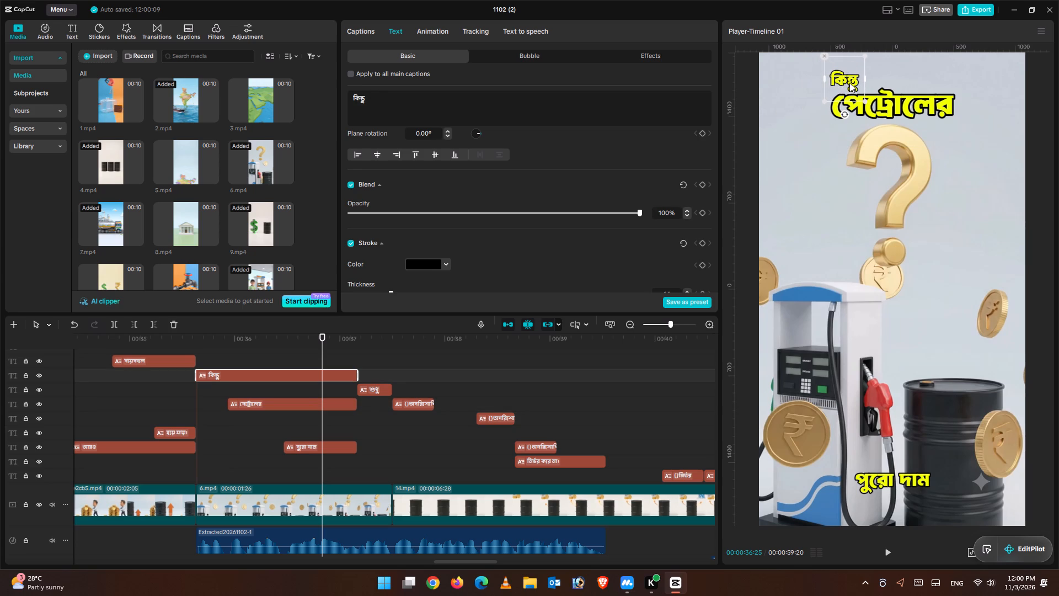
drag(849, 83, 848, 83)
Move the পুরো দাম caption up to just below the right end of the পেট্রোলের caption and shrink it slightly.
click(336, 446)
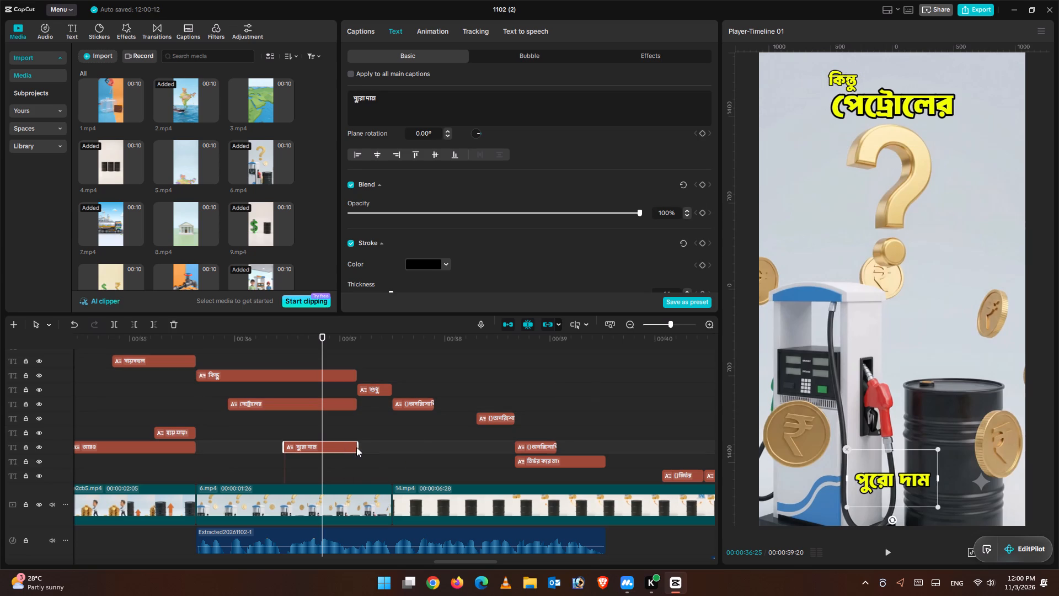
drag(912, 480, 987, 131)
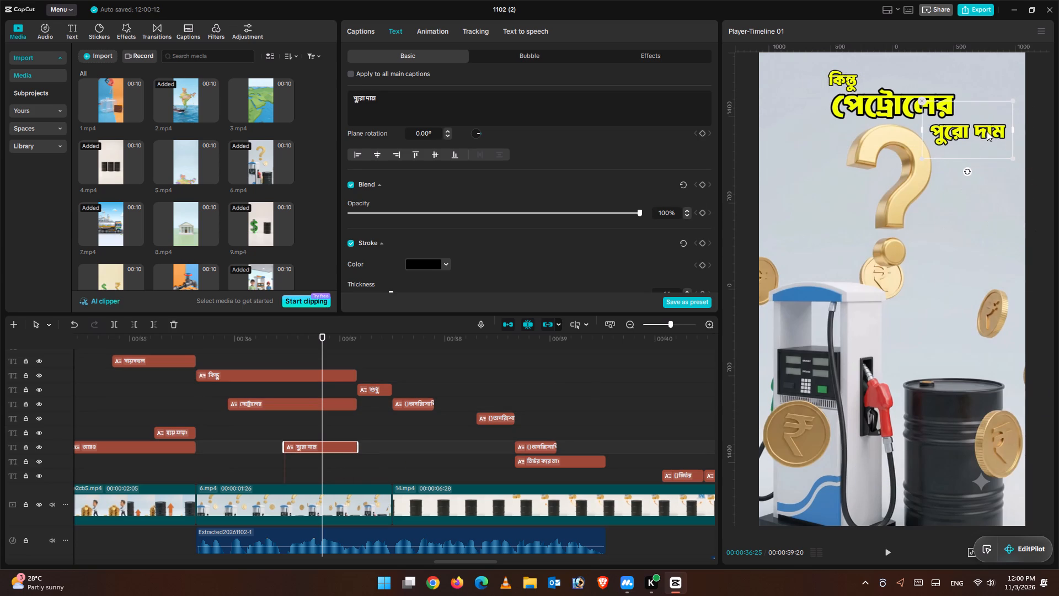
drag(987, 131, 986, 131)
drag(1010, 161, 998, 152)
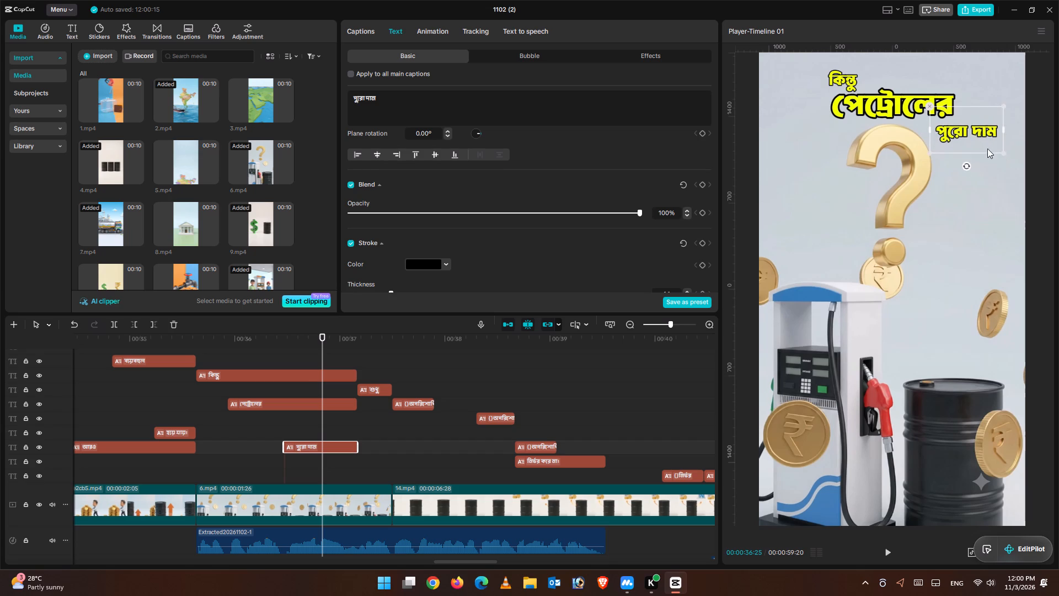
drag(983, 138, 975, 135)
click(843, 84)
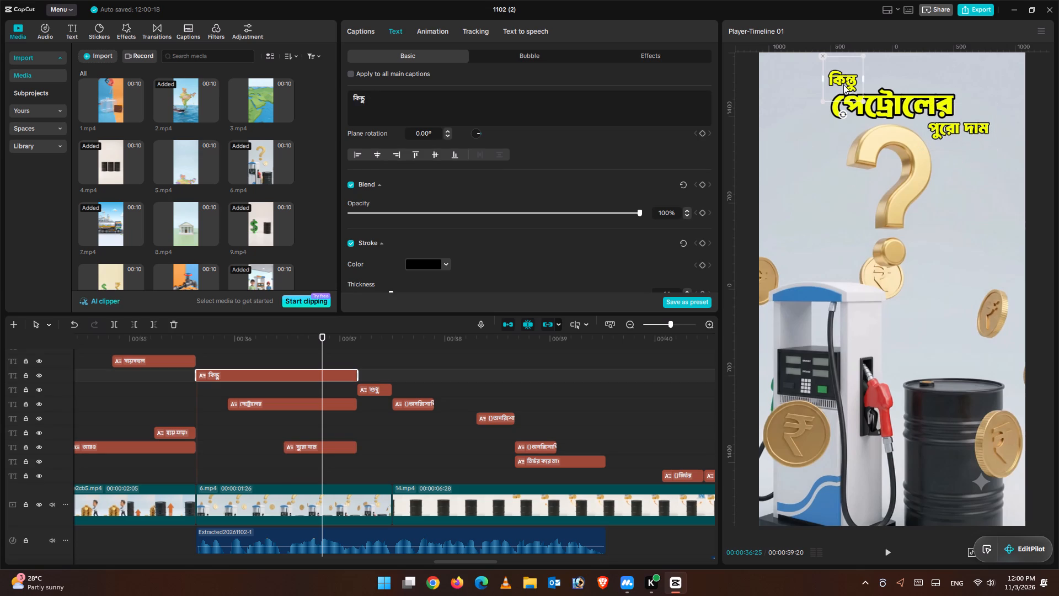
Extend the শুধু caption over the start of the 14.mp4 clip so it ends at 00:00:38:20.
click(887, 552)
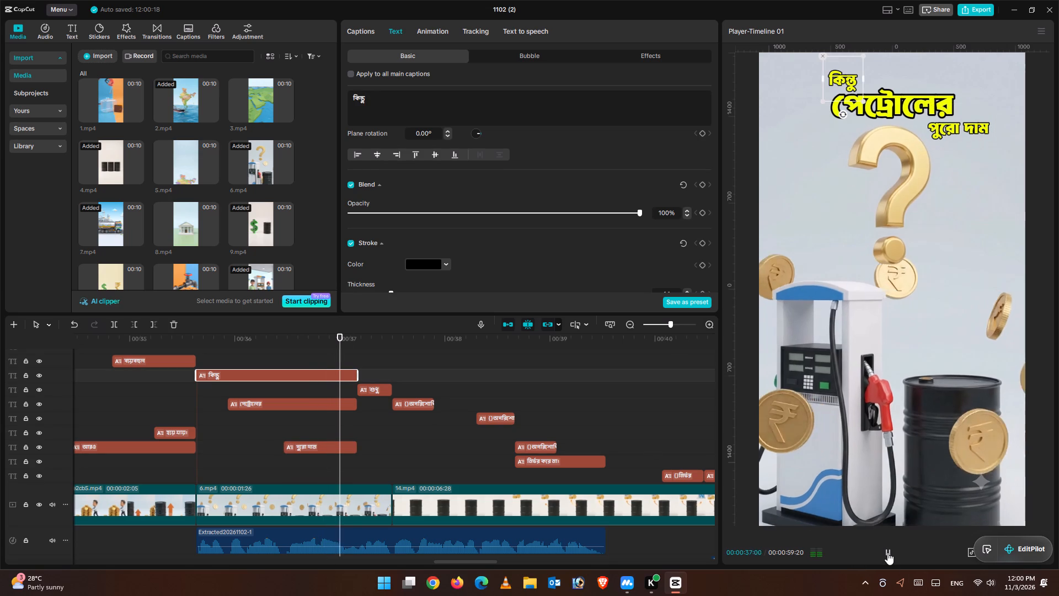
click(887, 552)
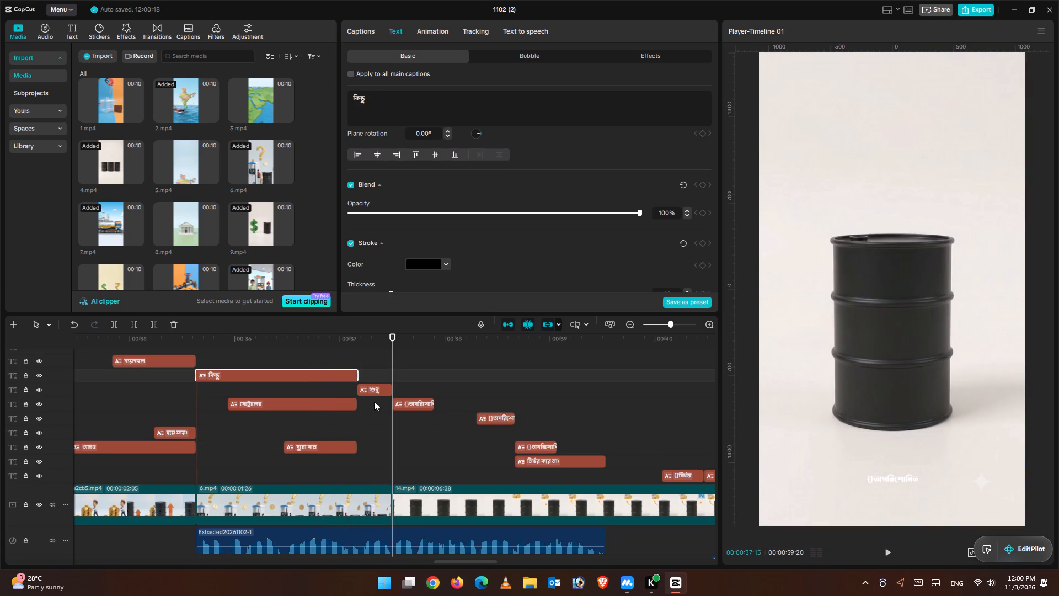
click(386, 388)
drag(393, 389, 515, 386)
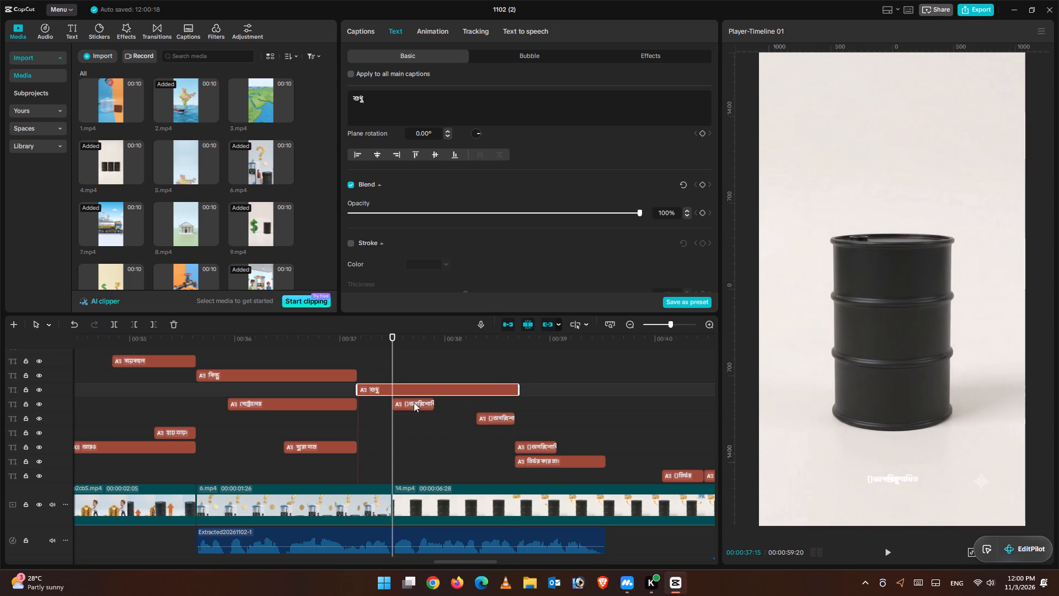
click(361, 364)
click(885, 550)
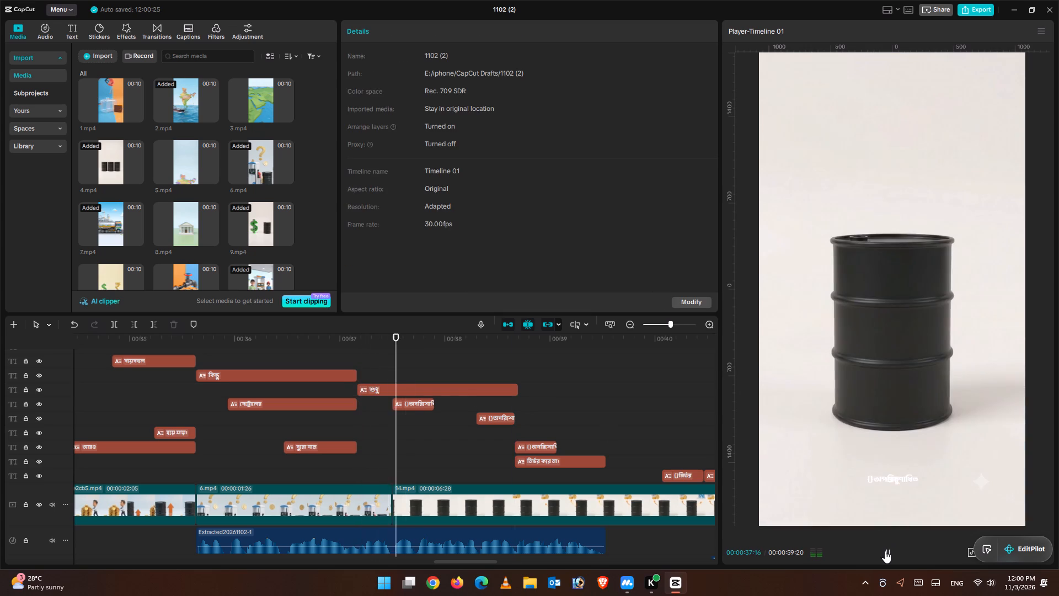
click(885, 551)
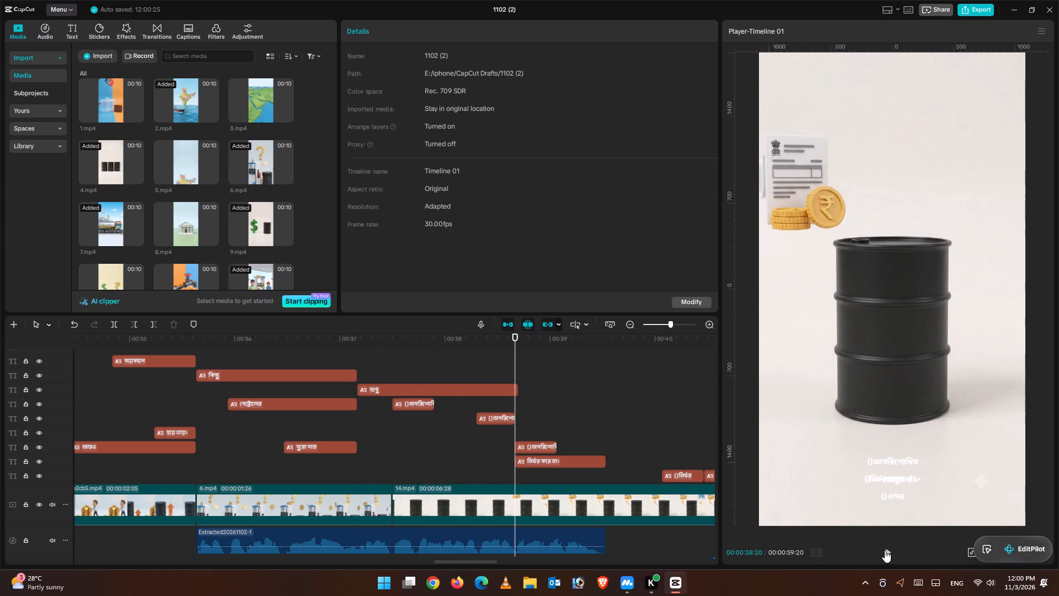
click(506, 396)
drag(503, 342, 510, 344)
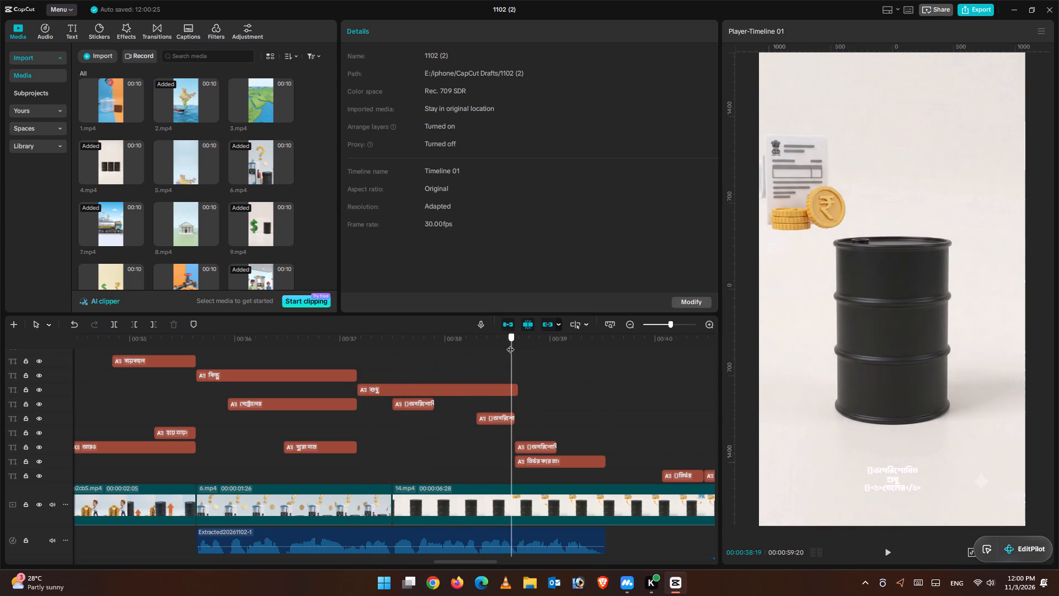
drag(510, 344, 512, 346)
click(509, 390)
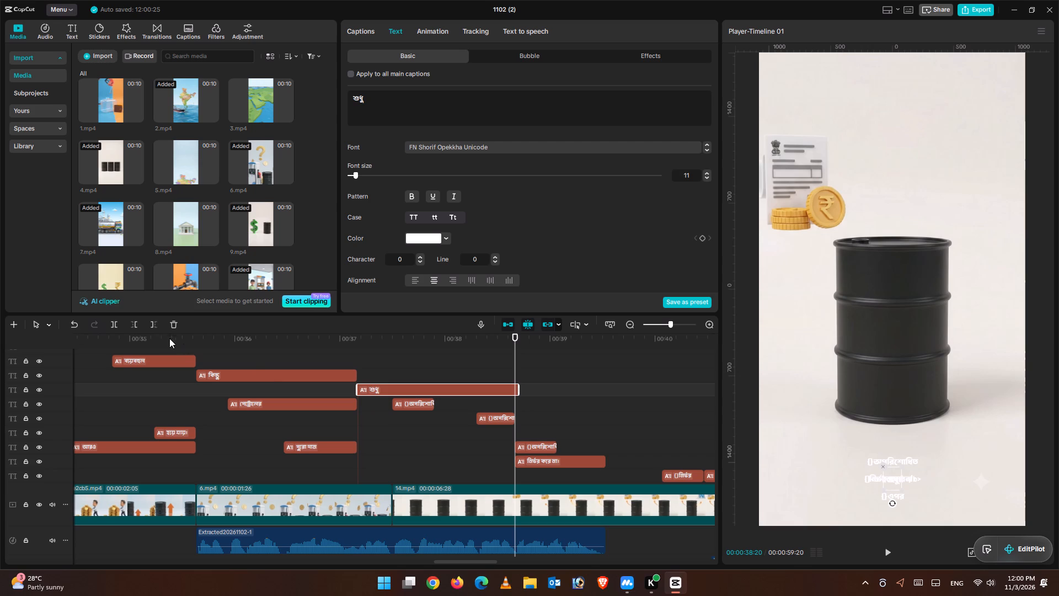
click(158, 323)
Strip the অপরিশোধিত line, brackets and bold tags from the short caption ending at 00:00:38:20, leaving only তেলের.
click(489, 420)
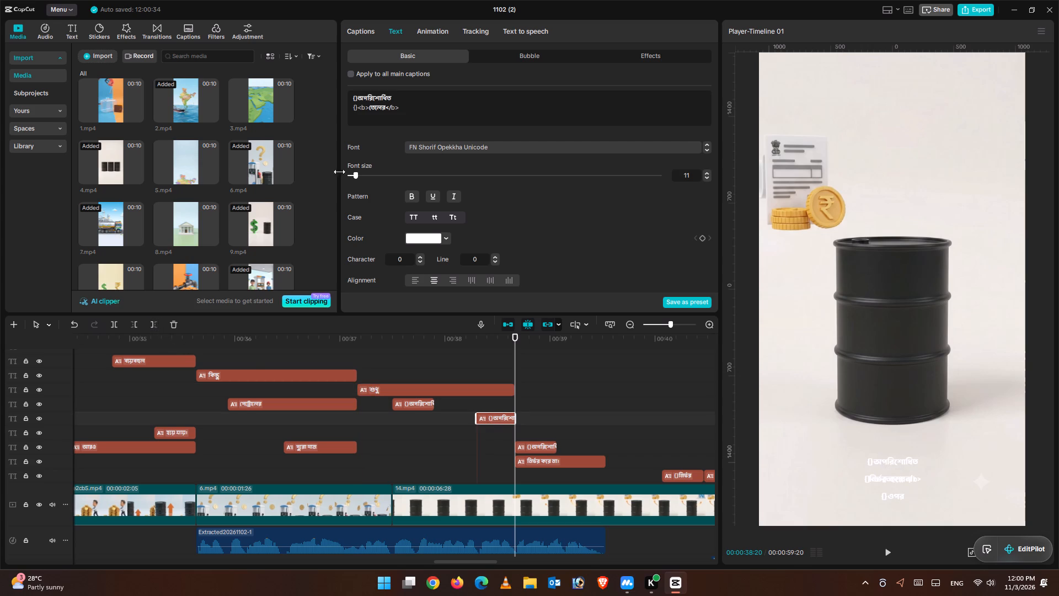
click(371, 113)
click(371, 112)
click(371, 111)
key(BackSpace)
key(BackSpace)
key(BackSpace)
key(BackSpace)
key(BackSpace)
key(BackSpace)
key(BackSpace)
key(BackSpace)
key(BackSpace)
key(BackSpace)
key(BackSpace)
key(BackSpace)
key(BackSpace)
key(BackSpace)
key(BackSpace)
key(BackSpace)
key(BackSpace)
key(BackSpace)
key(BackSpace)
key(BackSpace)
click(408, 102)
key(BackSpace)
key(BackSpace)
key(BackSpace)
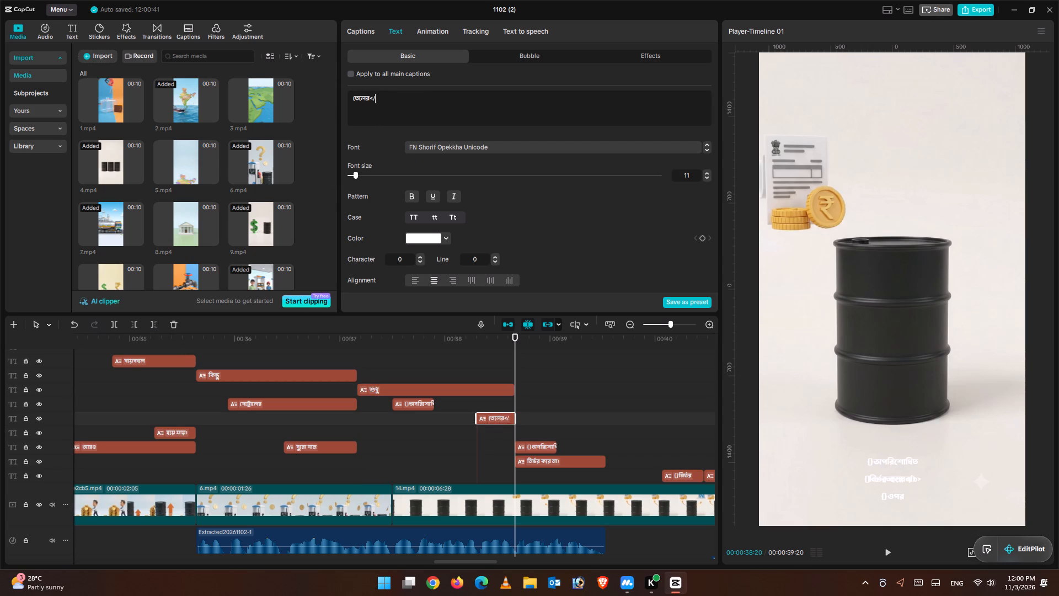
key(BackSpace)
Cut the text from তেলের through ওপর out of the caption starting at 00:00:38:20 and clear its remaining text.
click(533, 453)
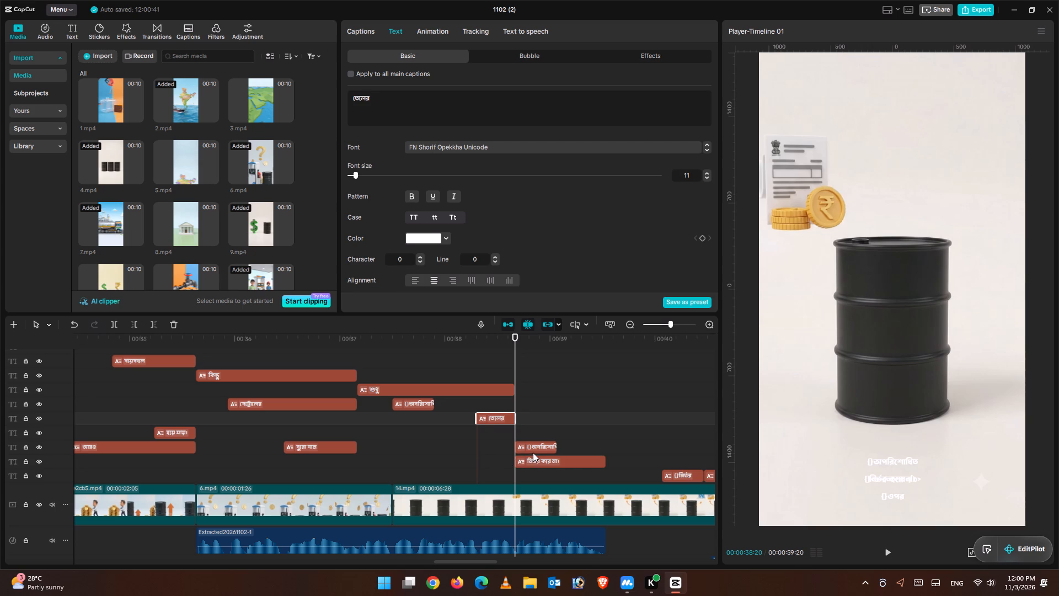
click(535, 445)
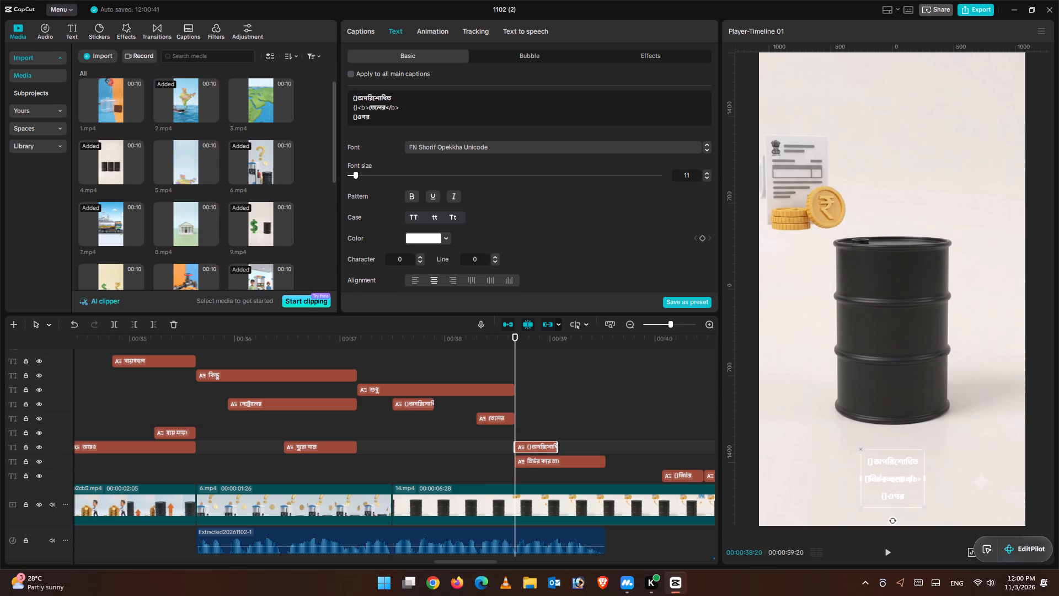
drag(368, 111, 417, 136)
right_click(379, 107)
click(407, 136)
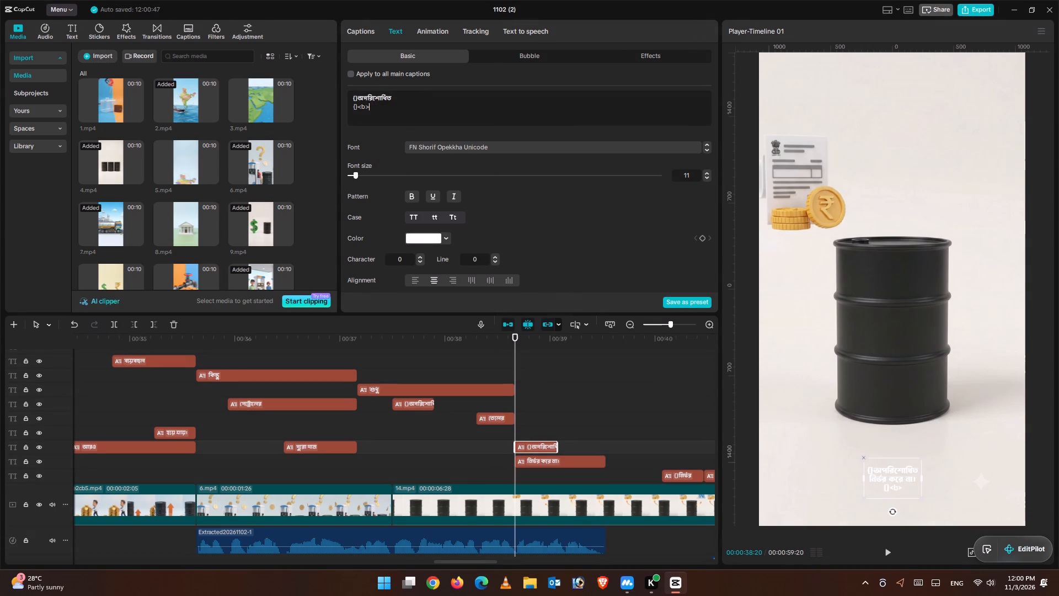
drag(436, 125, 357, 87)
key(BackSpace)
key(Return)
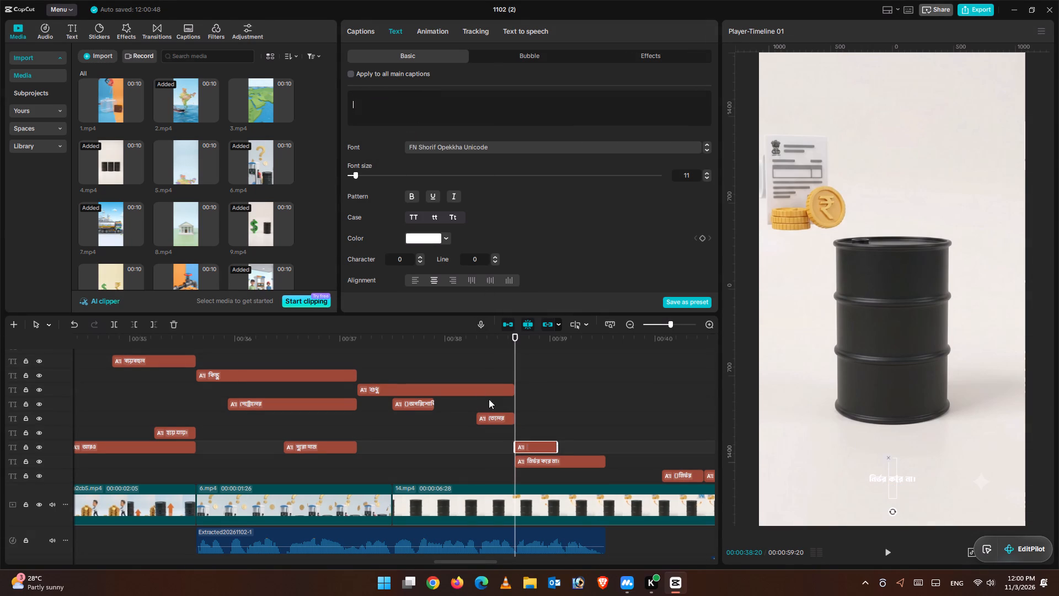
Replace the তেলের caption's text with the cut text and clean it up to read তেলের ওপর on one line.
click(501, 421)
drag(399, 120, 323, 95)
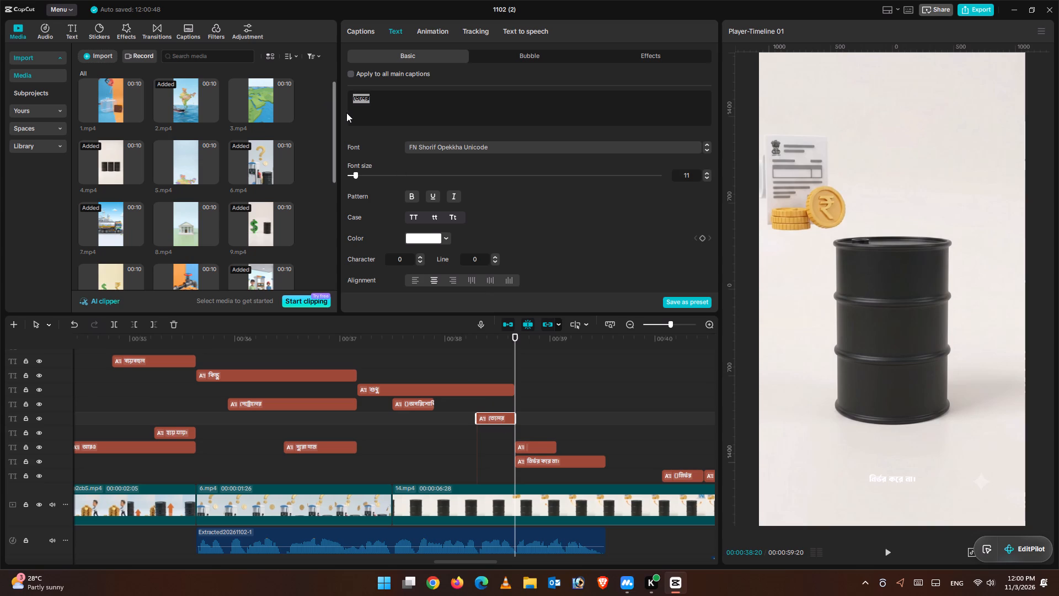
key(ctrl+v)
click(360, 110)
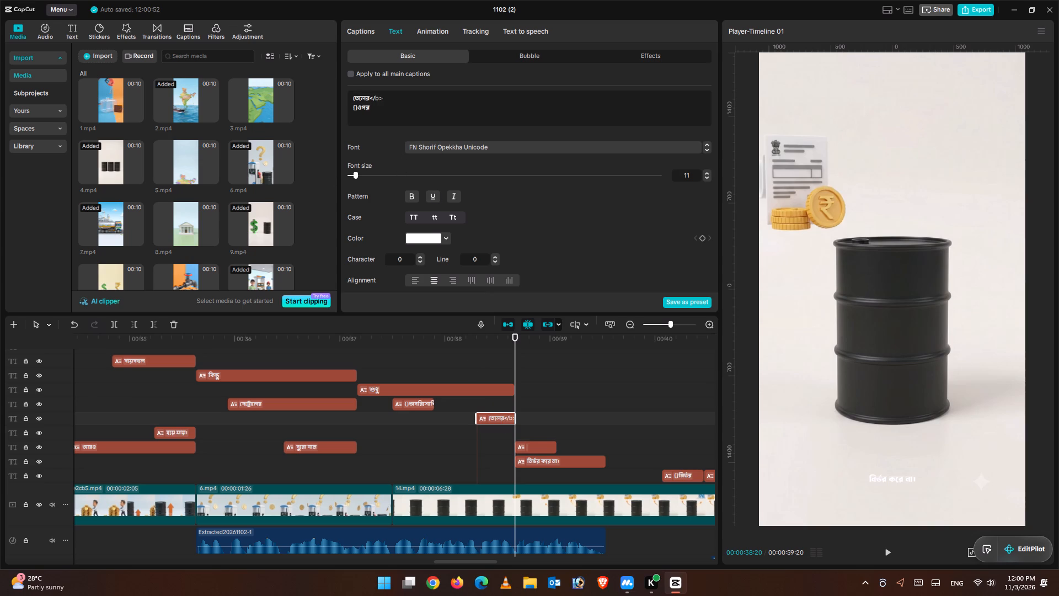
key(Left)
key(BackSpace)
key(BackSpace)
key(BackSpace)
key(BackSpace)
key(BackSpace)
key(BackSpace)
key(BackSpace)
key(space)
Extend the first অপরিশোধিত caption so it ends together with the শুধু caption.
click(402, 357)
click(421, 405)
drag(433, 405, 517, 407)
click(516, 406)
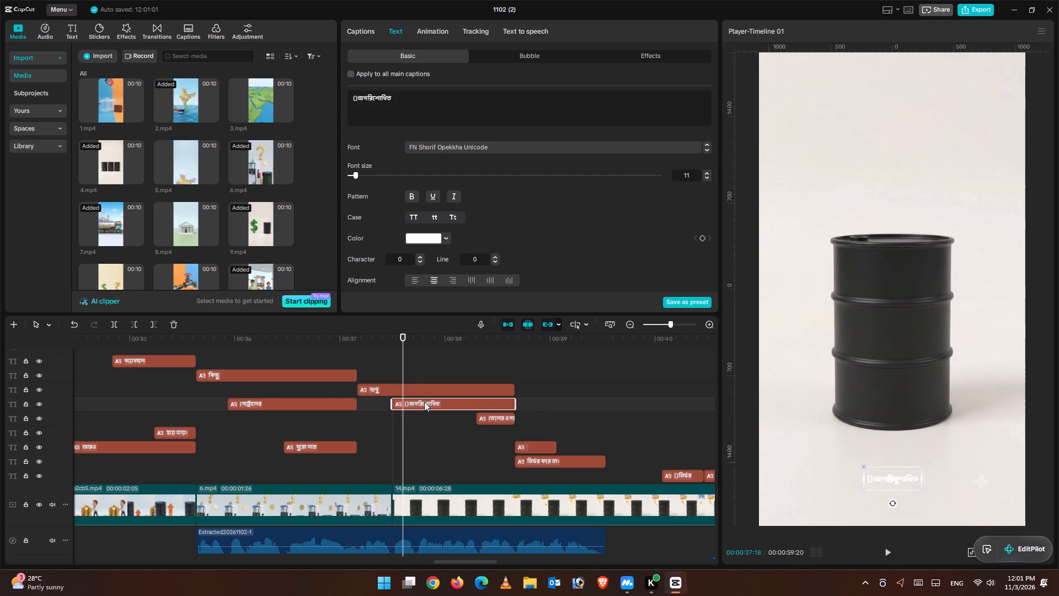
Remove the brackets in front of অপরিশোধিত in the extended caption.
click(359, 100)
key(BackSpace)
key(BackSpace)
key(BackSpace)
Set the font size of the শুধু, অপরিশোধিত and তেলের ওপর captions to 25.
click(391, 363)
drag(391, 365, 391, 366)
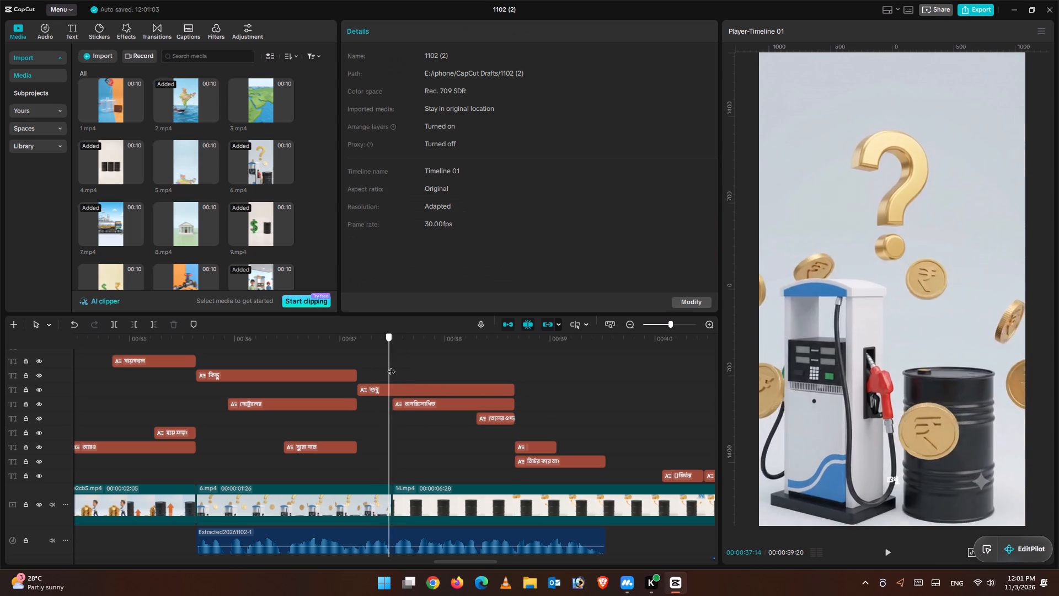
drag(391, 366, 396, 368)
drag(392, 367, 413, 378)
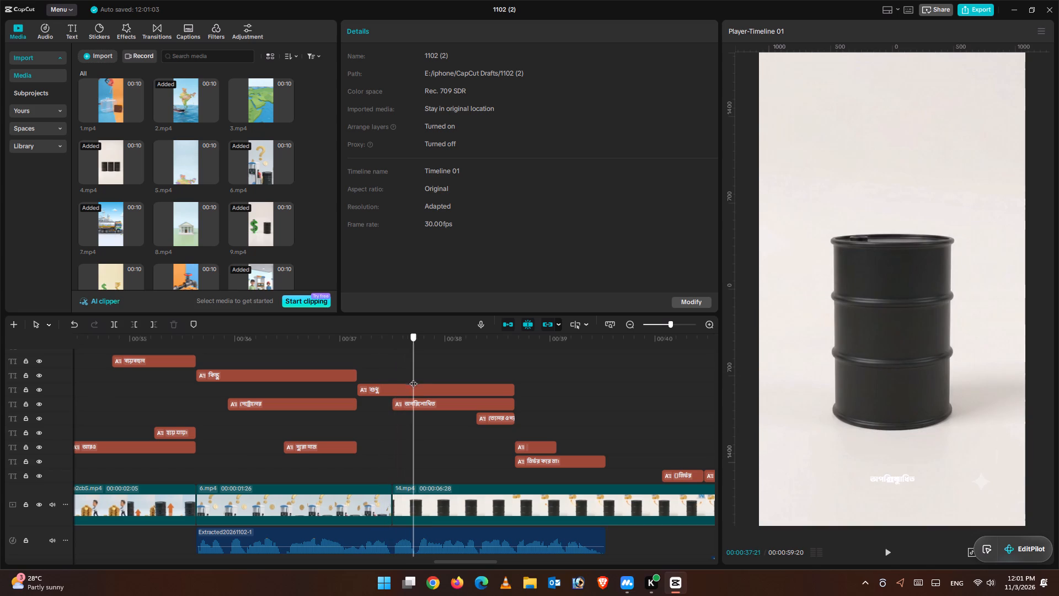
drag(413, 378, 413, 377)
drag(392, 370, 490, 449)
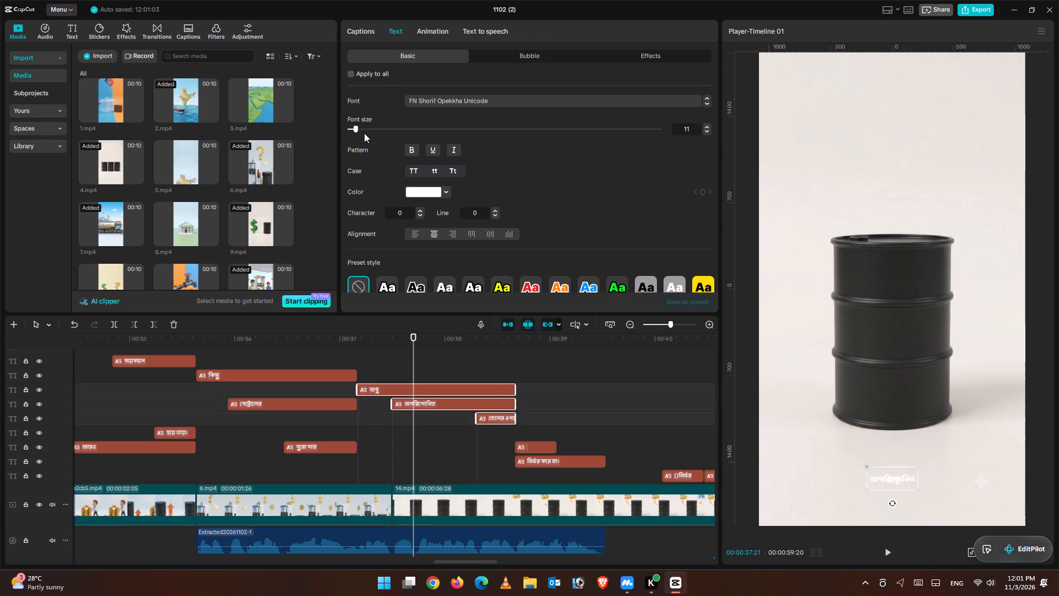
drag(359, 127, 371, 131)
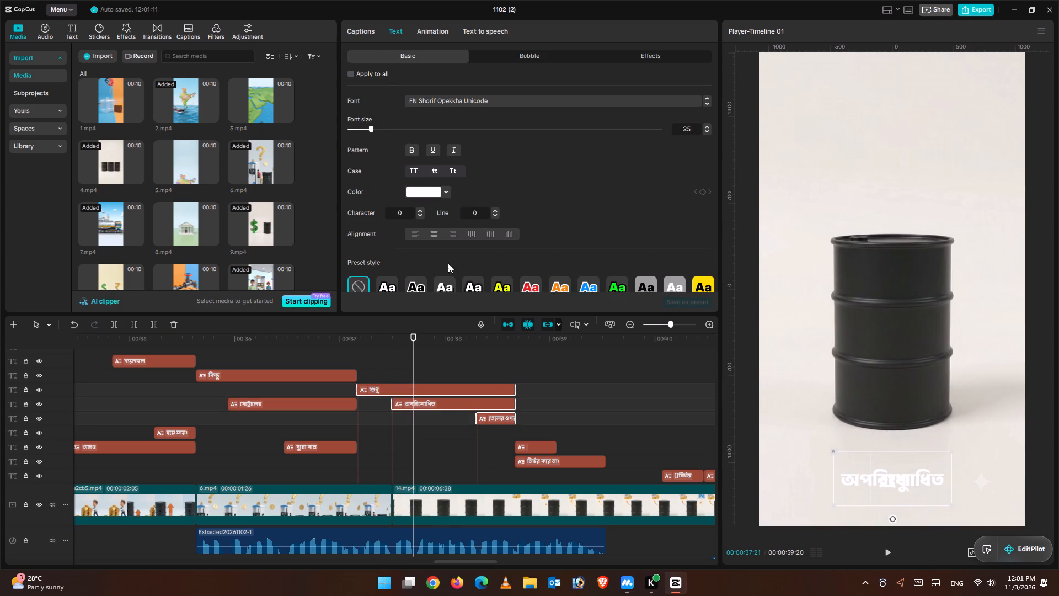
Apply the yellow text preset with black outline to the শুধু and অপরিশোধিত captions.
click(441, 350)
click(438, 401)
drag(383, 358, 463, 441)
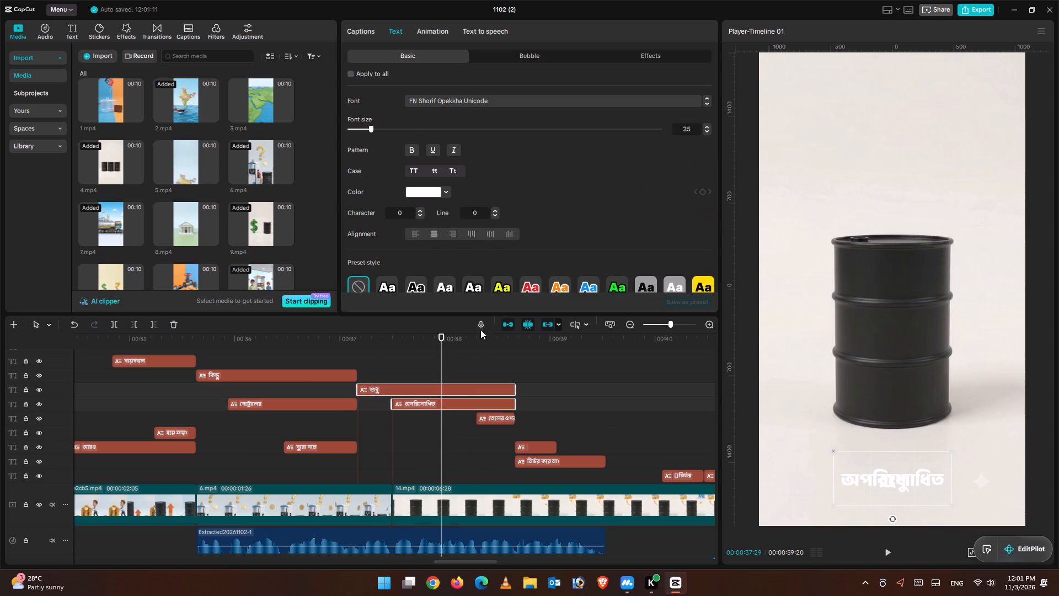
click(502, 286)
Set the stroke thickness of the শুধু and অপরিশোধিত captions to 16.
scroll(502, 269, down, 2)
scroll(502, 266, up, 2)
scroll(502, 266, down, 4)
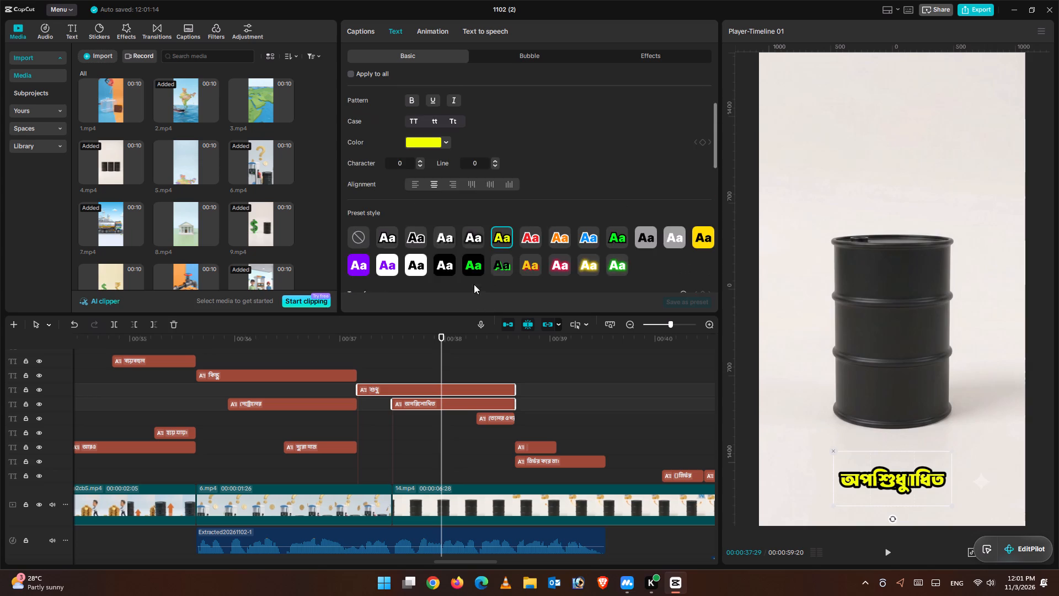
scroll(474, 284, down, 3)
scroll(428, 188, down, 3)
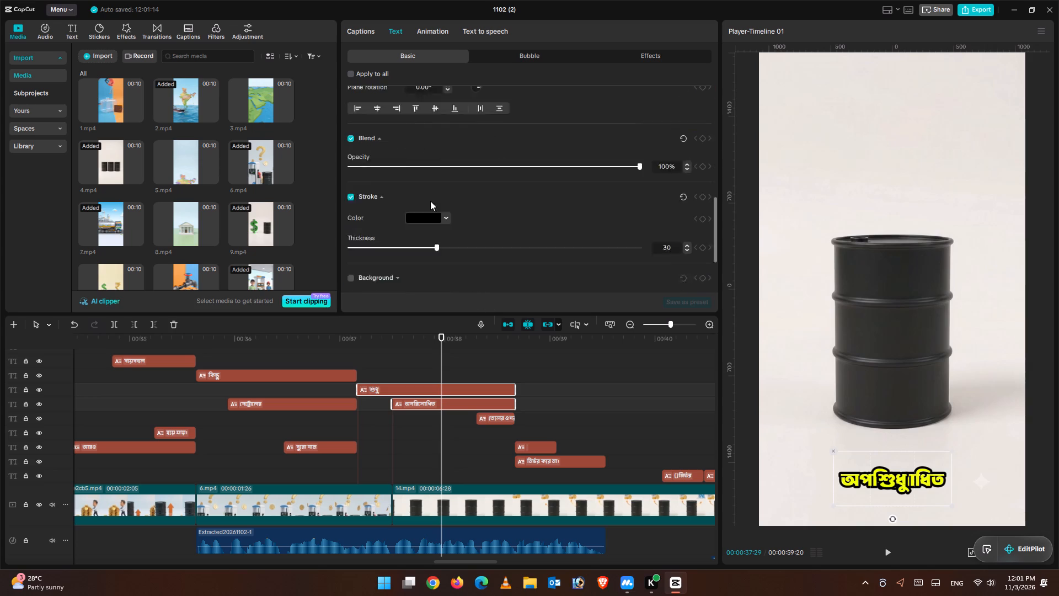
drag(425, 197, 395, 192)
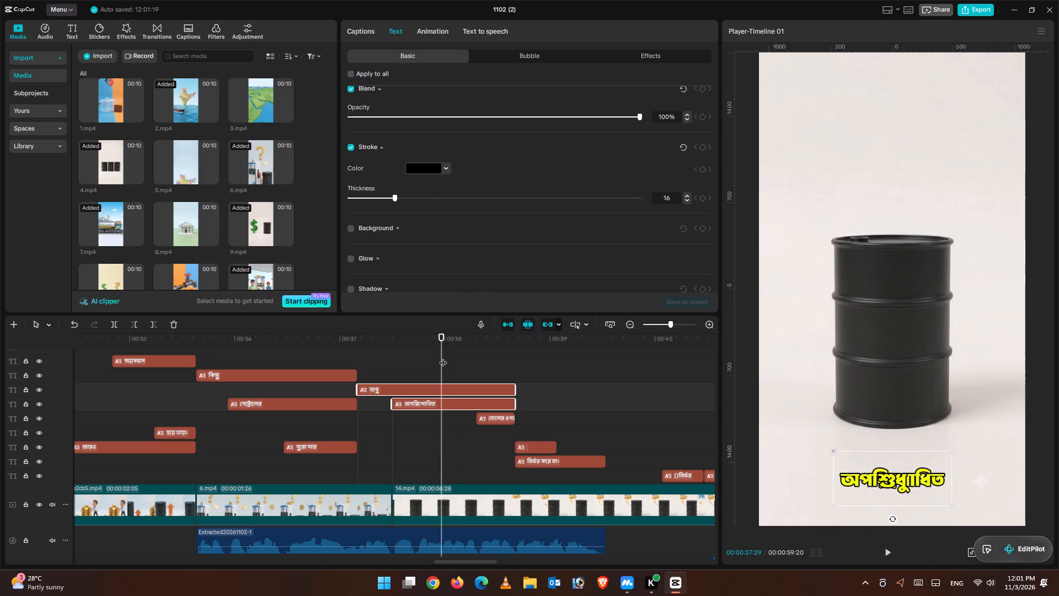
Move the অপরিশোধিত caption above the barrel, enlarge it to nearly the frame width and centre it horizontally.
click(436, 350)
drag(436, 350, 420, 350)
click(429, 402)
drag(917, 465, 917, 460)
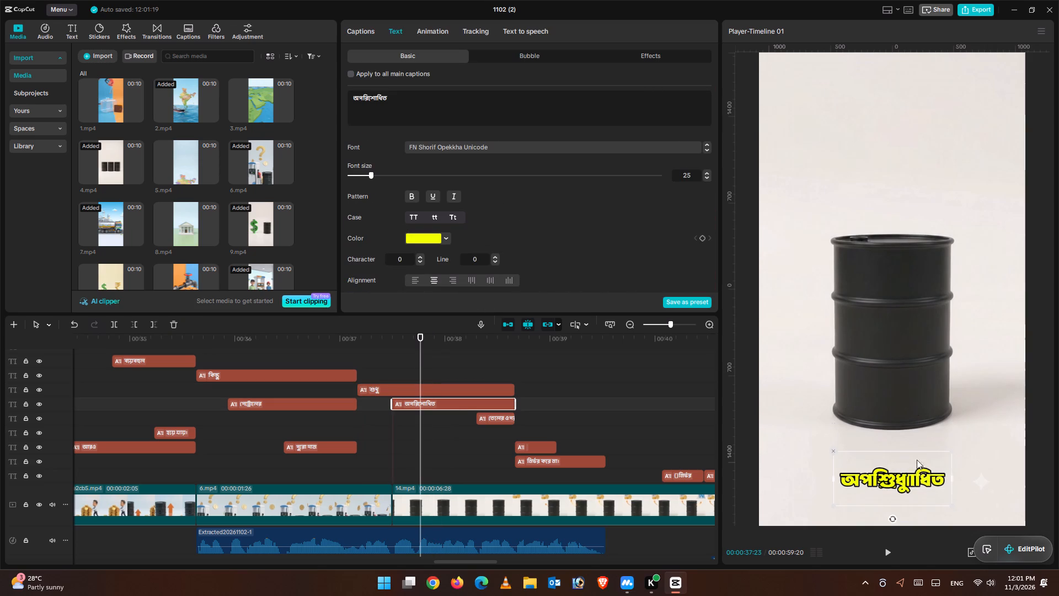
drag(917, 460, 910, 153)
drag(941, 192, 988, 241)
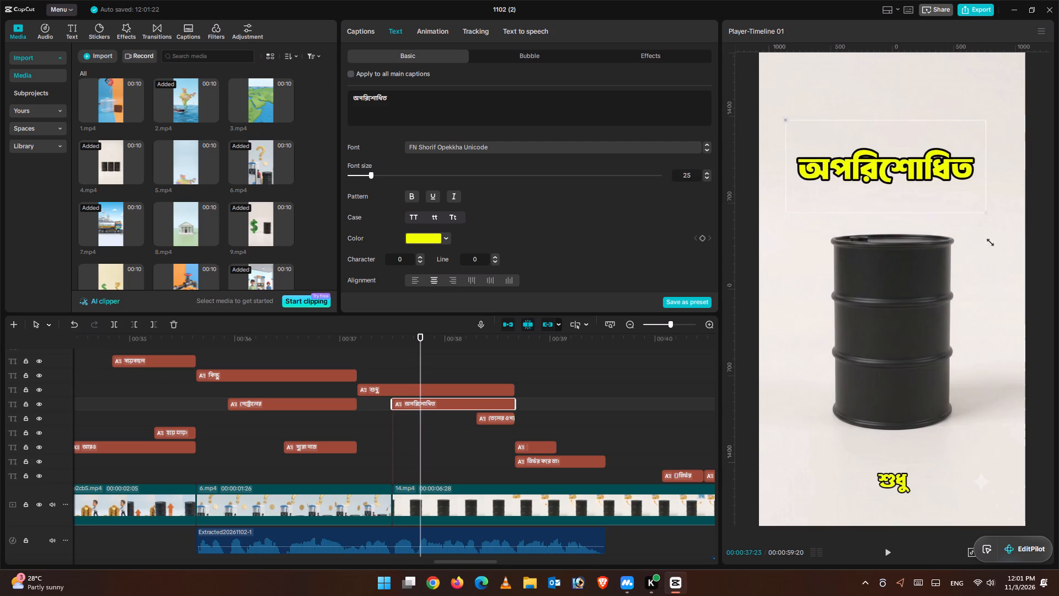
drag(988, 241, 999, 252)
drag(918, 183, 924, 152)
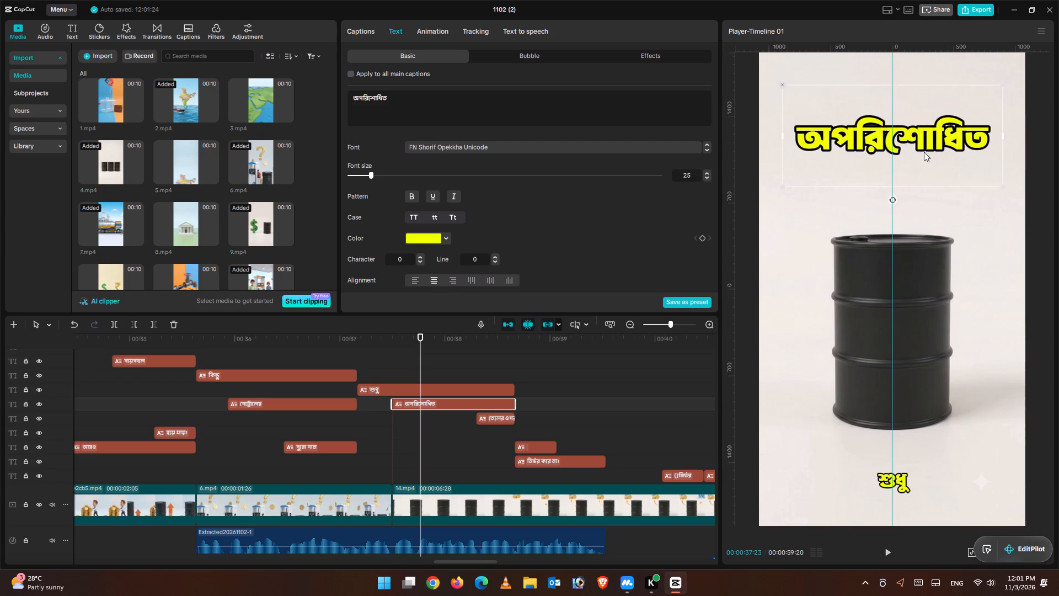
drag(924, 152, 924, 145)
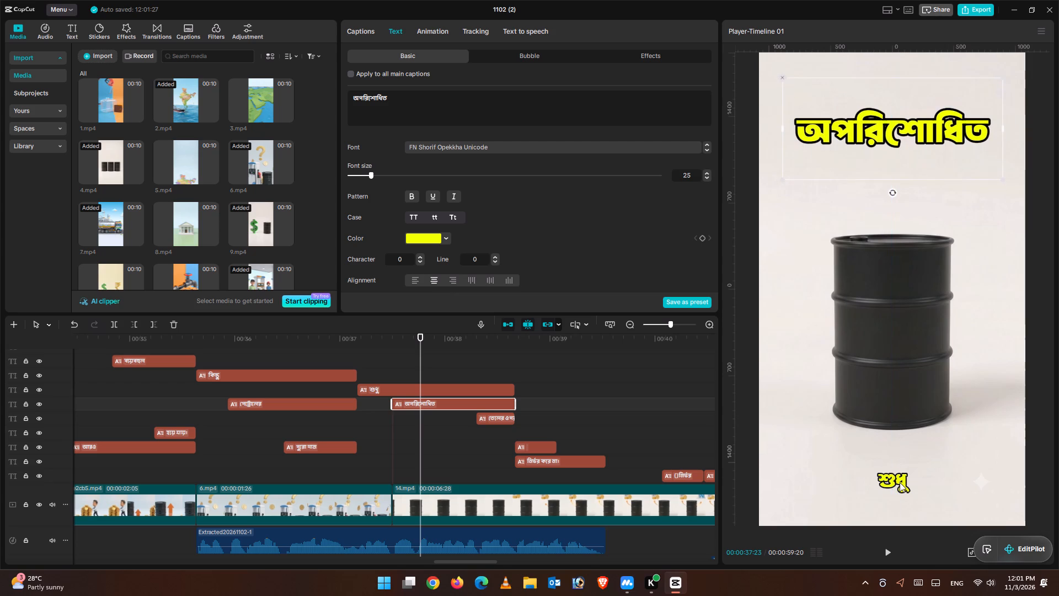
Place the শুধু caption just above the beginning of the enlarged অপরিশোধিত caption.
click(900, 482)
drag(888, 487, 848, 86)
drag(853, 89, 818, 98)
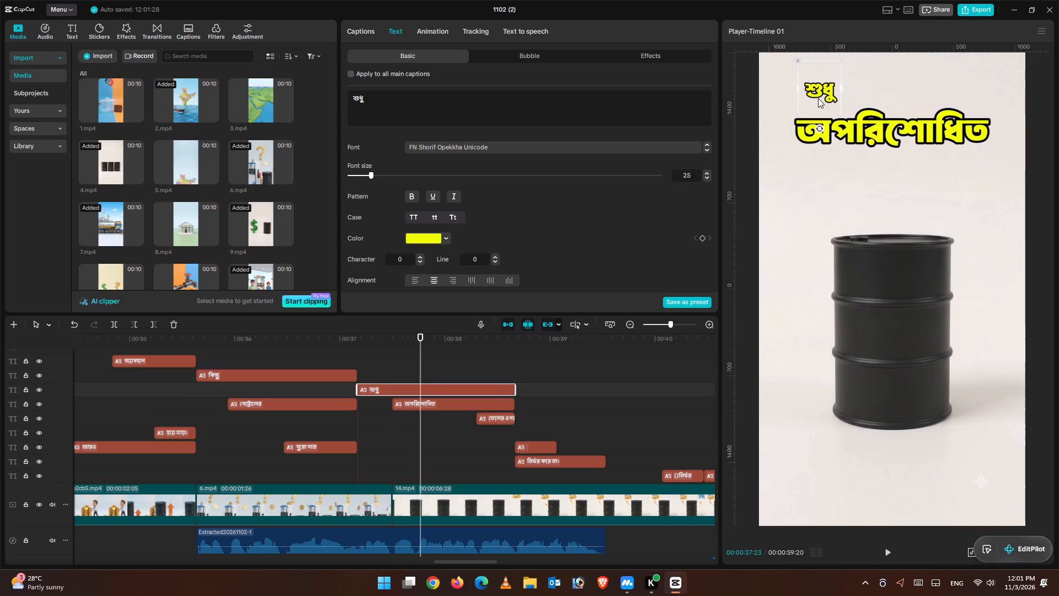
drag(818, 98, 810, 110)
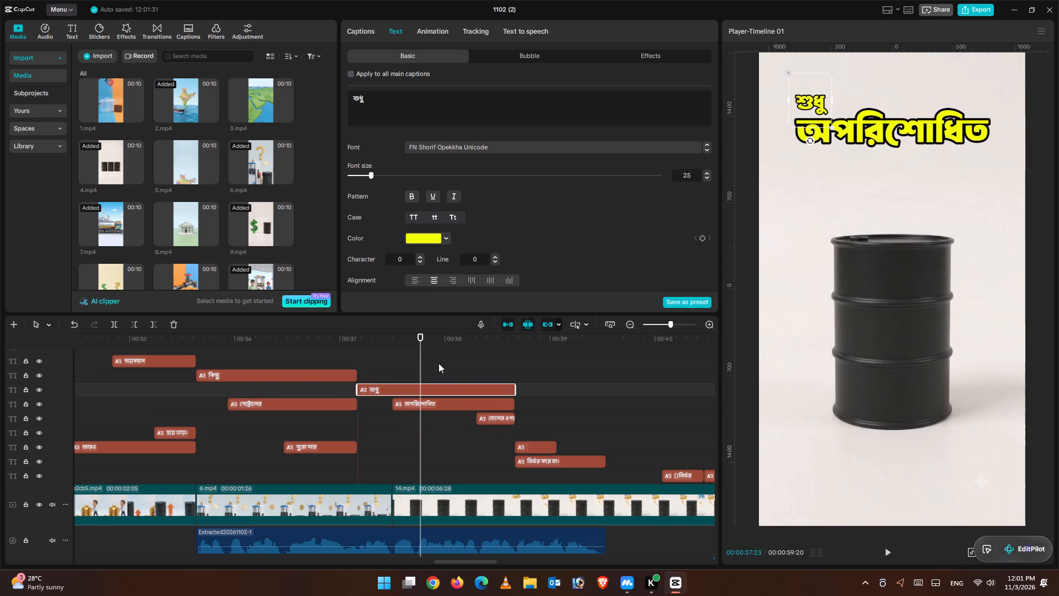
Copy the শুধু caption's attributes onto the তেলের ওপর caption, including basic text style, location size, blend and stroke.
drag(424, 349, 514, 377)
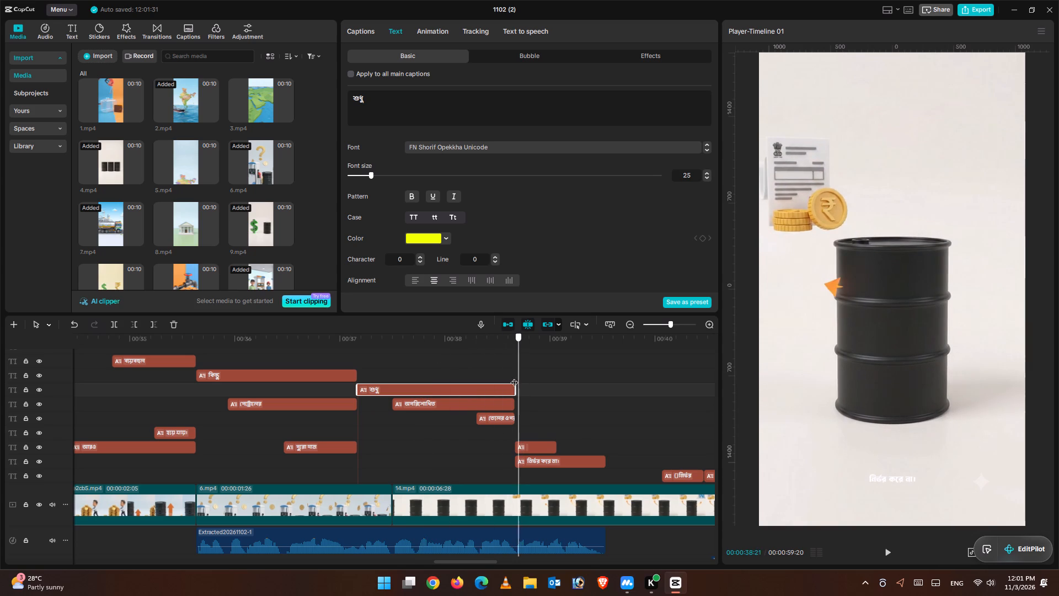
drag(514, 377, 504, 376)
click(500, 421)
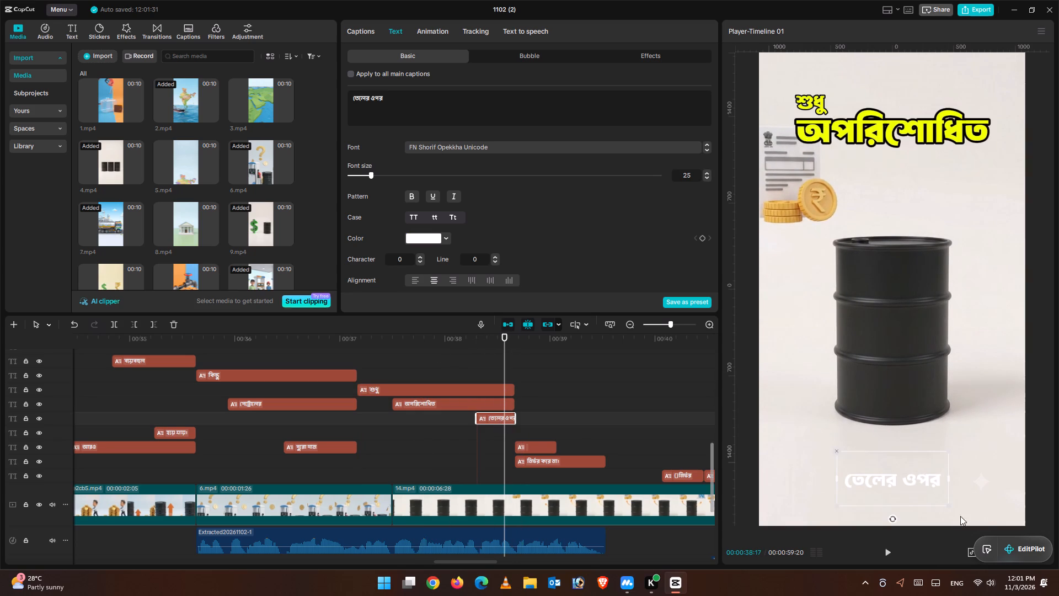
click(470, 390)
right_click(467, 396)
click(486, 353)
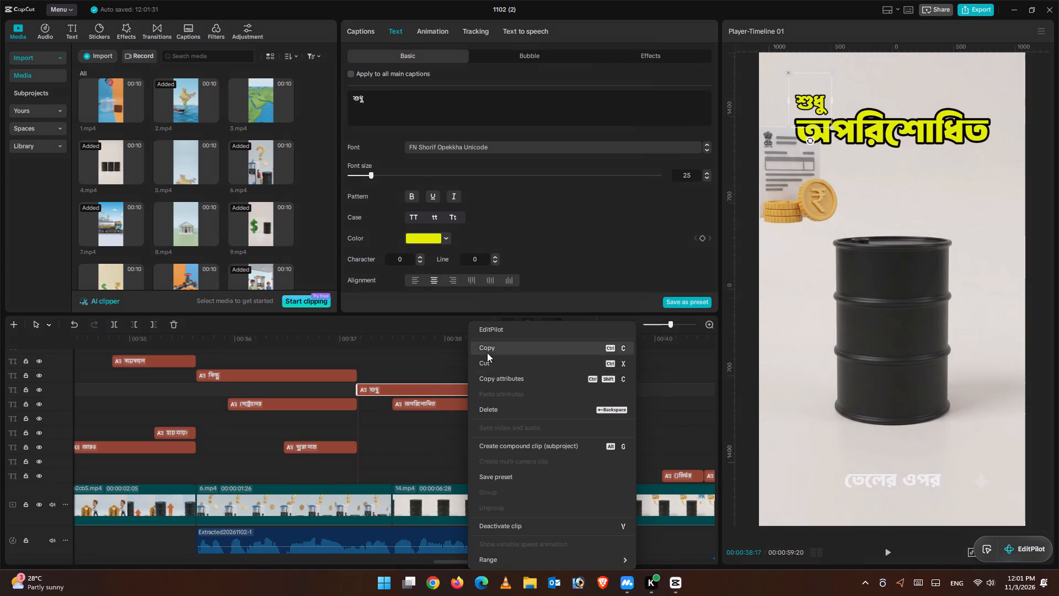
right_click(490, 419)
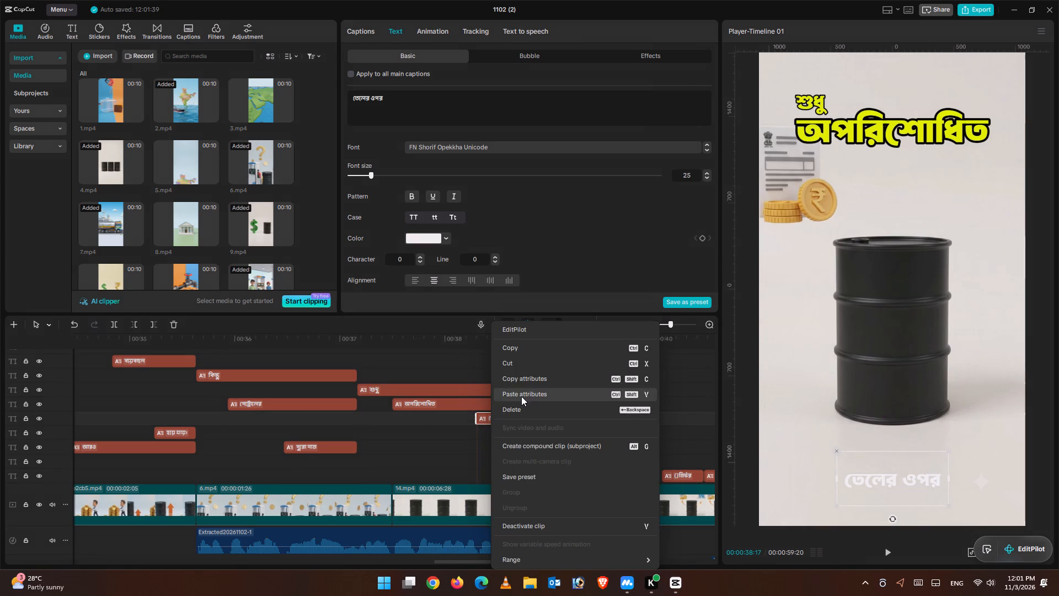
click(521, 396)
click(652, 342)
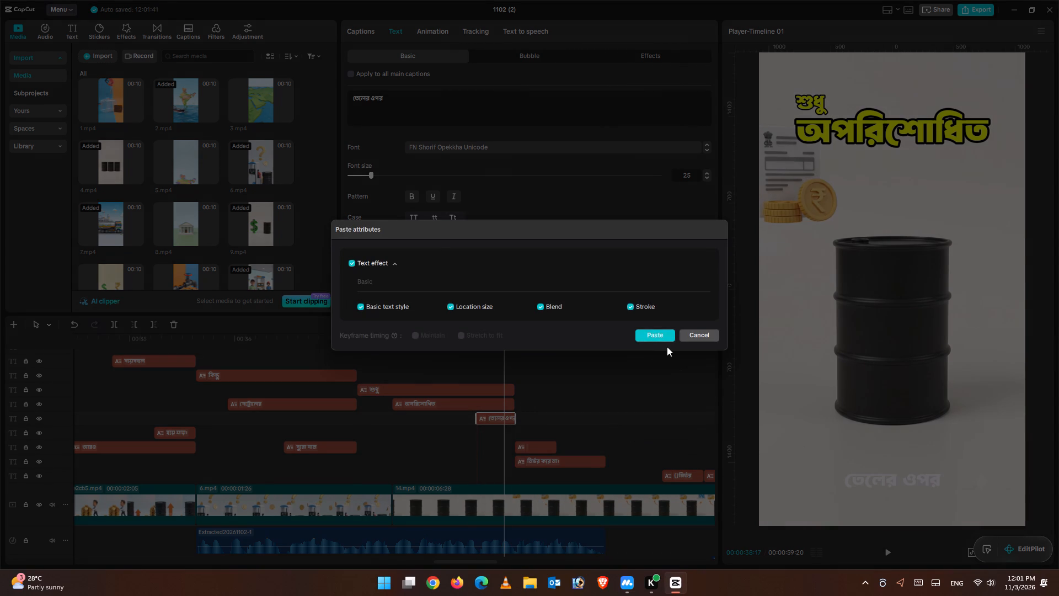
click(667, 345)
click(664, 339)
Place the তেলের ওপর caption just below the end of the অপরিশোধিত caption.
drag(771, 100, 912, 169)
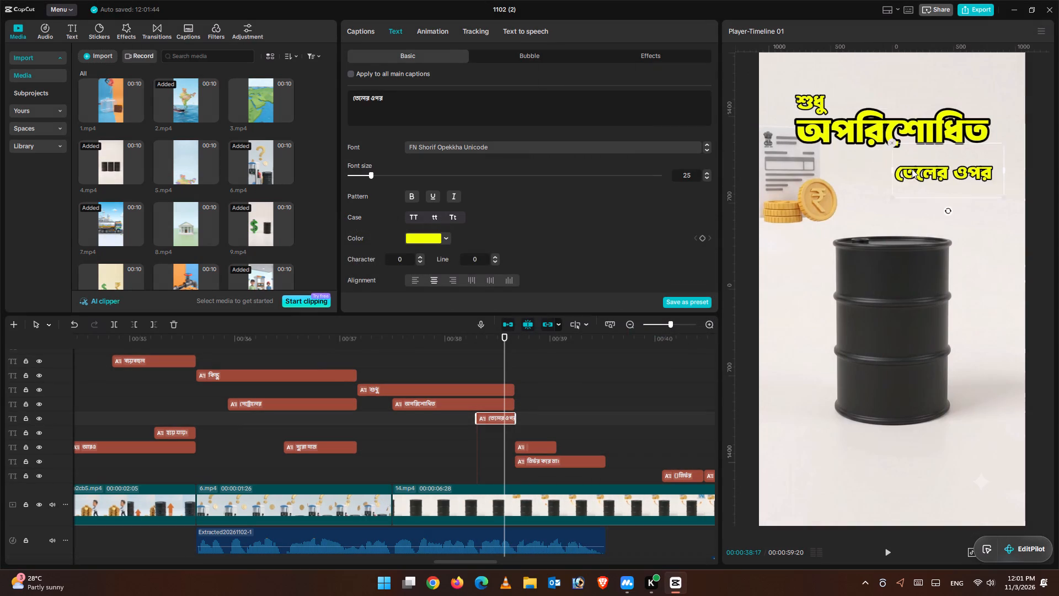
drag(912, 169, 898, 159)
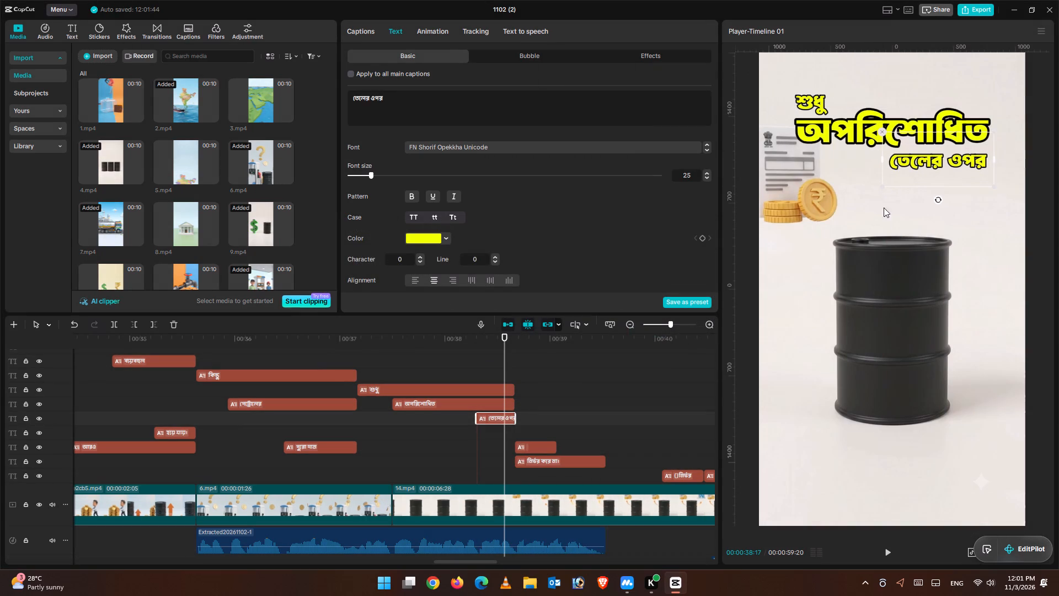
Play back and scrub the start of the 14.mp4 clip to check the three stacked captions against the voice-over.
click(872, 225)
click(812, 227)
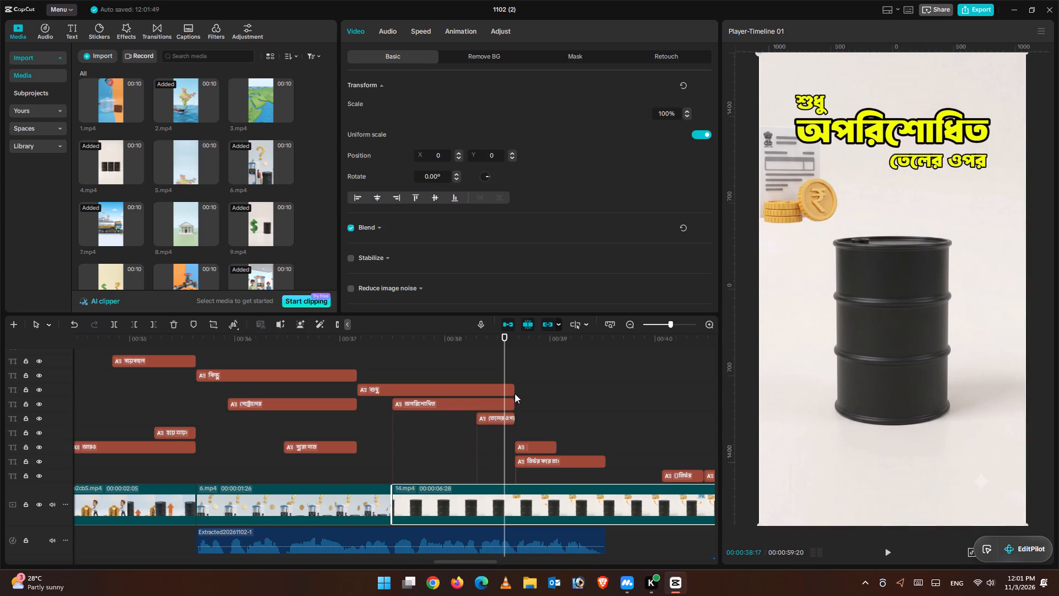
click(370, 365)
click(887, 554)
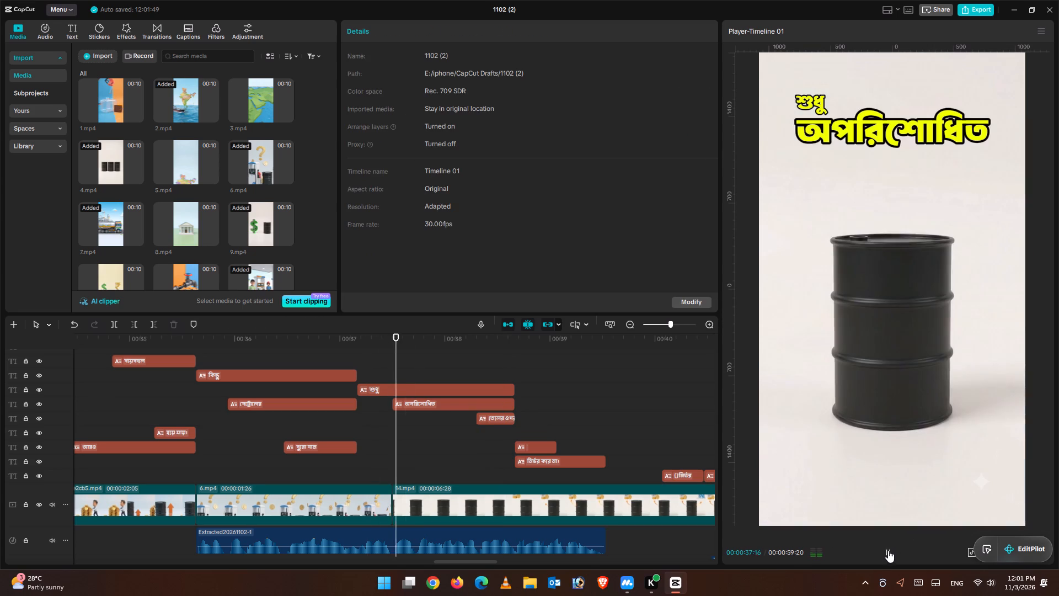
click(895, 538)
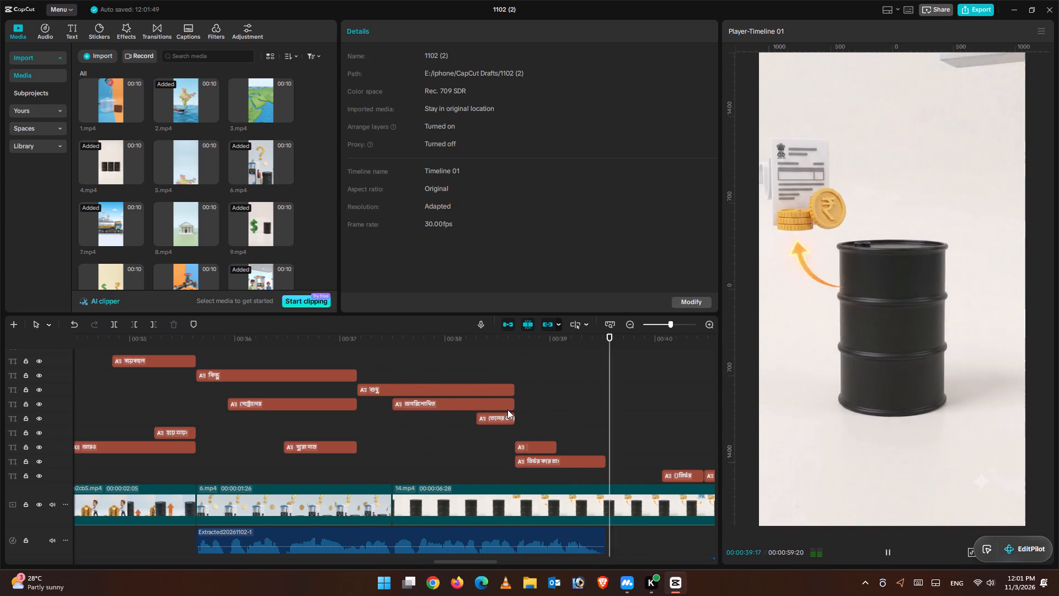
click(486, 372)
click(884, 553)
click(884, 552)
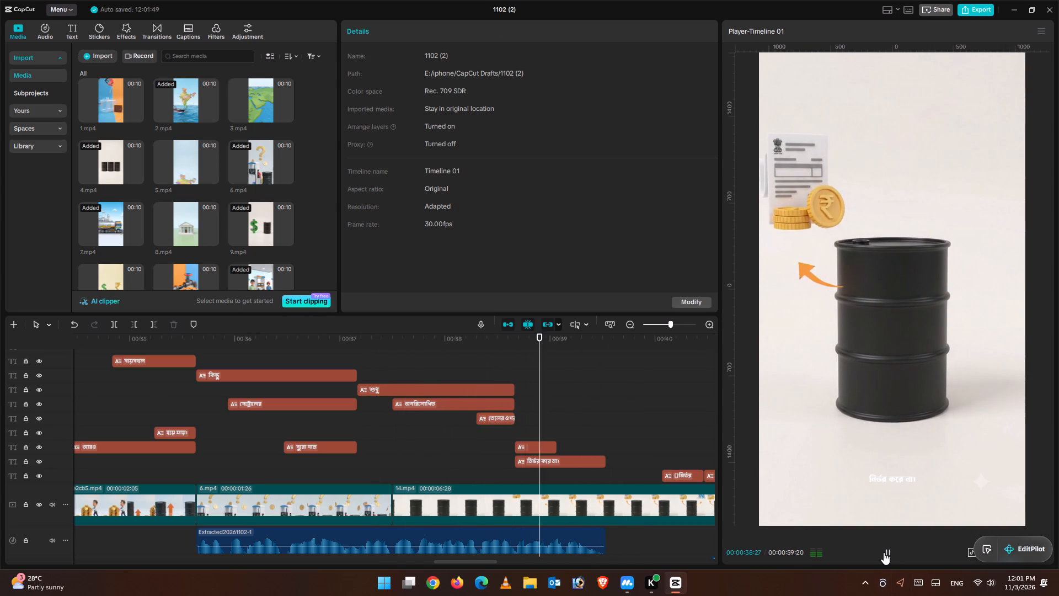
click(463, 369)
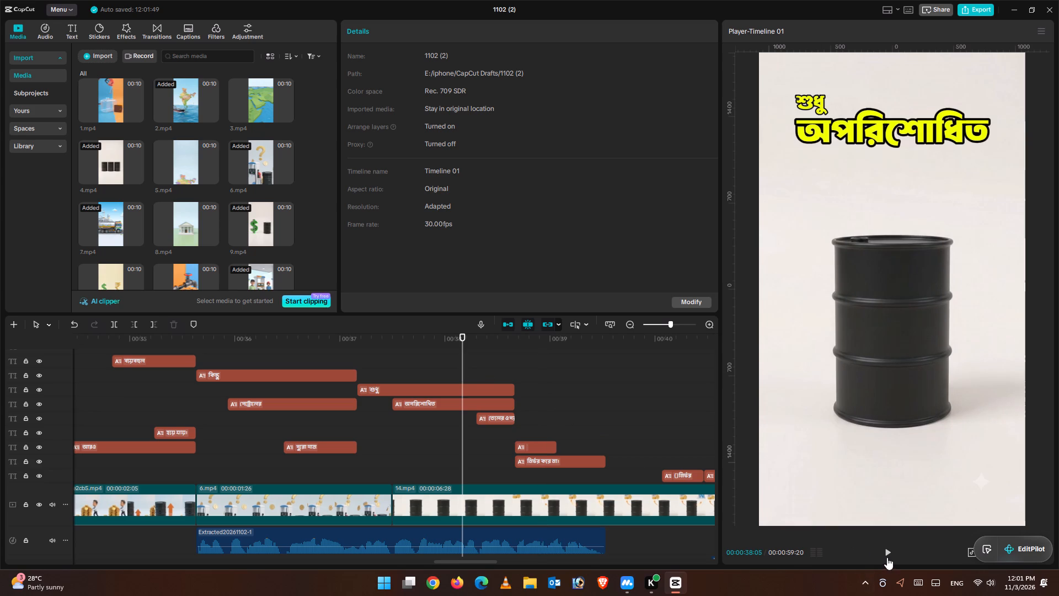
click(887, 557)
click(884, 556)
drag(516, 358, 517, 359)
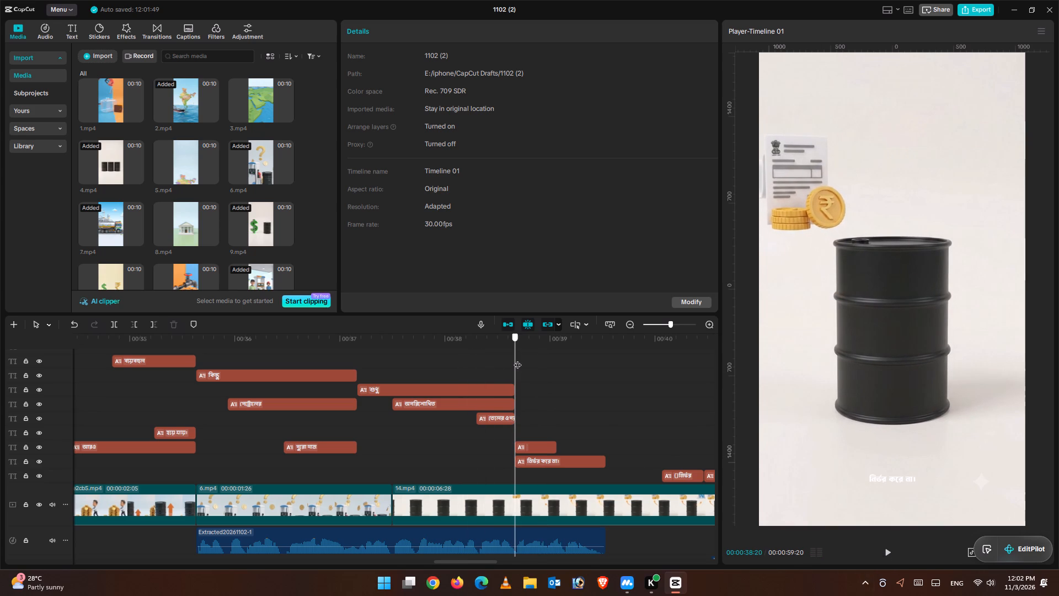
drag(517, 359, 507, 358)
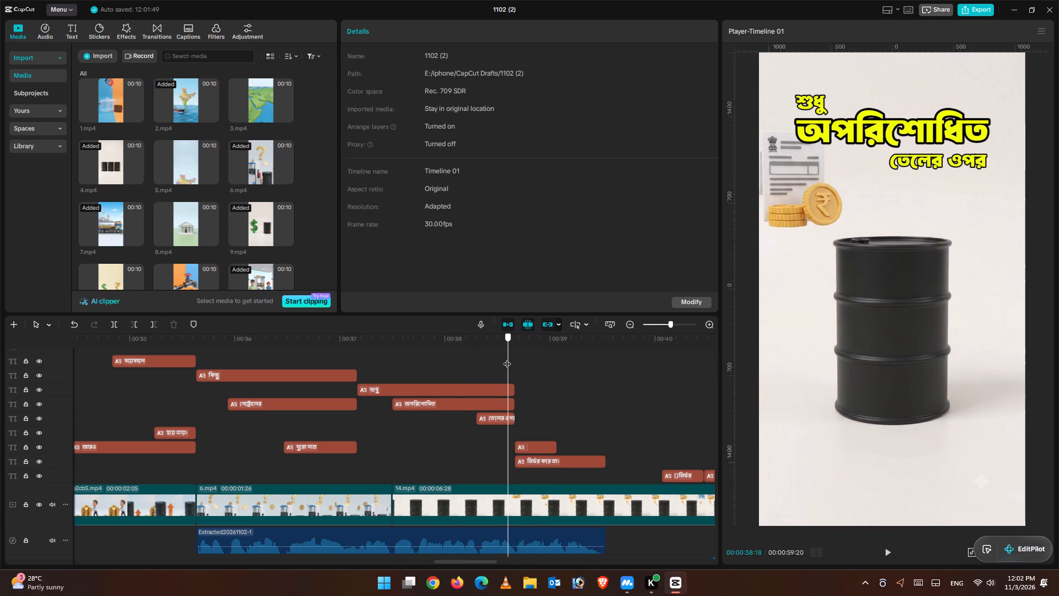
drag(507, 358, 500, 355)
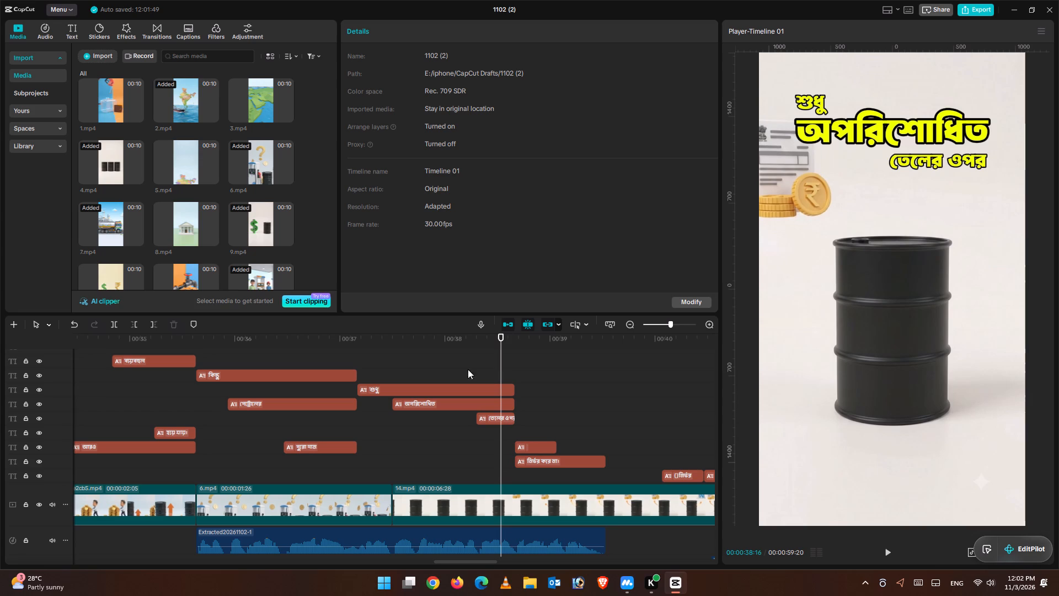
Scale down the শুধু, অপরিশোধিত and তেলের ওপর captions together and move the group slightly higher in the frame.
drag(450, 357, 515, 448)
drag(1004, 190, 981, 175)
drag(936, 137, 936, 116)
click(921, 219)
Play back from the শুধু caption through the নির্ভর করে না। caption to check the layout and timing.
click(369, 364)
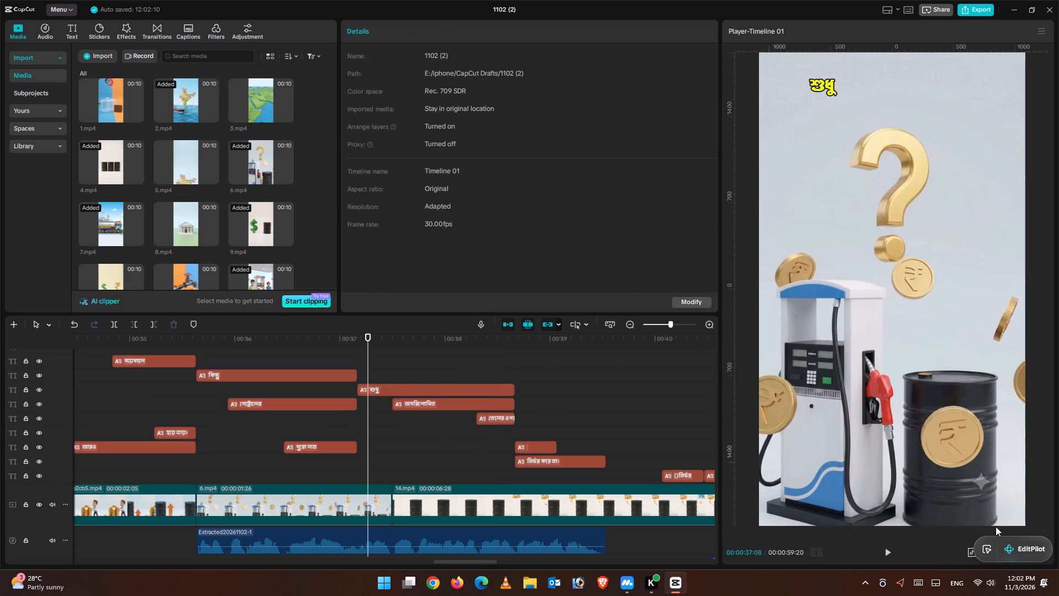
click(882, 555)
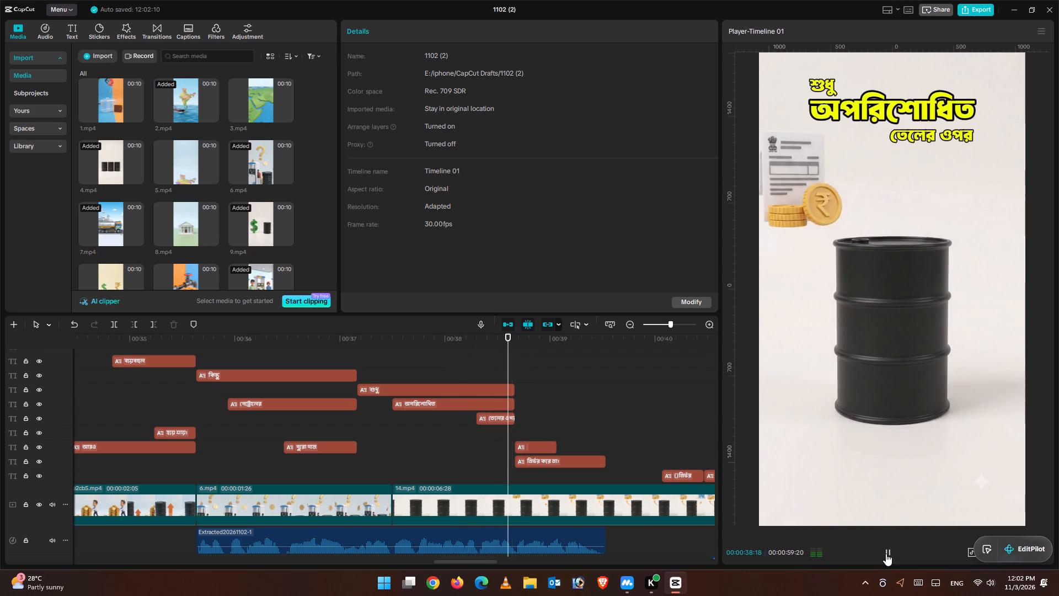
click(886, 552)
drag(574, 352, 511, 350)
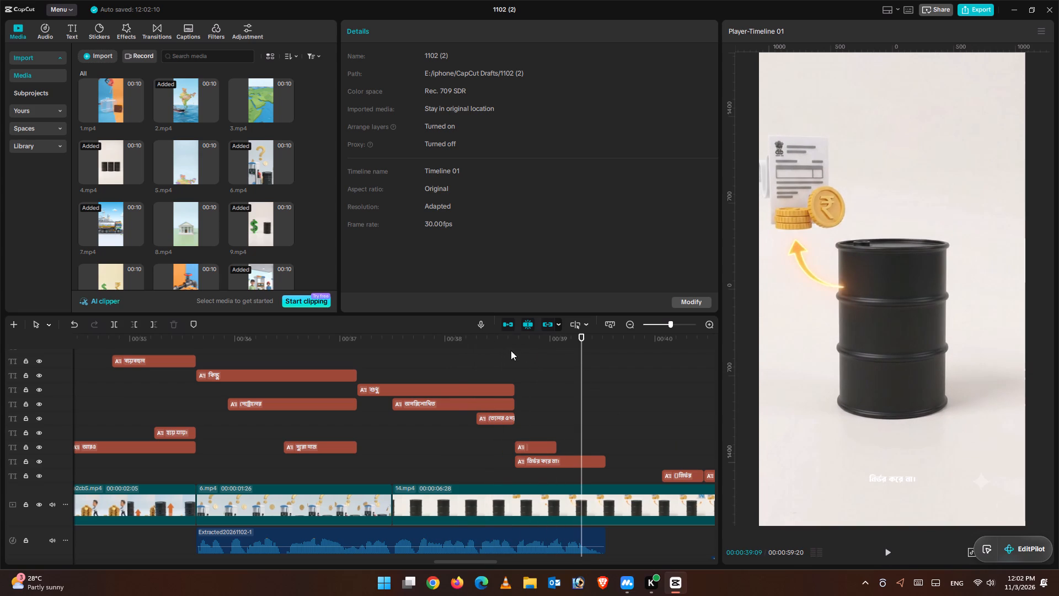
drag(511, 350, 508, 350)
click(887, 556)
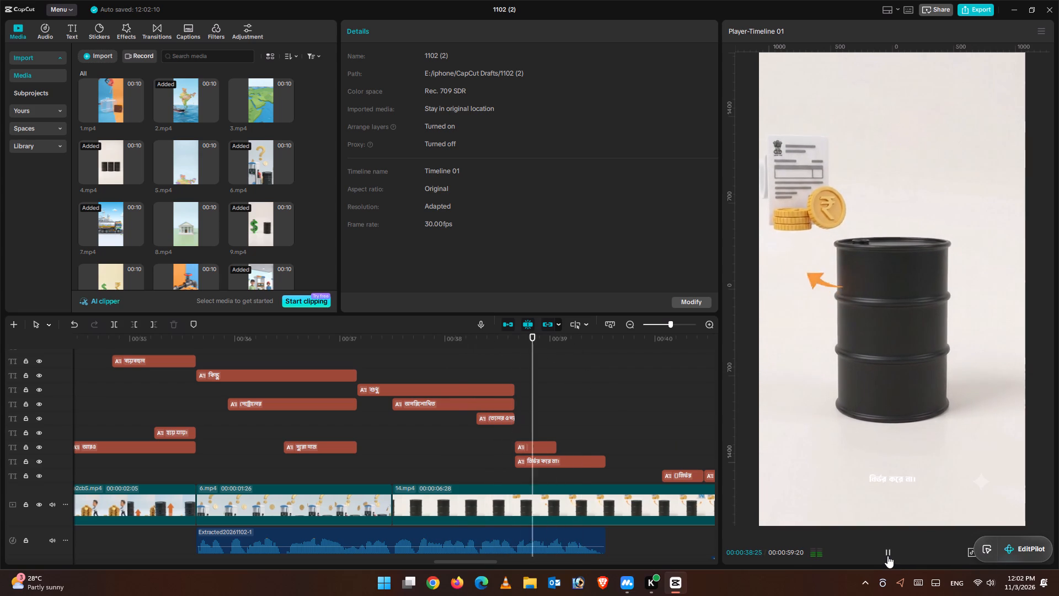
click(887, 555)
Delete the empty caption above the নির্ভর করে না। caption on the timeline.
click(537, 448)
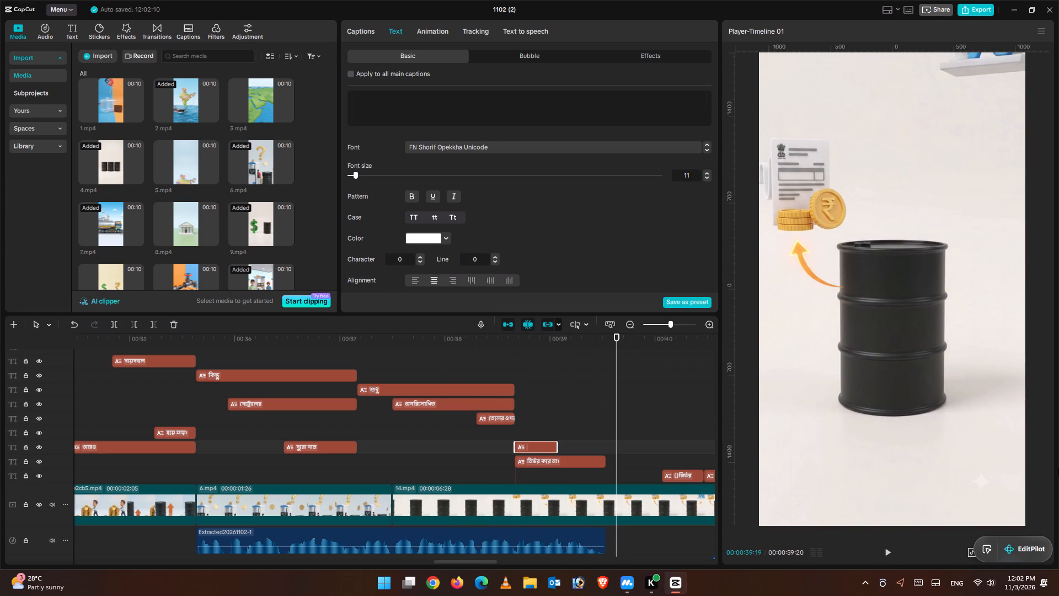
click(172, 322)
Enlarge the নির্ভর করে না। caption to about 273% and centre it horizontally near the top of the video frame.
click(528, 372)
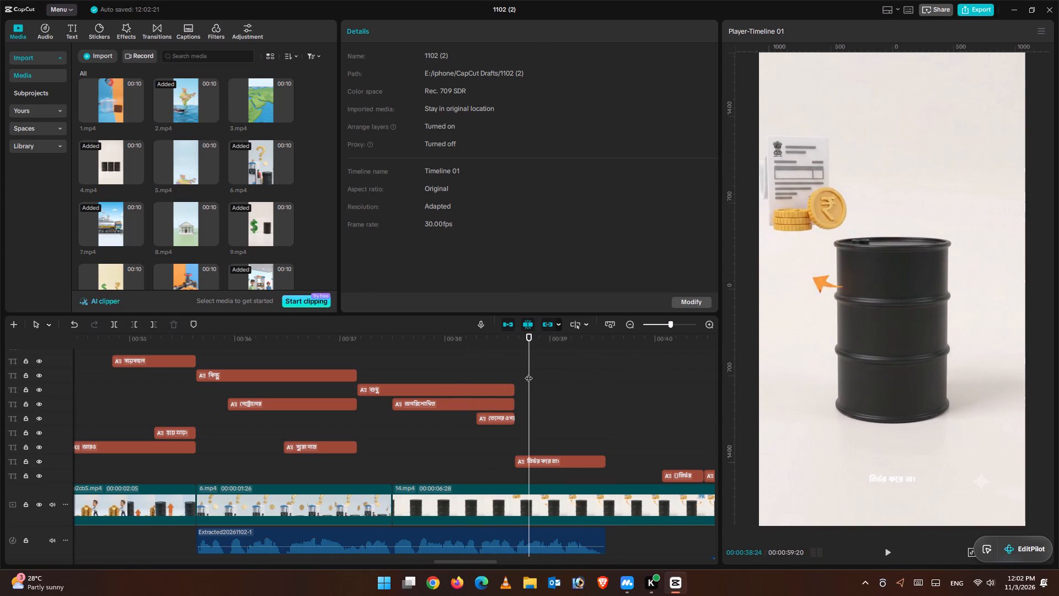
drag(528, 372, 542, 382)
click(553, 459)
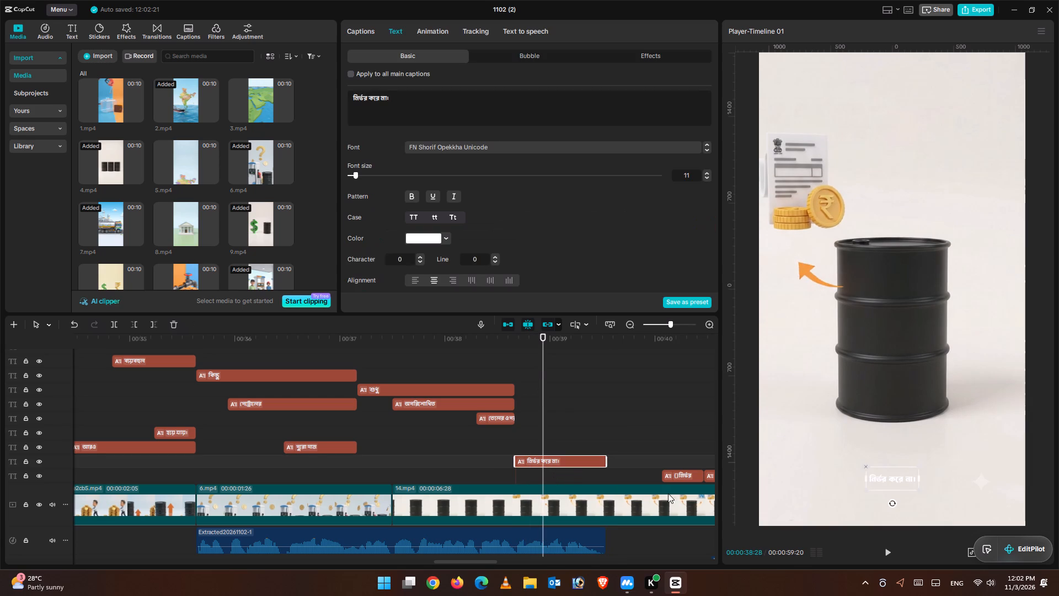
drag(917, 489, 976, 540)
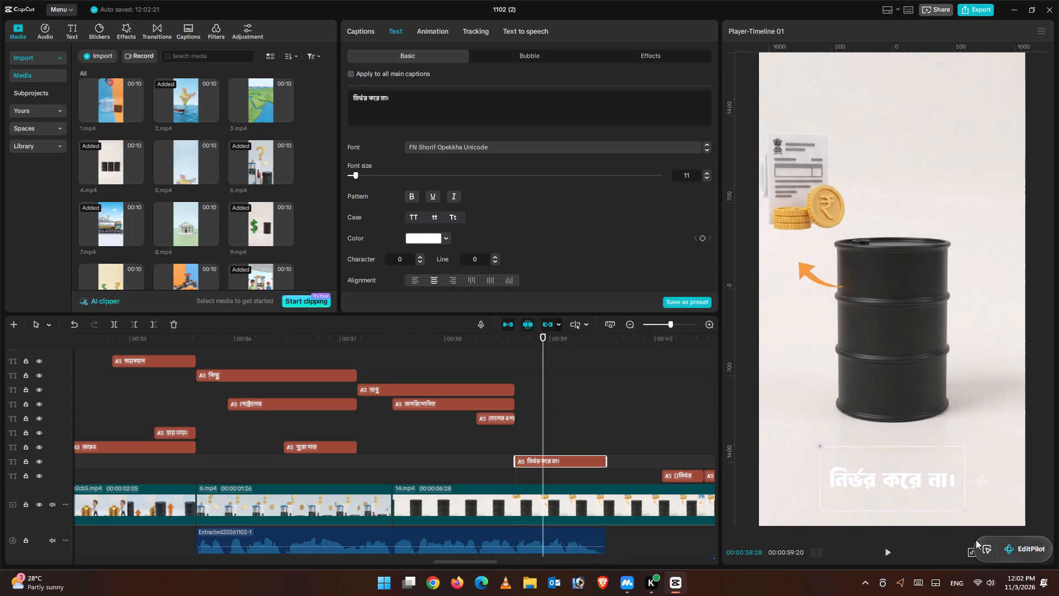
drag(976, 540, 976, 540)
drag(900, 469, 919, 151)
drag(538, 340, 561, 340)
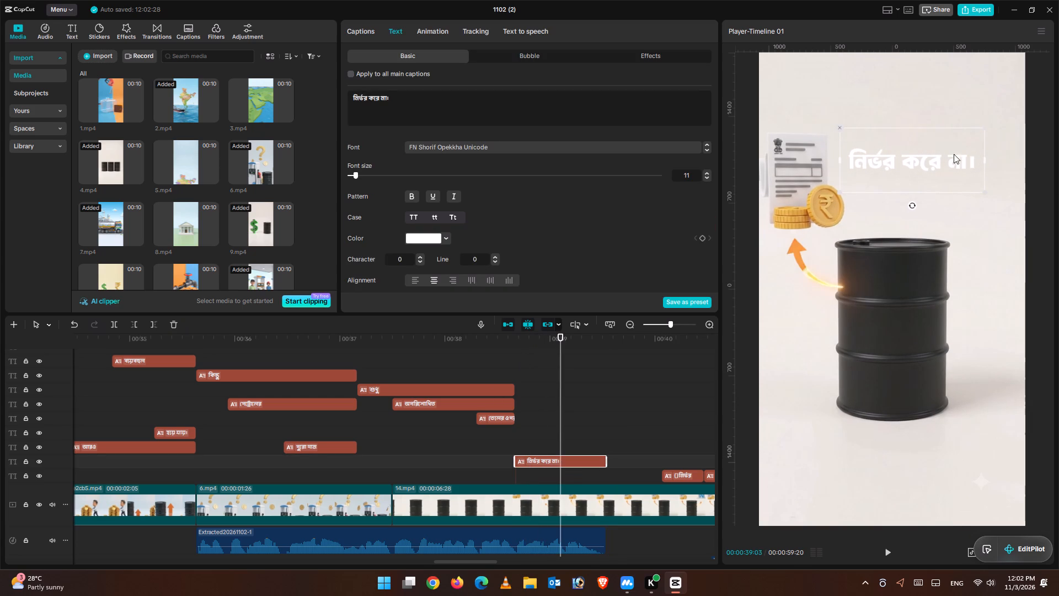
drag(954, 154, 935, 151)
drag(936, 152, 938, 119)
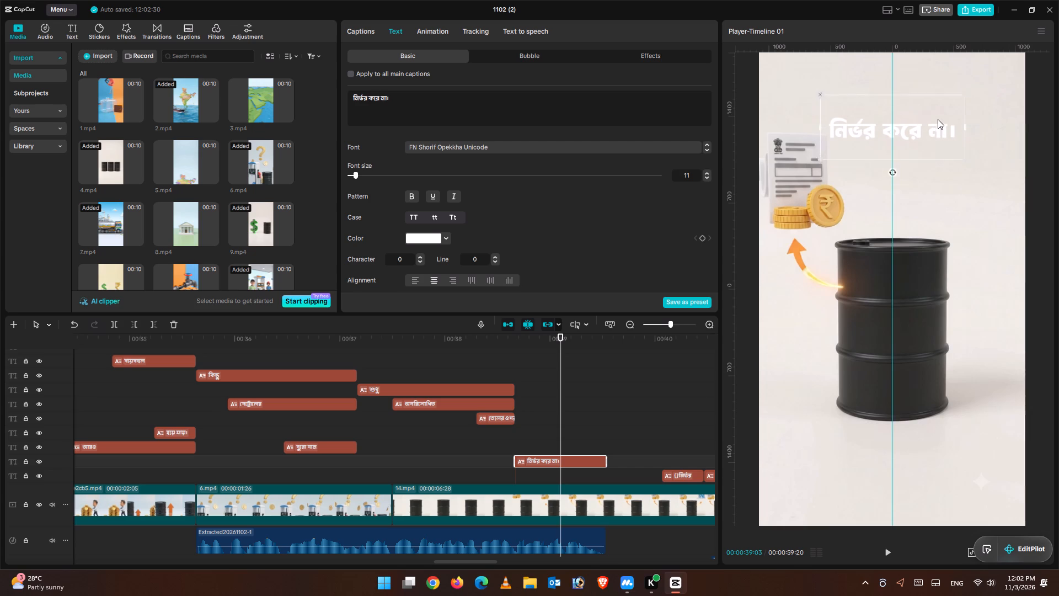
drag(938, 119, 938, 106)
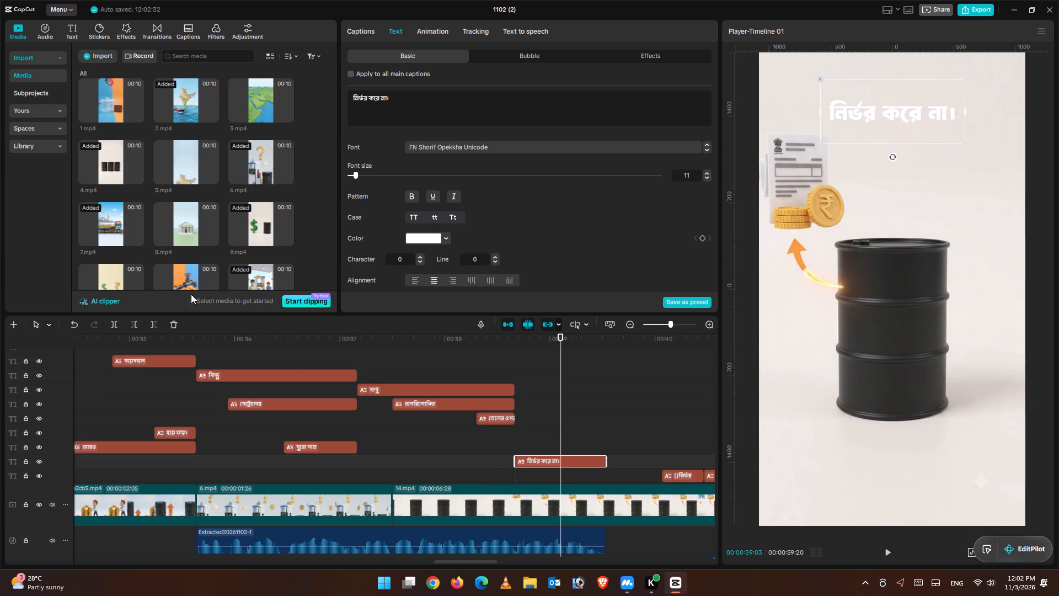
Apply the yellow text preset with black outline to the নির্ভর করে না। caption and set its stroke thickness to 10.
scroll(453, 247, down, 1)
scroll(456, 251, up, 1)
scroll(457, 252, down, 3)
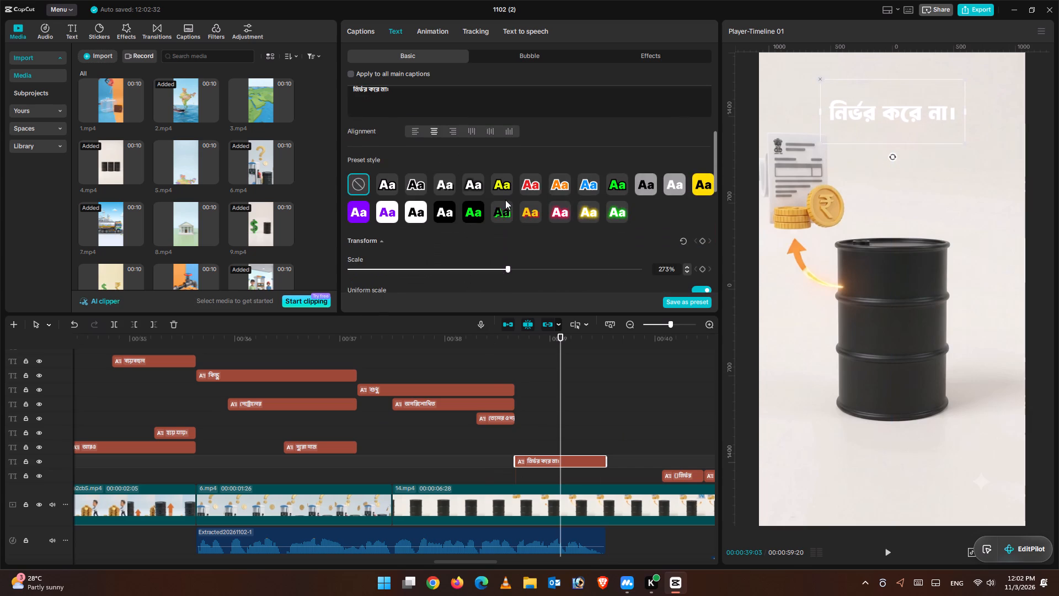
click(499, 189)
scroll(516, 265, down, 6)
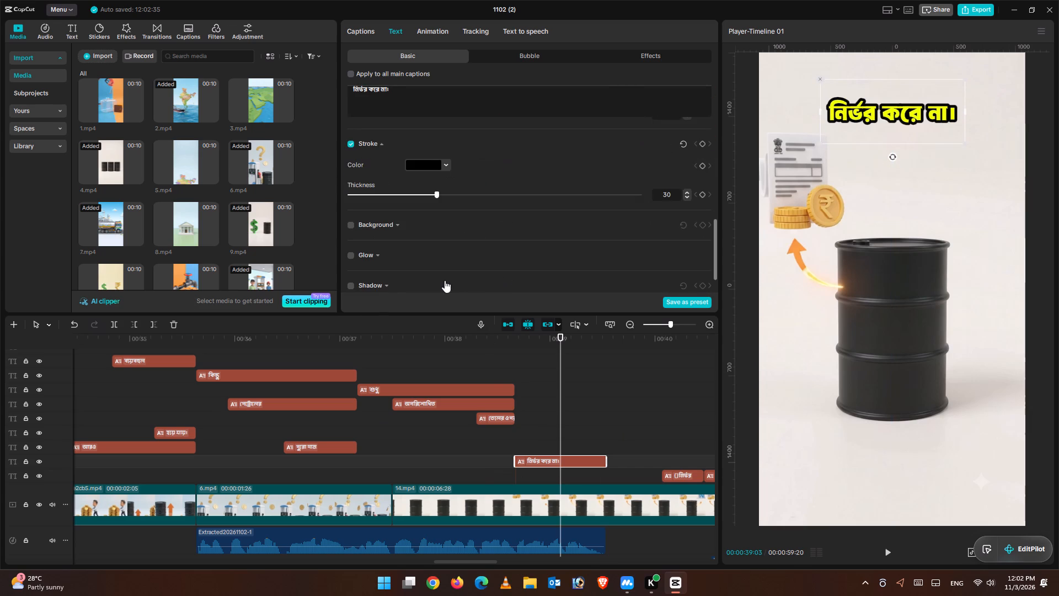
drag(430, 196, 379, 190)
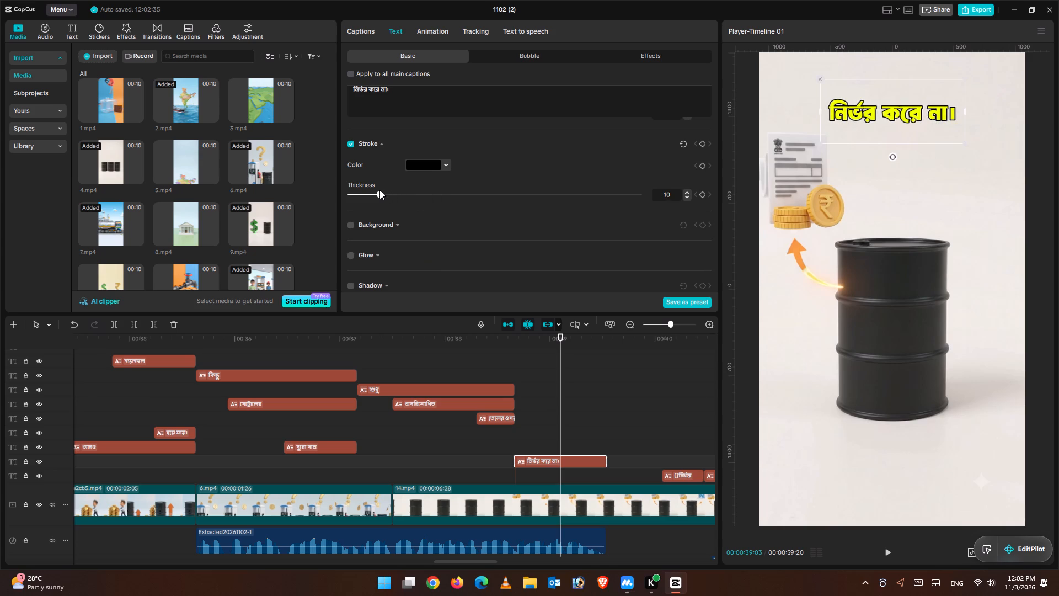
Set the stroke thickness of the নির্ভর করে না। caption to 11.
drag(379, 190, 382, 190)
Play back from the পেট্রোলের caption through the নির্ভর করে না। caption to check the styling and timing against the voice-over.
click(275, 345)
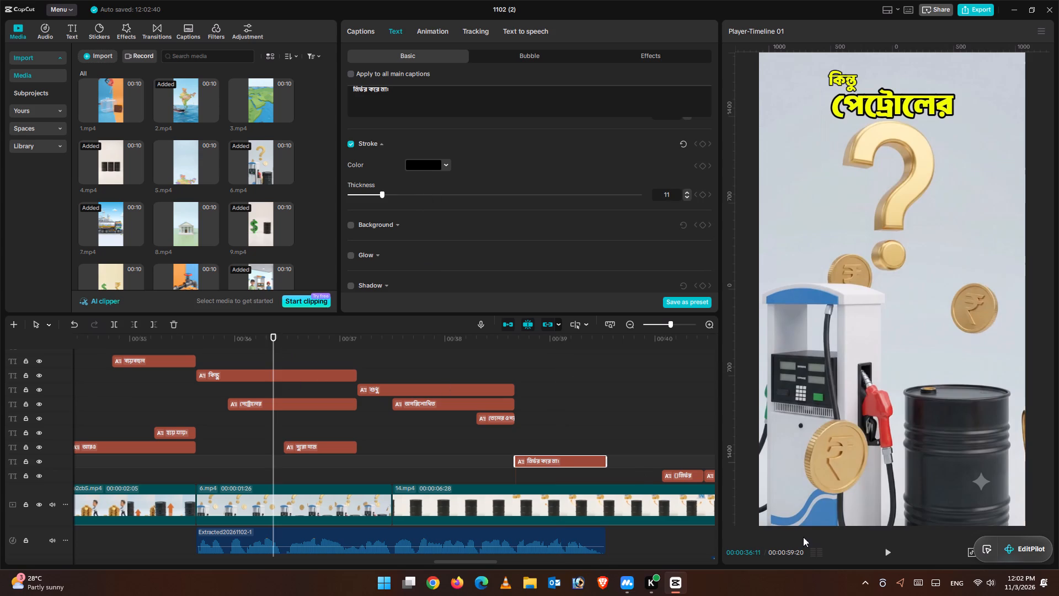
click(881, 550)
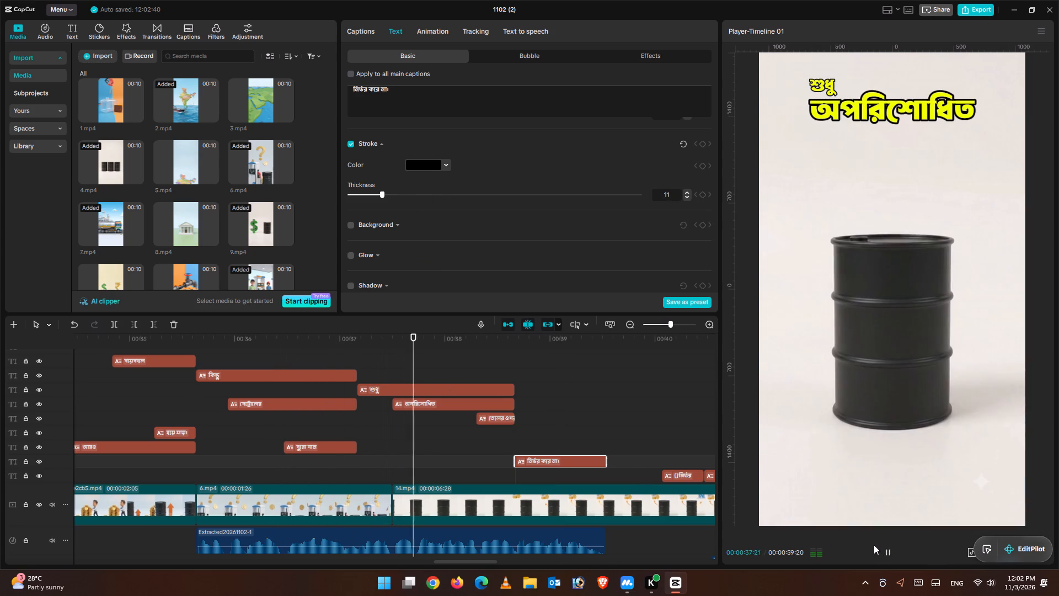
click(873, 544)
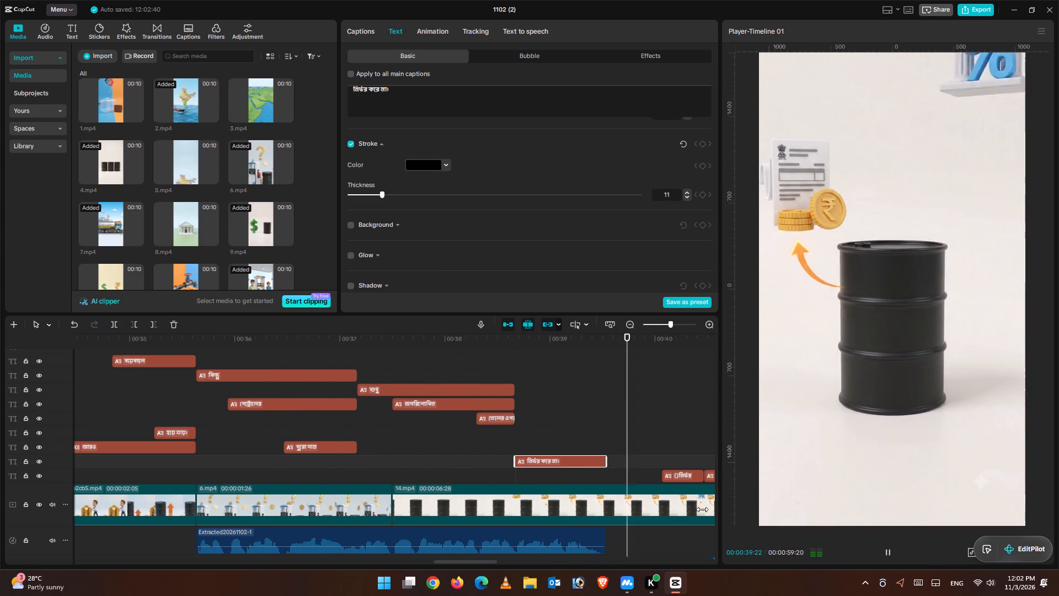
click(522, 387)
drag(526, 398, 515, 395)
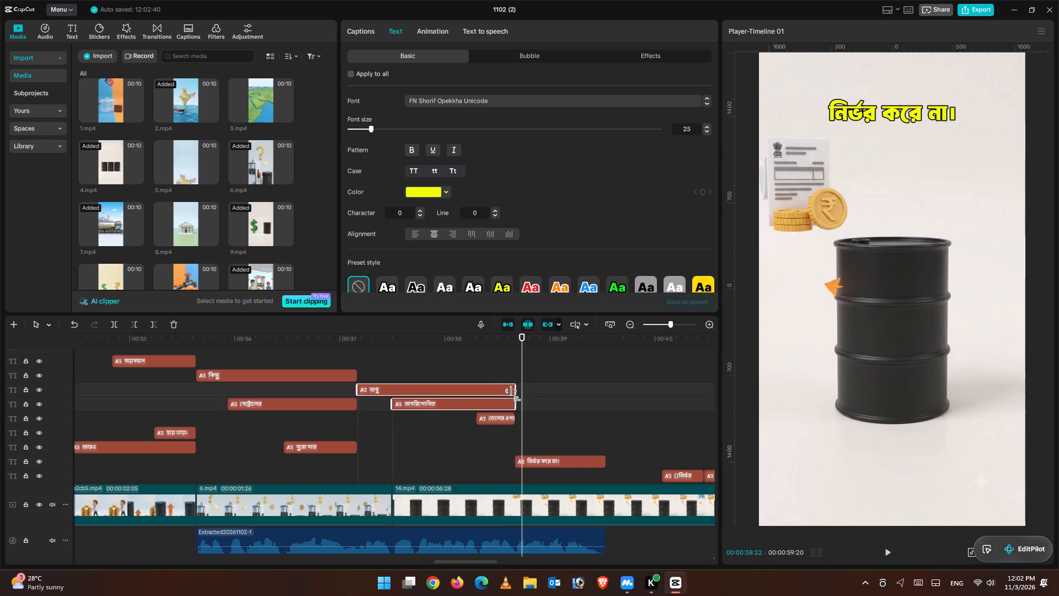
click(527, 399)
drag(524, 398, 516, 398)
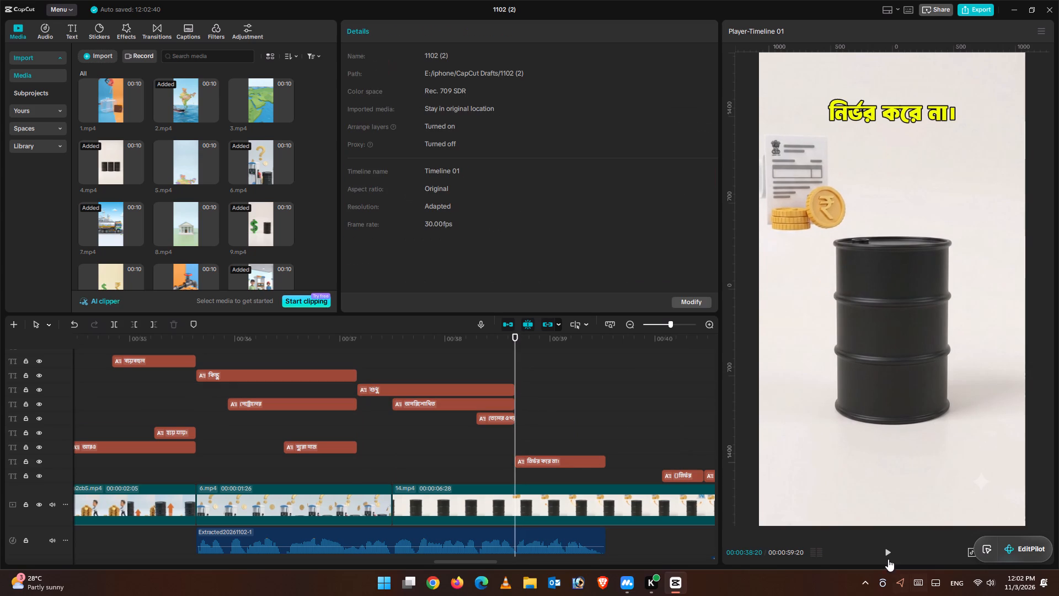
click(881, 552)
click(881, 551)
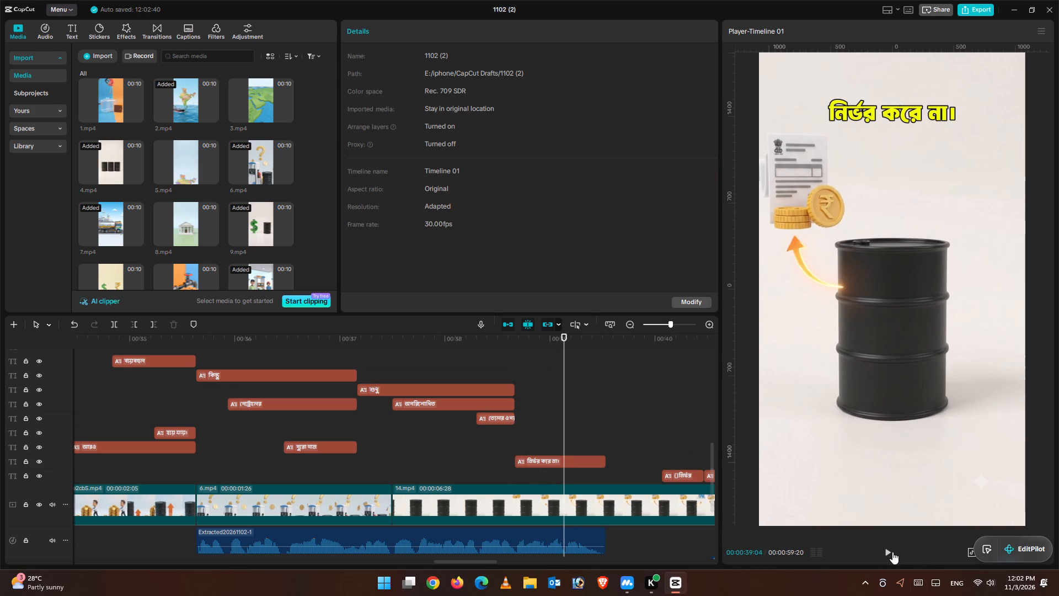
click(890, 551)
Replay the নির্ভর করে না। caption's stretch in short passes to find where the spoken words divide.
click(543, 446)
drag(543, 441, 538, 440)
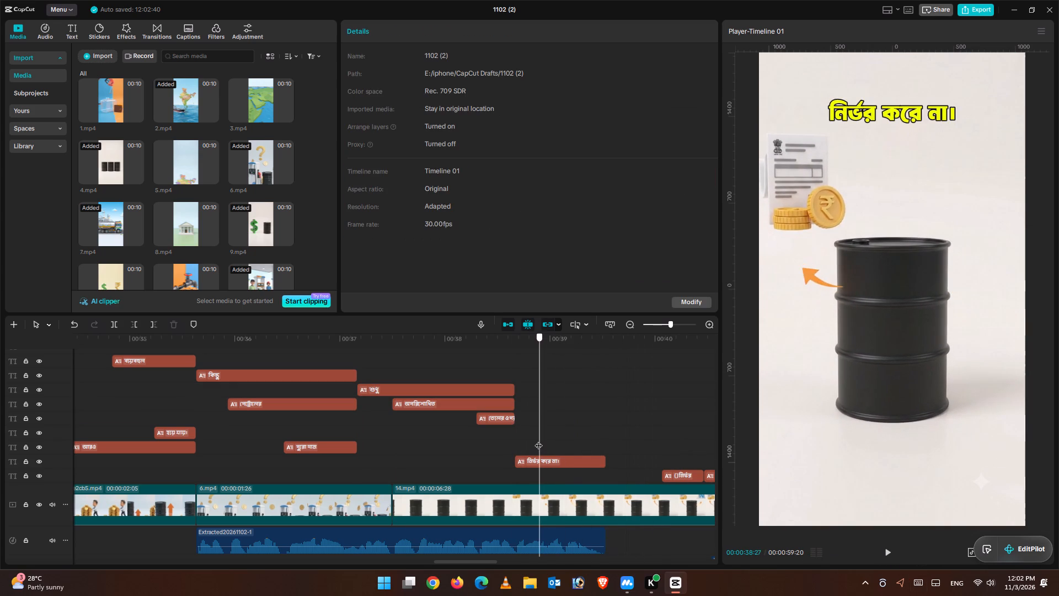
drag(538, 440, 527, 443)
click(523, 442)
click(548, 443)
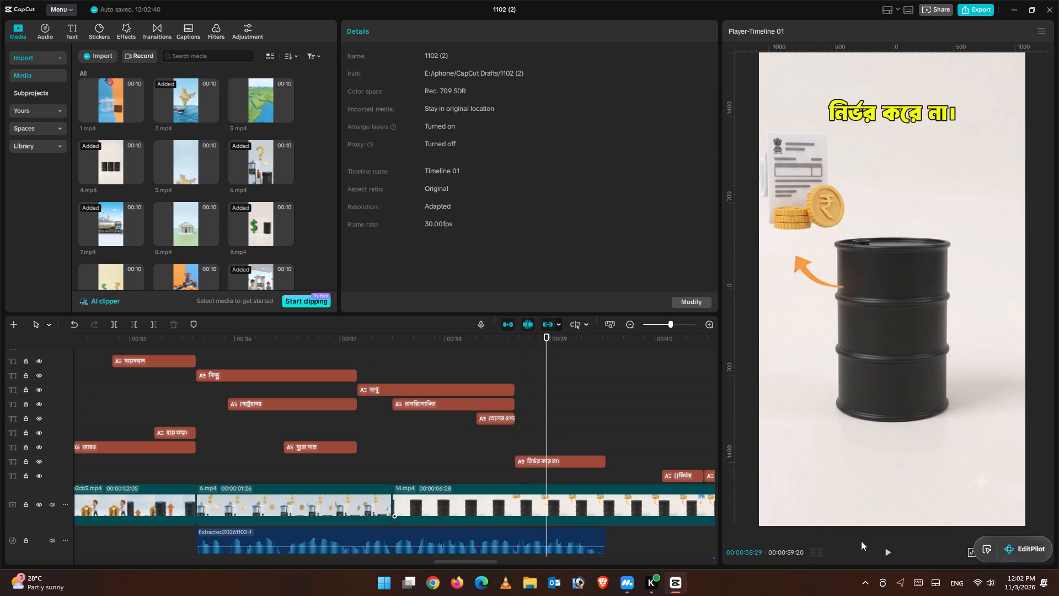
click(890, 552)
click(890, 549)
click(540, 435)
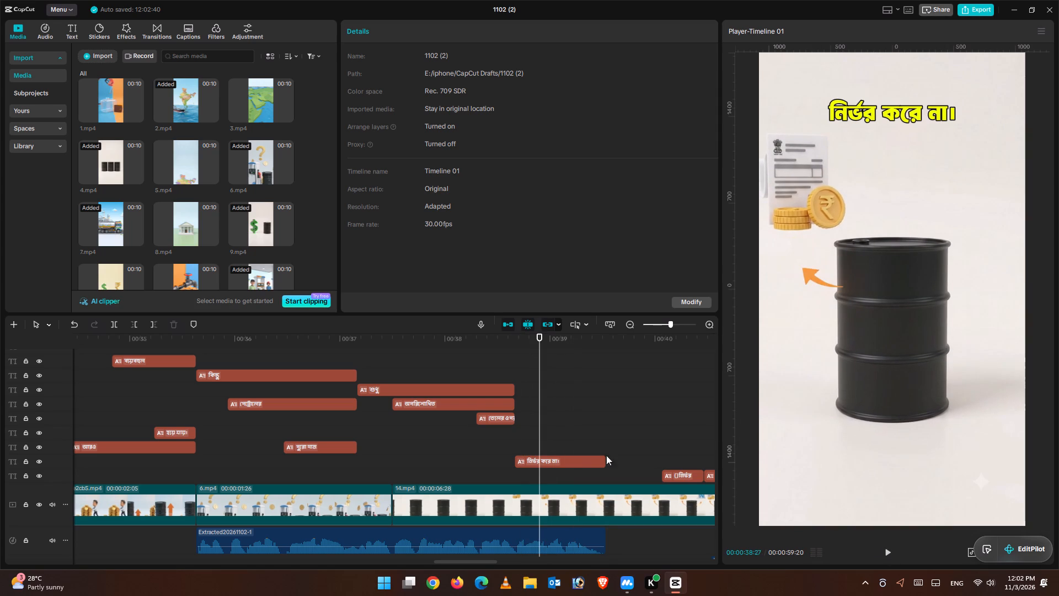
click(889, 555)
click(886, 551)
Split the নির্ভর করে না। caption at 00:00:39:00.
double_click(551, 442)
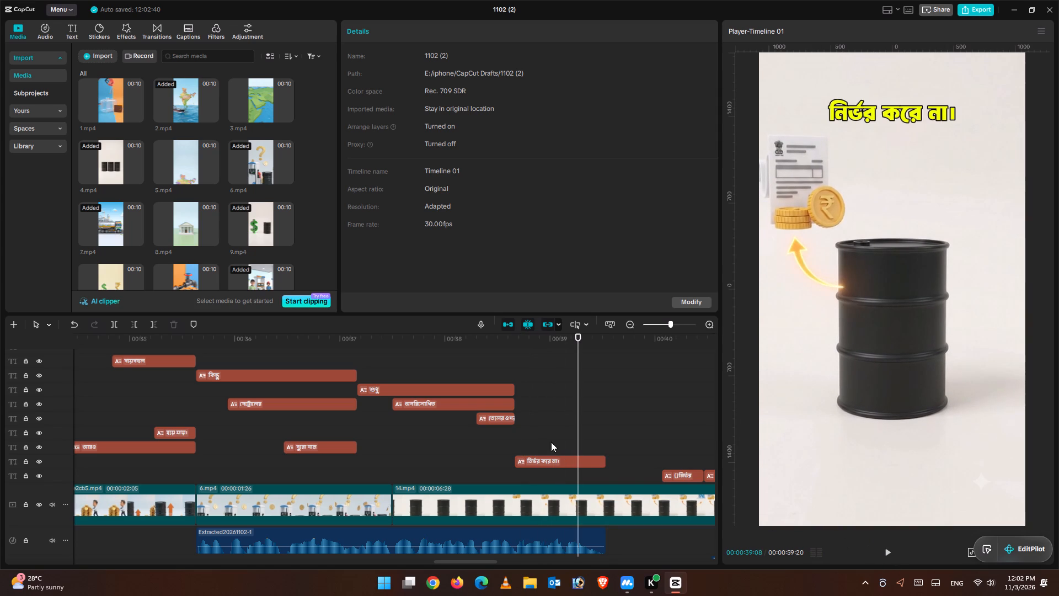
click(560, 459)
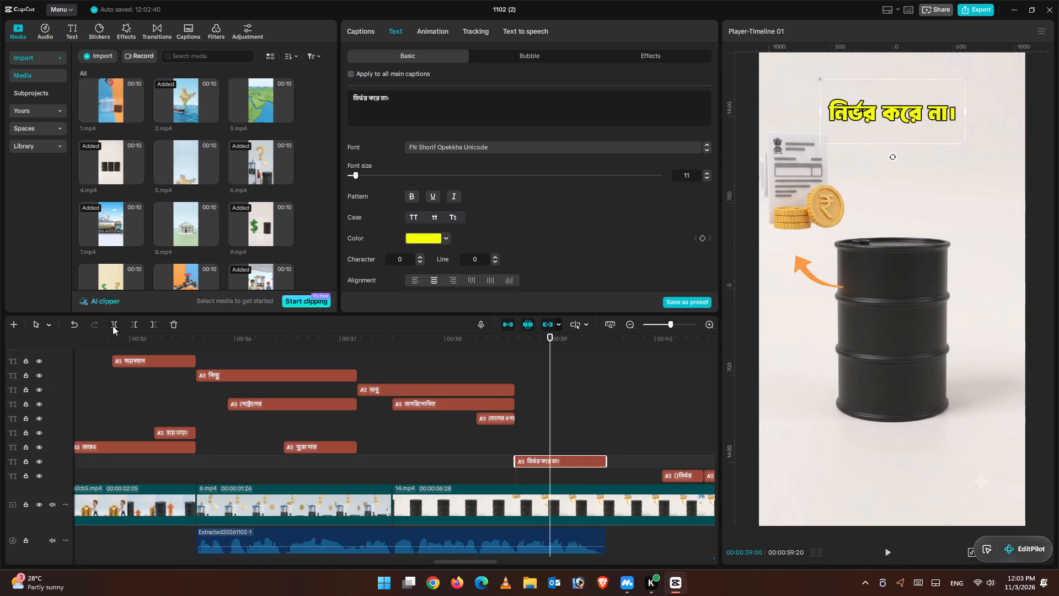
click(112, 325)
Move the first half of the split caption up one track and extend it over nearly the whole second half.
drag(538, 460, 538, 444)
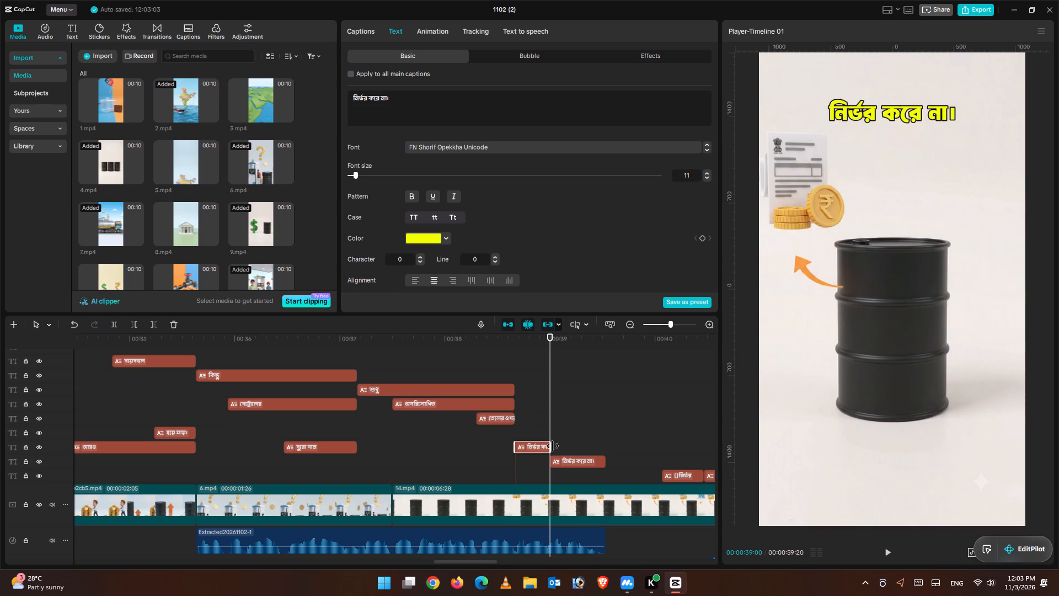
drag(552, 446, 603, 446)
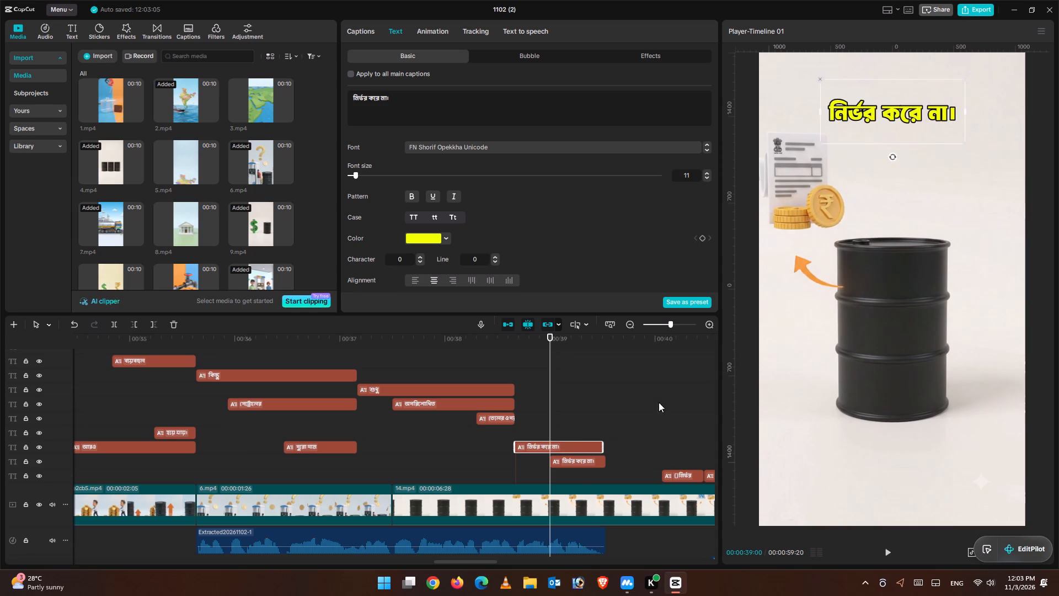
Shorten the text of the first split caption to নির্ভর.
drag(458, 108, 372, 104)
drag(372, 104, 370, 99)
key(BackSpace)
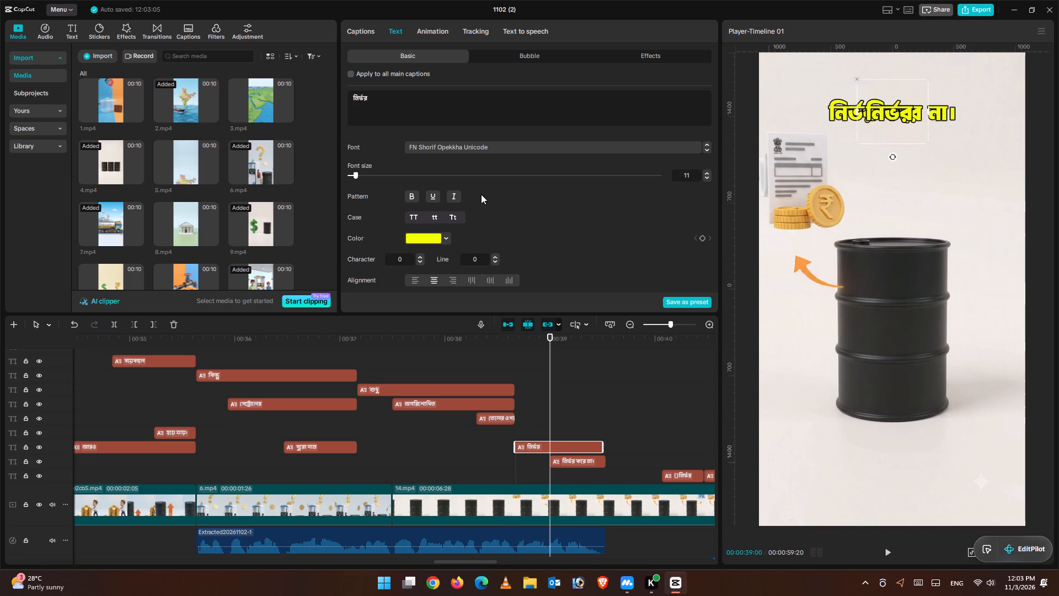
Remove the first word from the second split caption so its text reads করে না।.
click(577, 461)
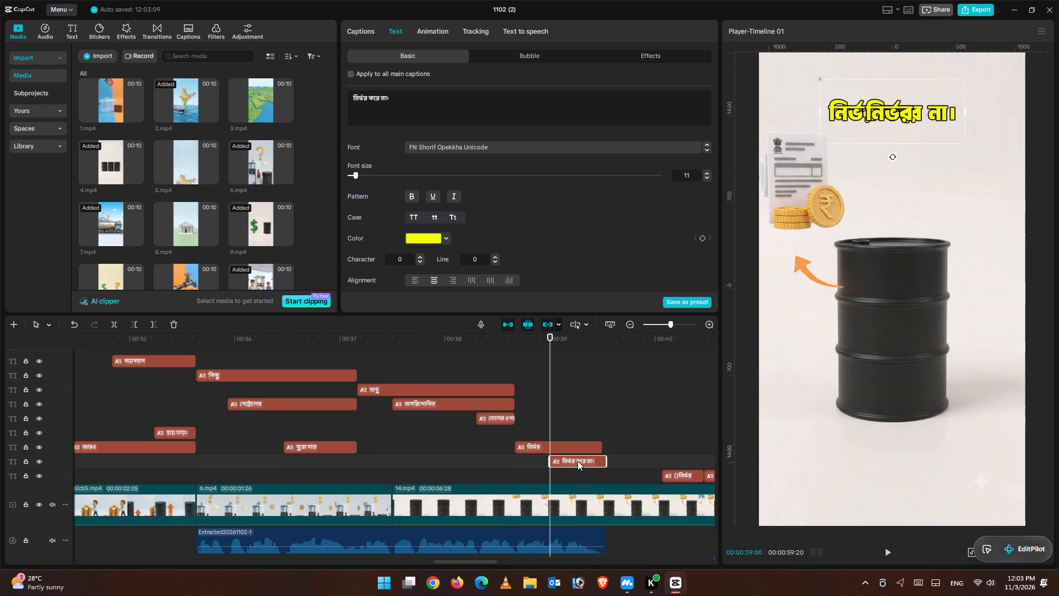
click(369, 97)
key(BackSpace)
key(BackSpace)
key(BackSpace)
key(BackSpace)
key(BackSpace)
key(BackSpace)
key(BackSpace)
key(BackSpace)
key(BackSpace)
key(BackSpace)
key(BackSpace)
key(BackSpace)
key(BackSpace)
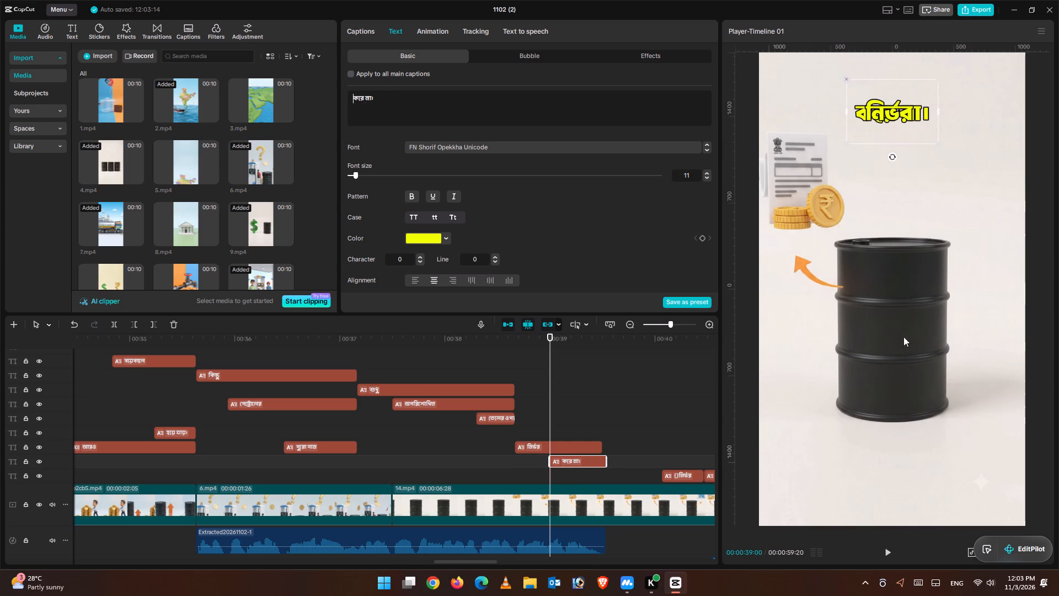
Arrange the নির্ভর and করে না। captions side by side on one line, with নির্ভর first, near the top of the video frame.
drag(885, 121, 830, 124)
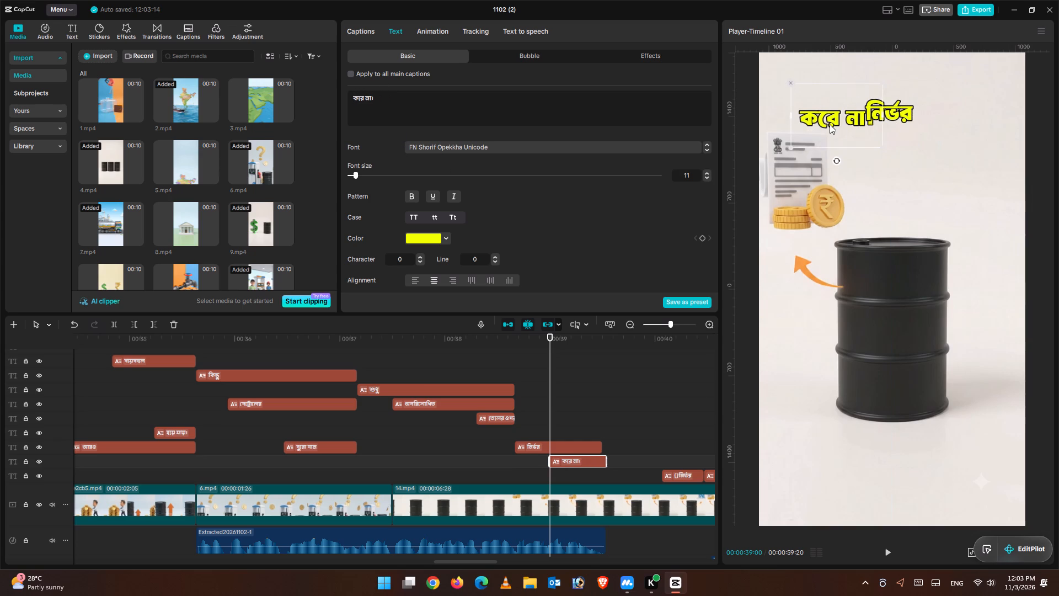
drag(830, 124, 830, 120)
click(885, 111)
drag(897, 108, 819, 153)
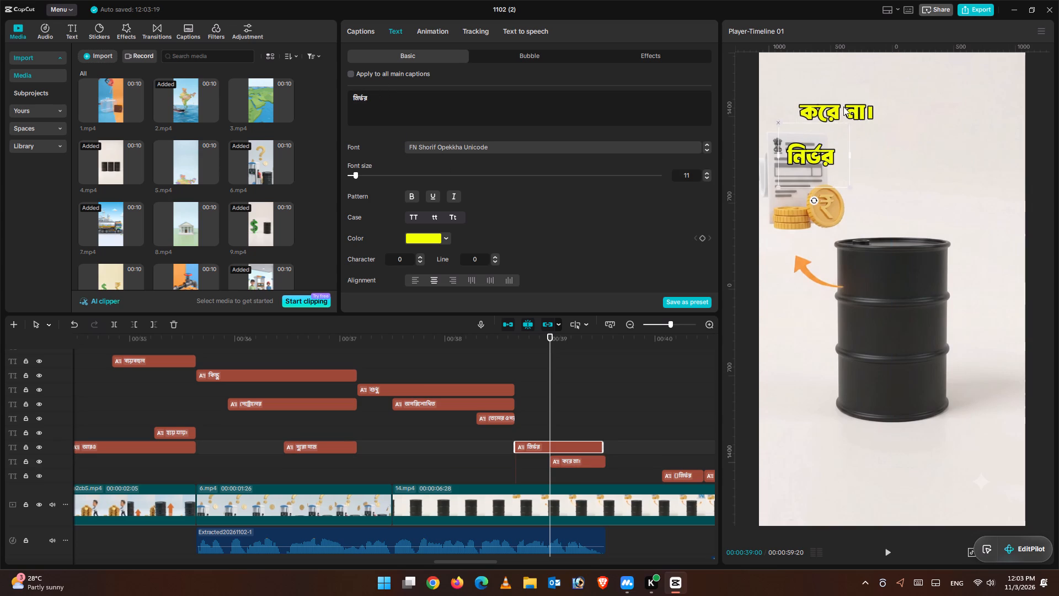
click(843, 107)
drag(837, 109, 905, 114)
click(810, 163)
drag(812, 161, 821, 141)
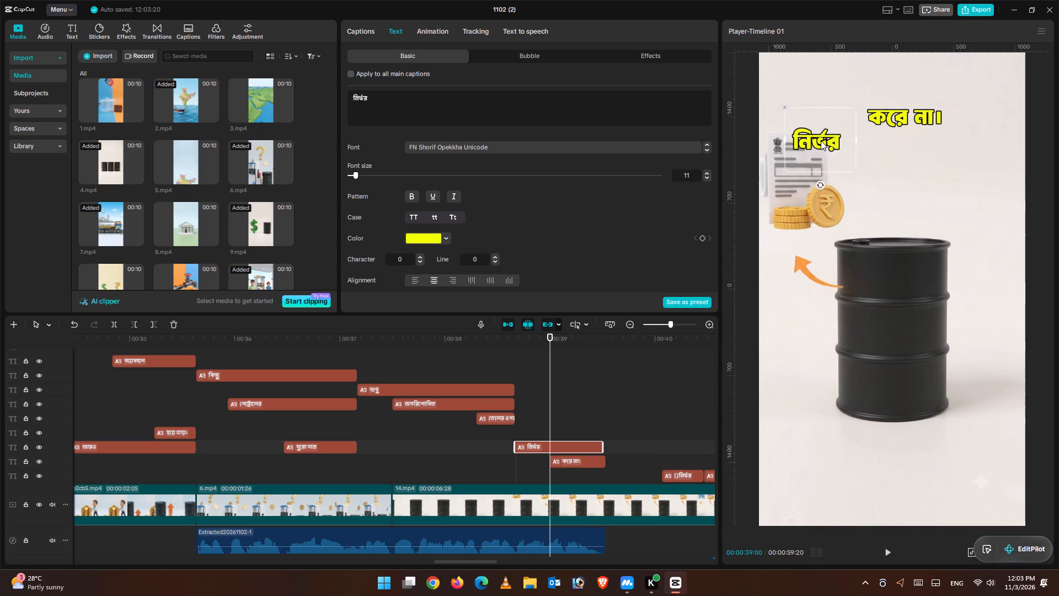
drag(821, 141, 839, 123)
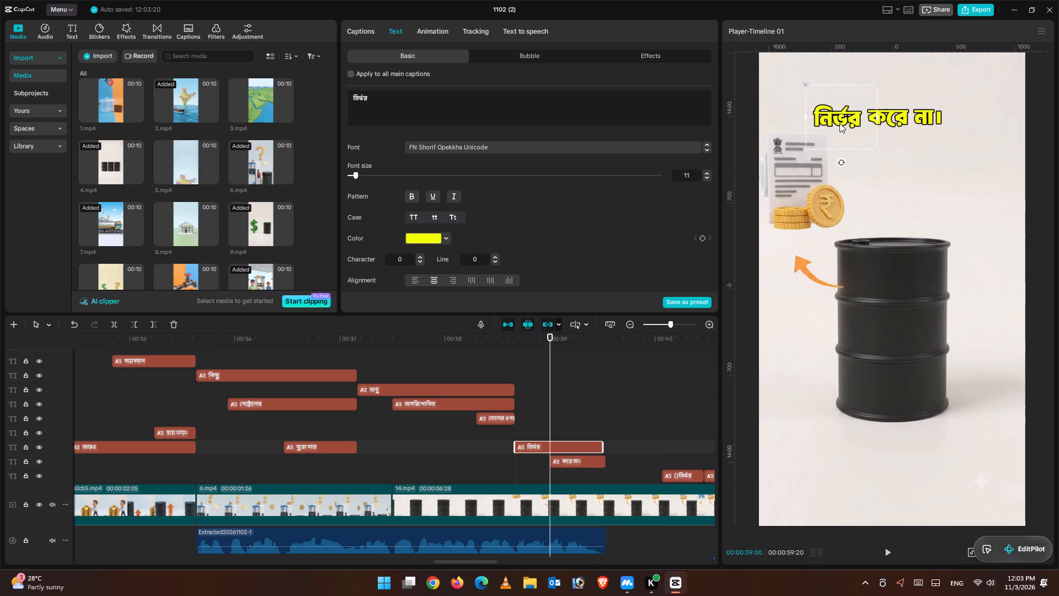
drag(839, 123, 840, 121)
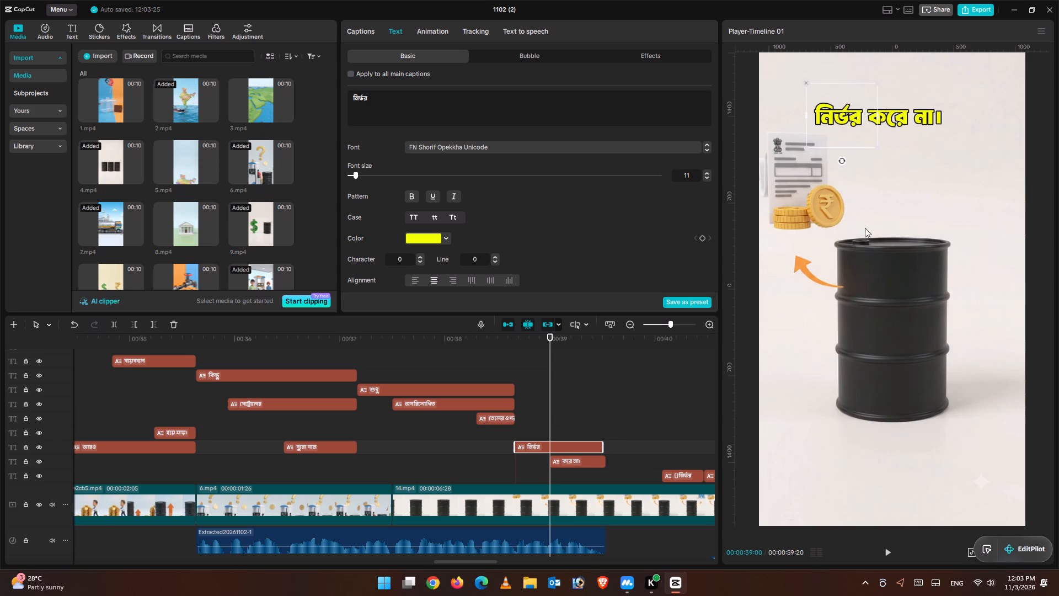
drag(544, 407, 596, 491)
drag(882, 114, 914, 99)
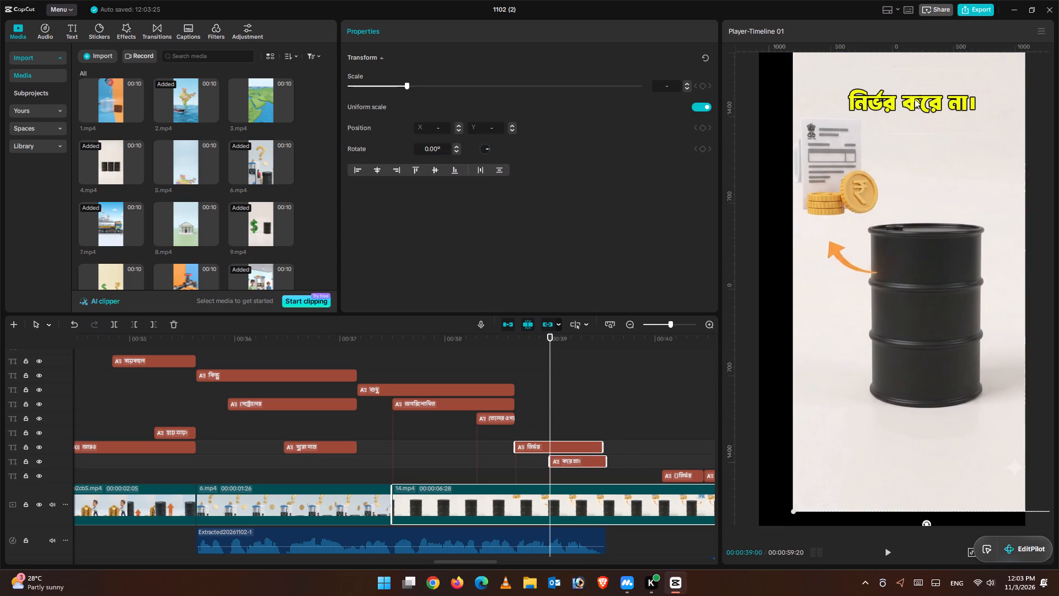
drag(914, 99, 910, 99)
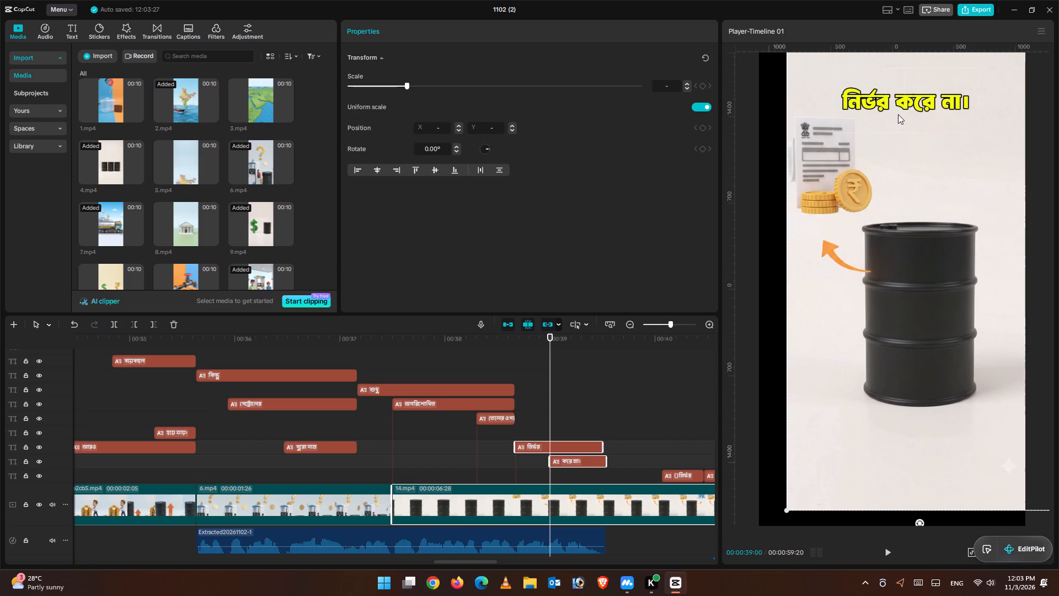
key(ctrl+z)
Move the নির্ভর and করে না। captions together so they are centred horizontally near the top of the video frame.
click(604, 377)
drag(567, 398, 581, 481)
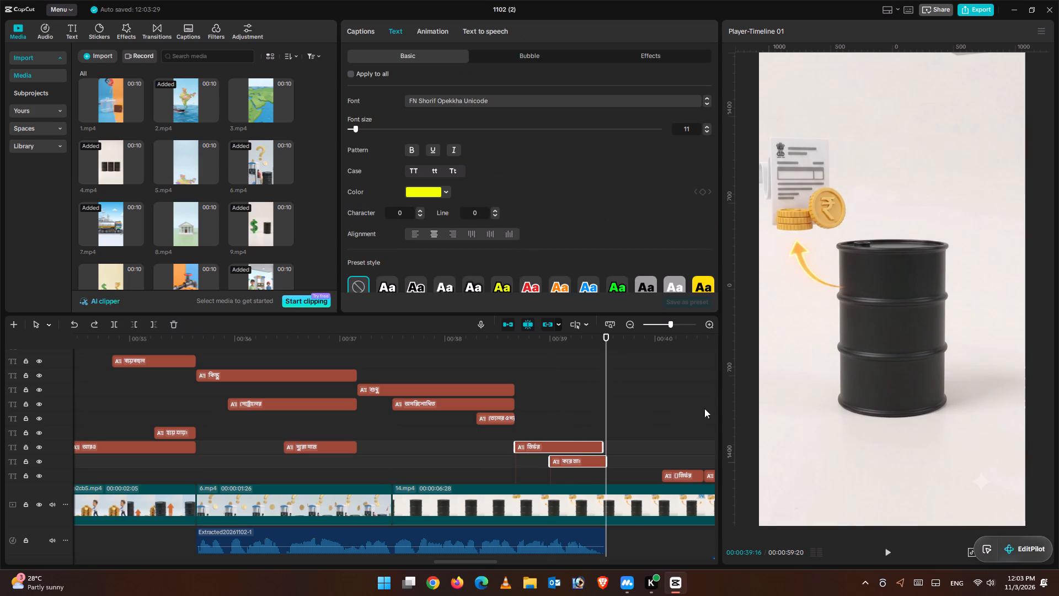
drag(607, 371, 595, 371)
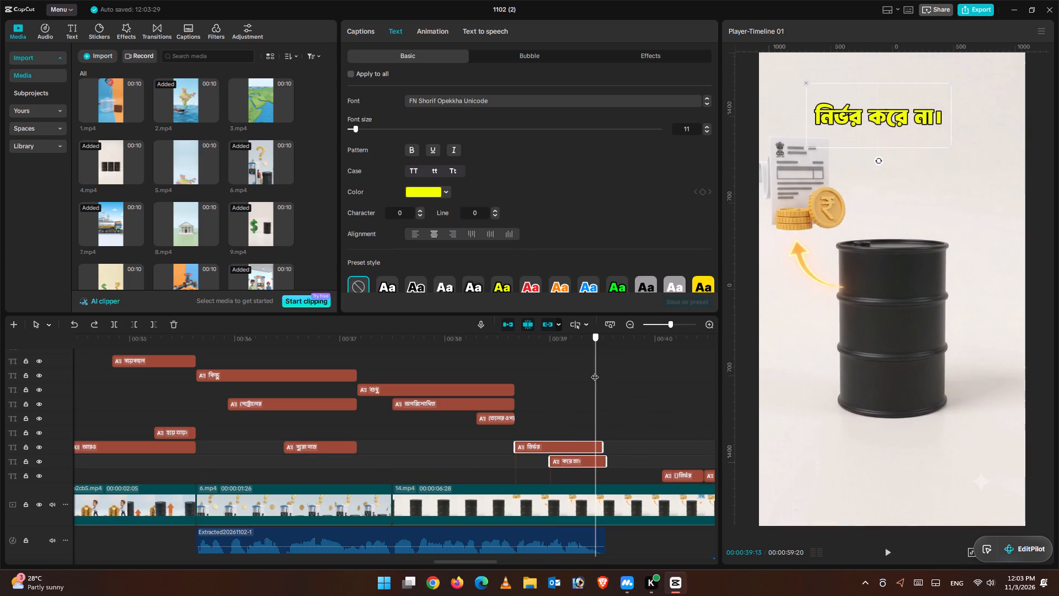
drag(864, 117, 876, 108)
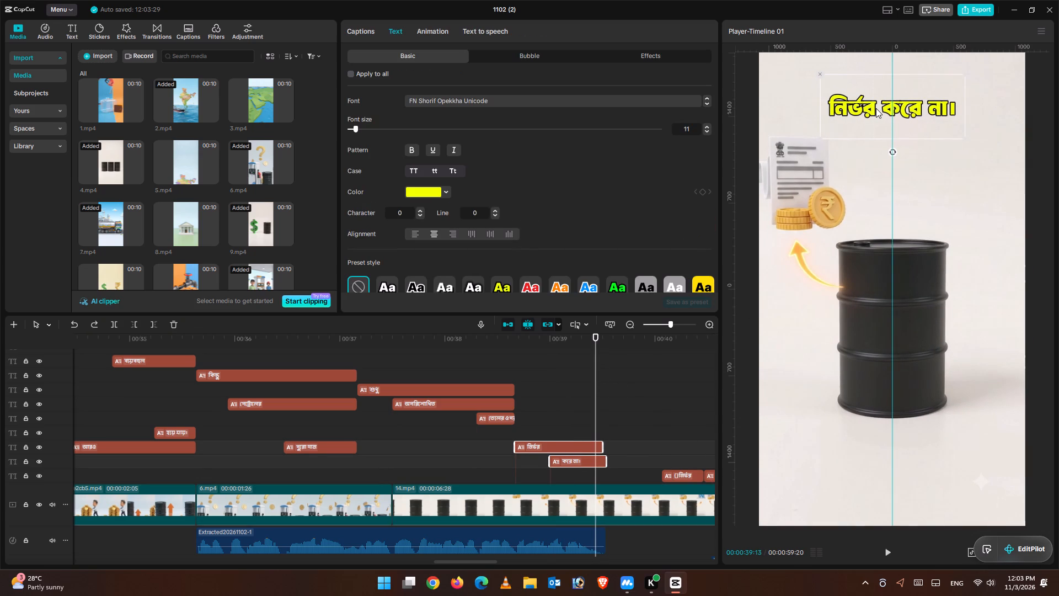
drag(876, 108, 876, 108)
Make the নির্ভর and করে না। captions both end at 00:00:39:16, where the voice-over audio ends.
drag(600, 343, 611, 345)
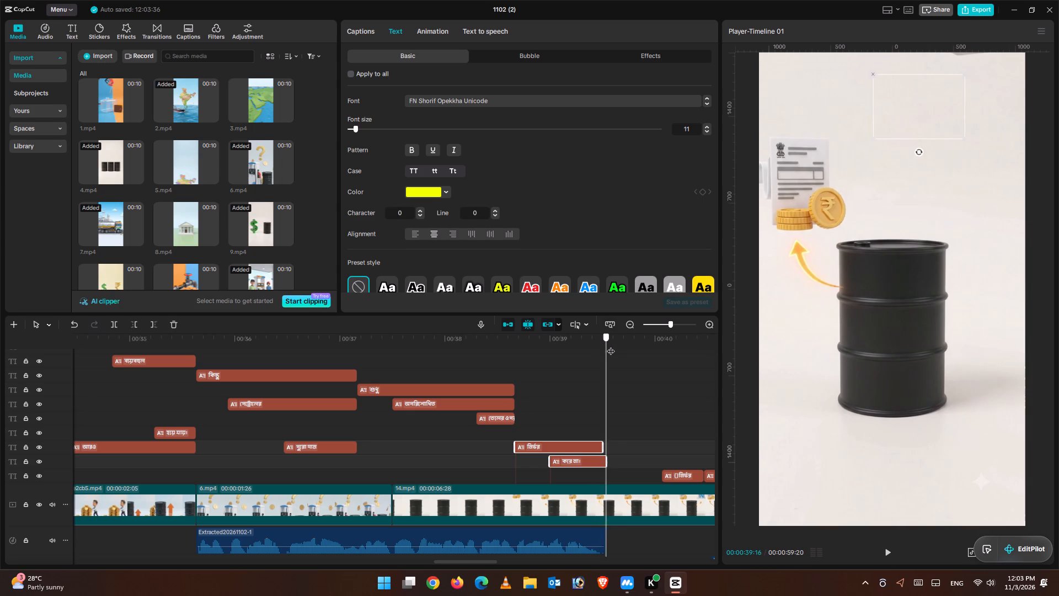
drag(611, 345, 607, 345)
drag(601, 447, 605, 447)
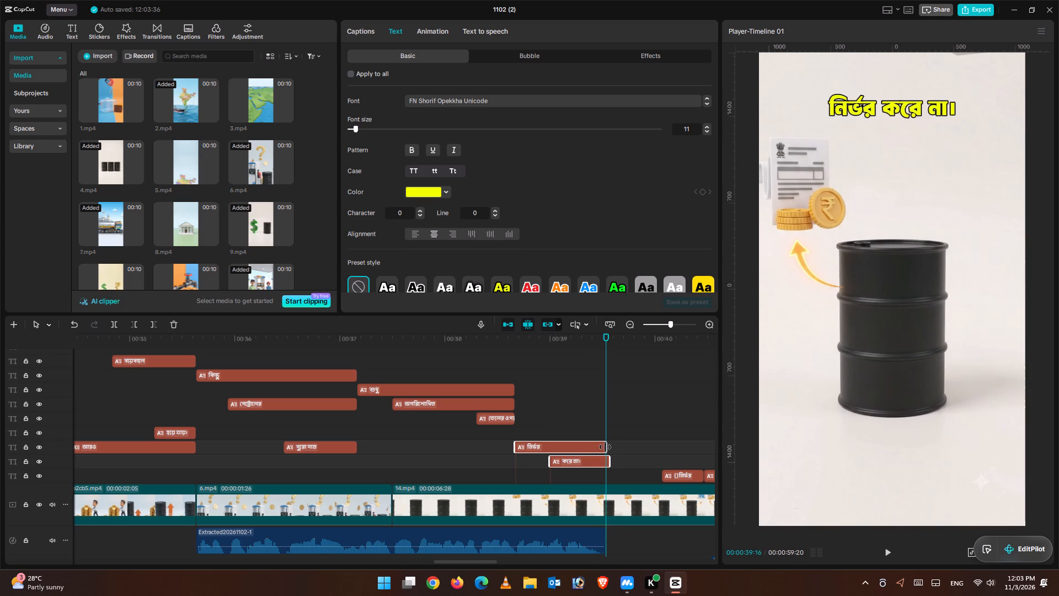
drag(605, 447, 624, 447)
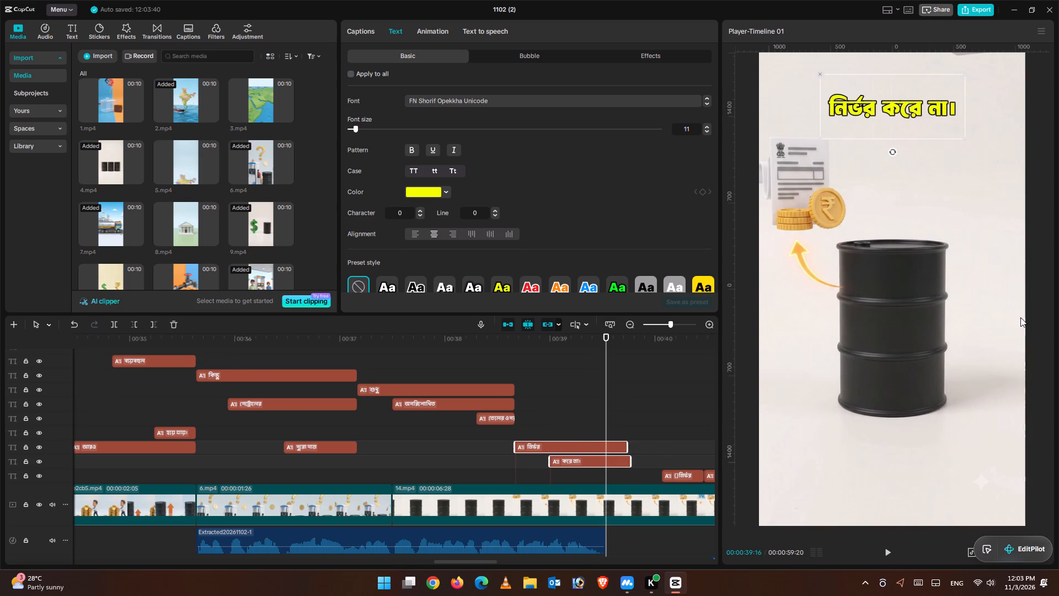
click(156, 323)
Play back from the অপরিশোধিত caption through the নির্ভর and করে না। captions to check their timing against the voice-over.
click(454, 450)
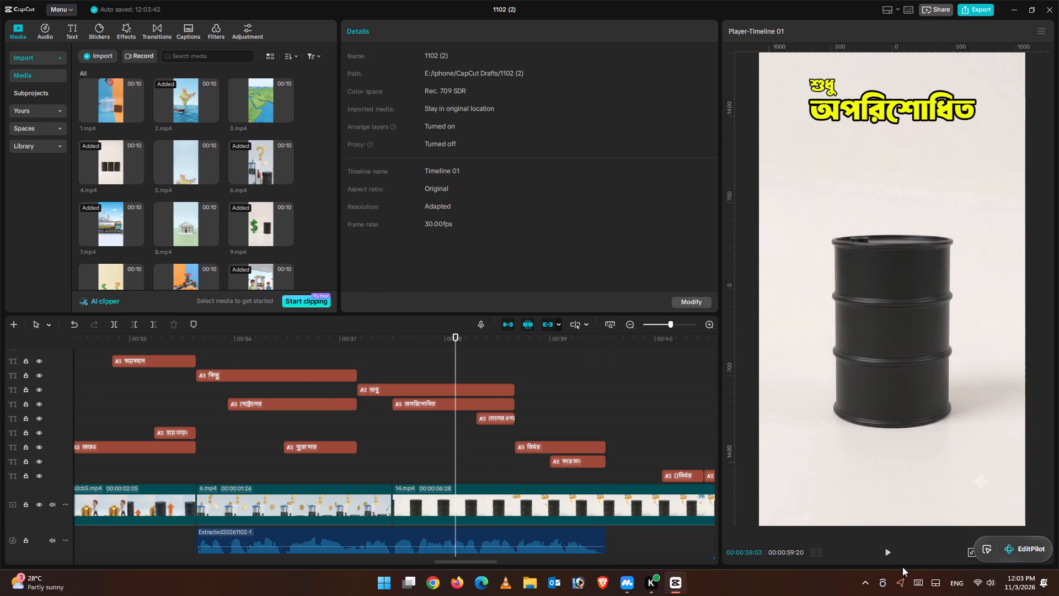
click(884, 551)
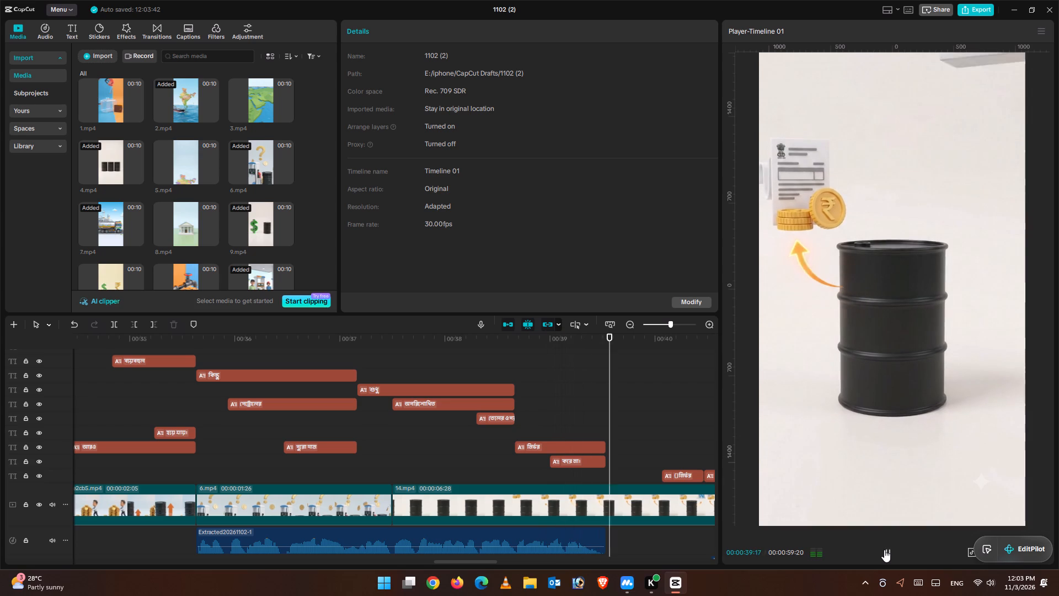
click(884, 550)
click(493, 360)
click(886, 551)
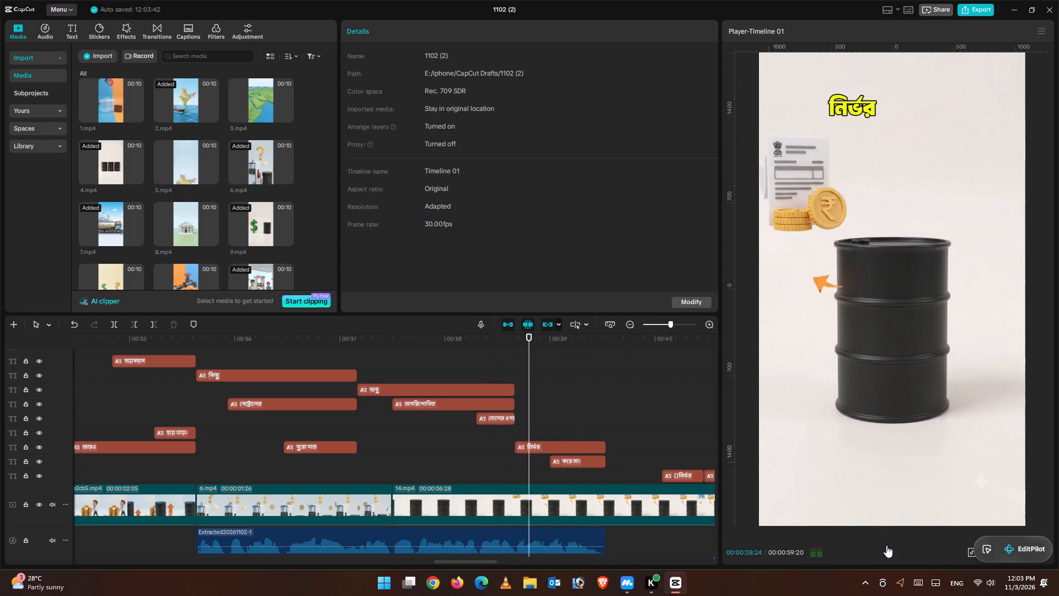
click(886, 542)
click(436, 350)
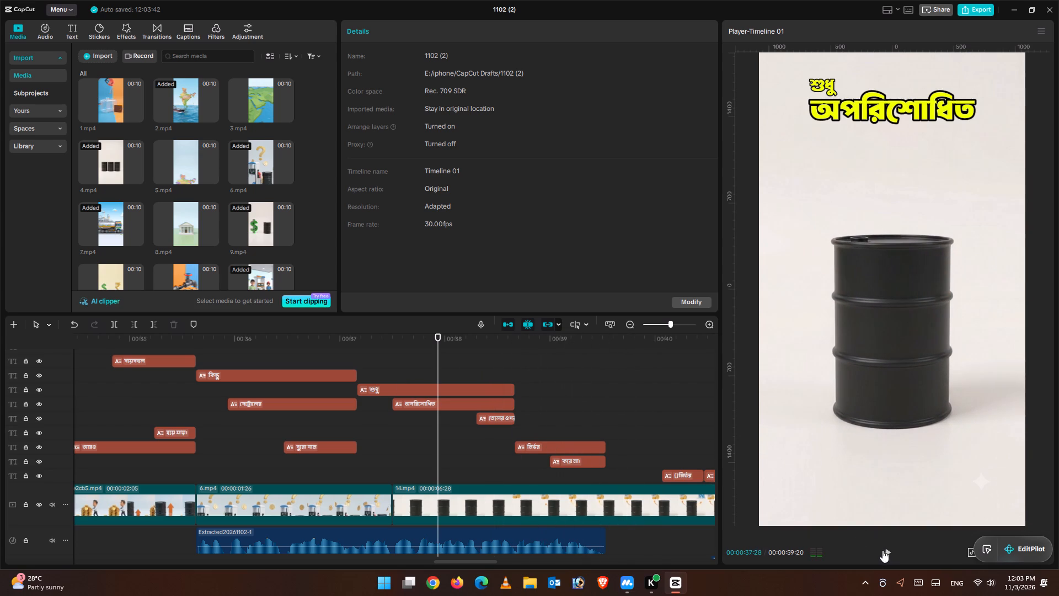
click(890, 550)
click(884, 540)
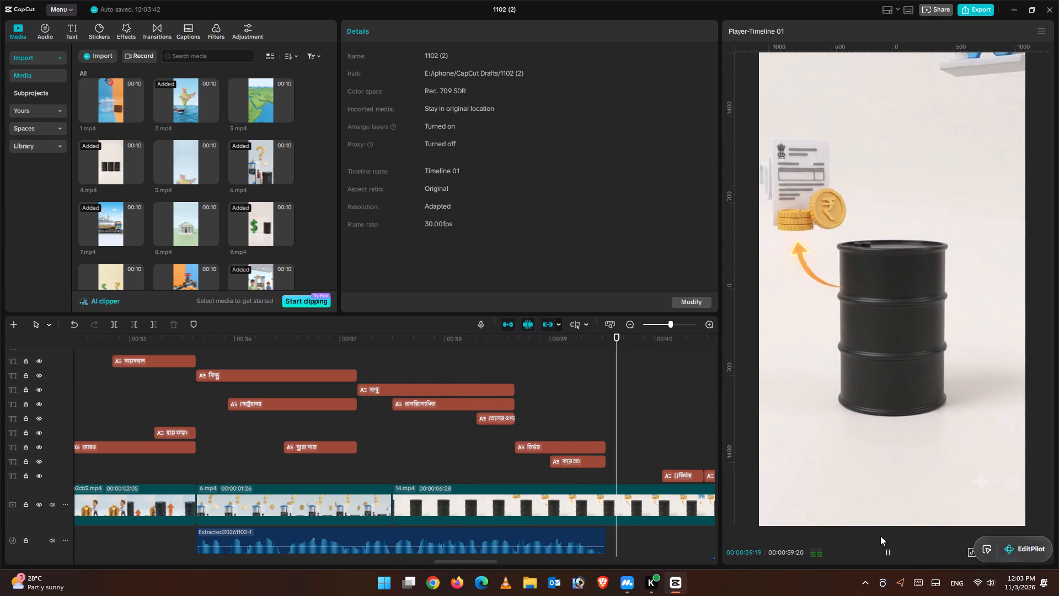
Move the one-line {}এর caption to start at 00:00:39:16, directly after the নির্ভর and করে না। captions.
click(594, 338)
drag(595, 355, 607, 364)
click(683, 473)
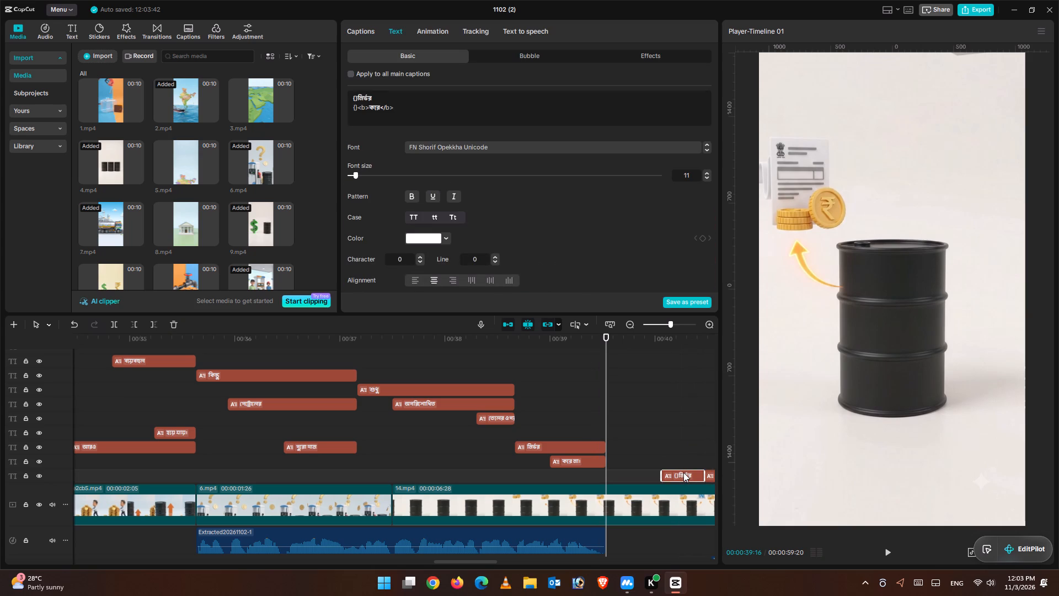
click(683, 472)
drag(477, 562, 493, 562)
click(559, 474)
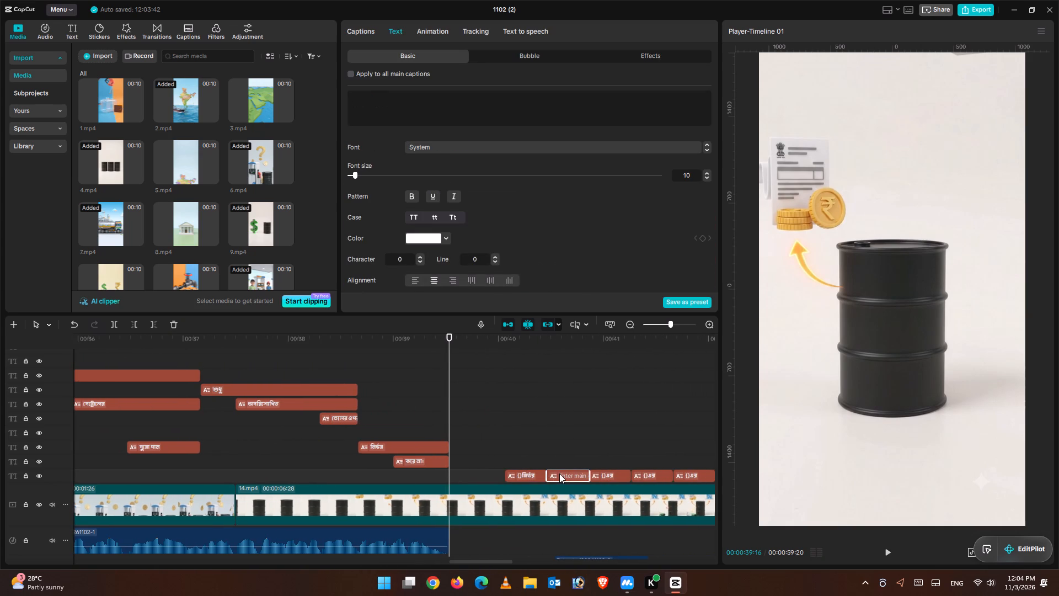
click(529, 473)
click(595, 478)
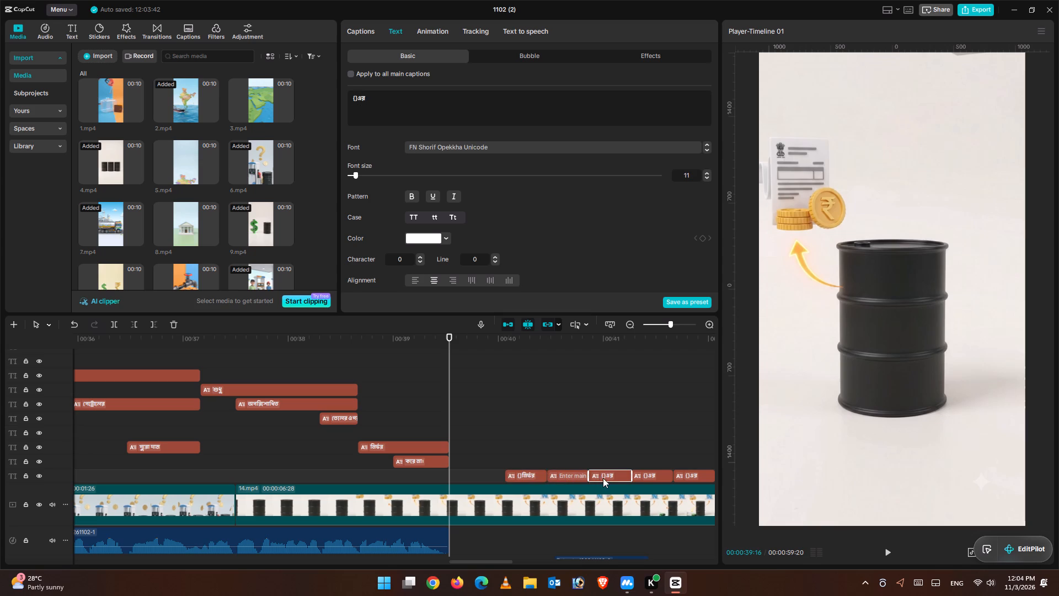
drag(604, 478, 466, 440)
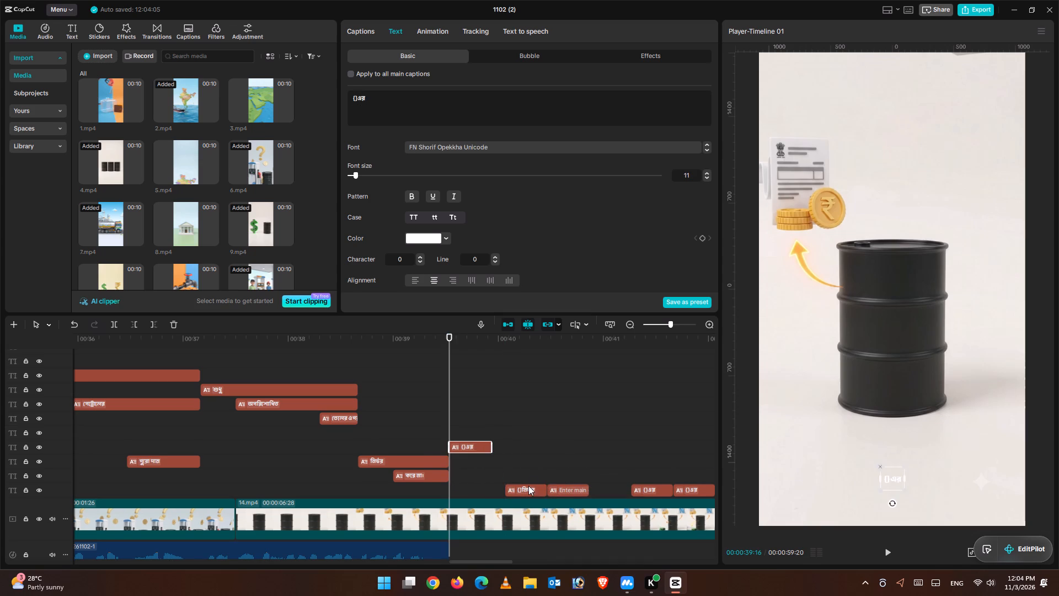
Delete the leftover {}নির্ভর caption and the empty caption that follows it.
click(528, 486)
click(172, 321)
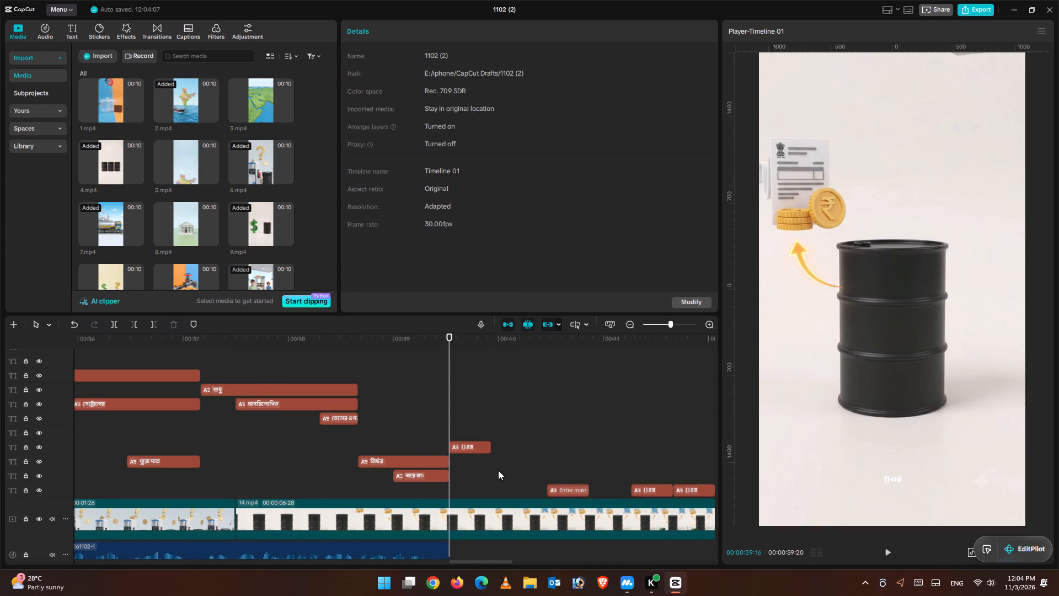
click(581, 494)
click(176, 324)
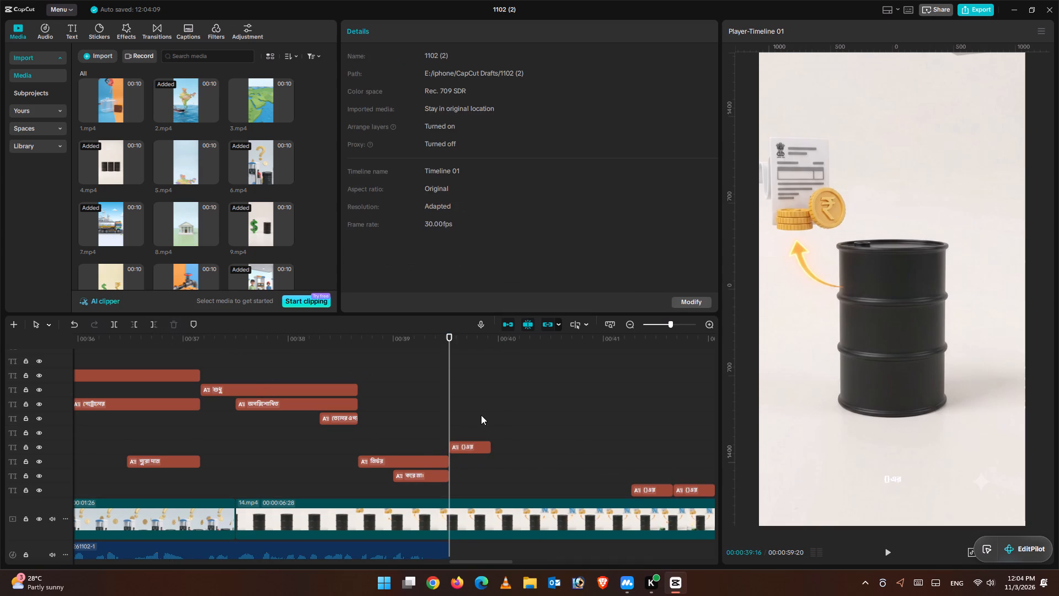
Play back the voice-over segment that starts at 00:00:39:16 and park the playhead at its end, 00:00:40:07.
click(888, 554)
scroll(888, 550, down, 2)
scroll(888, 550, up, 1)
scroll(888, 550, down, 1)
click(530, 435)
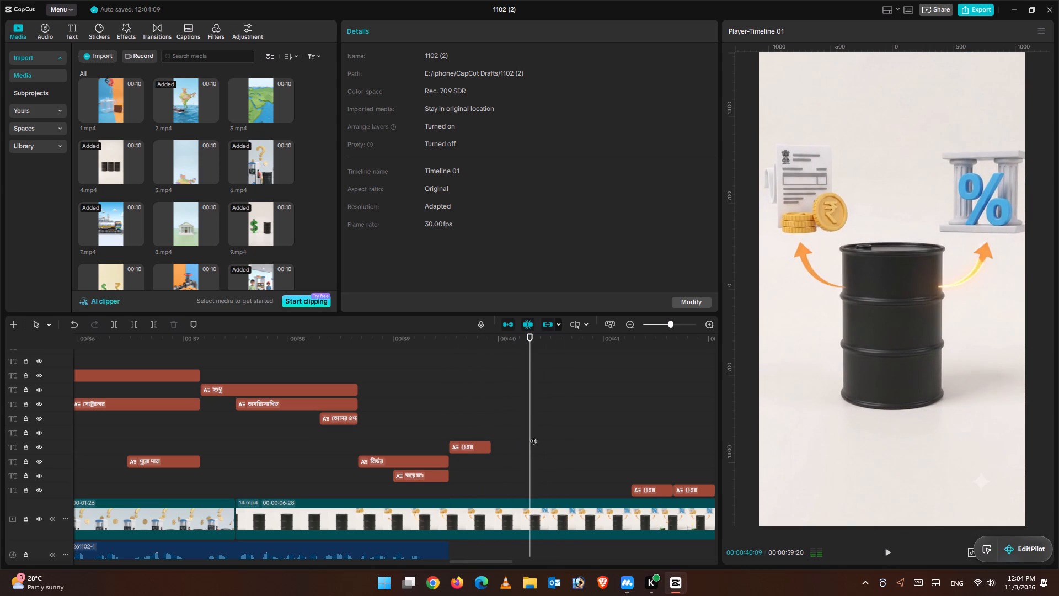
scroll(536, 434, up, 1)
scroll(538, 436, down, 8)
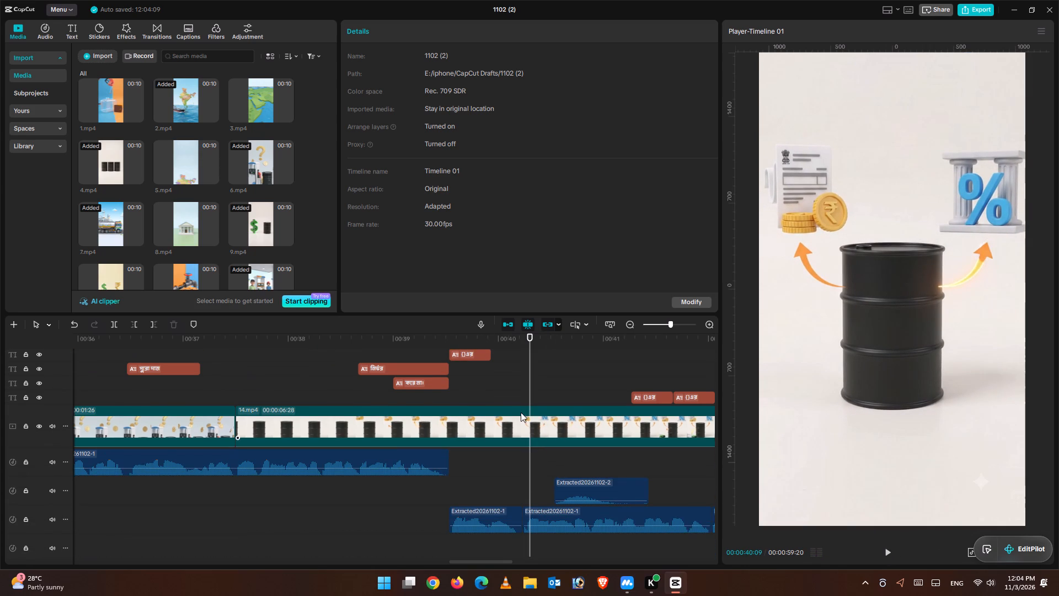
drag(521, 411, 514, 409)
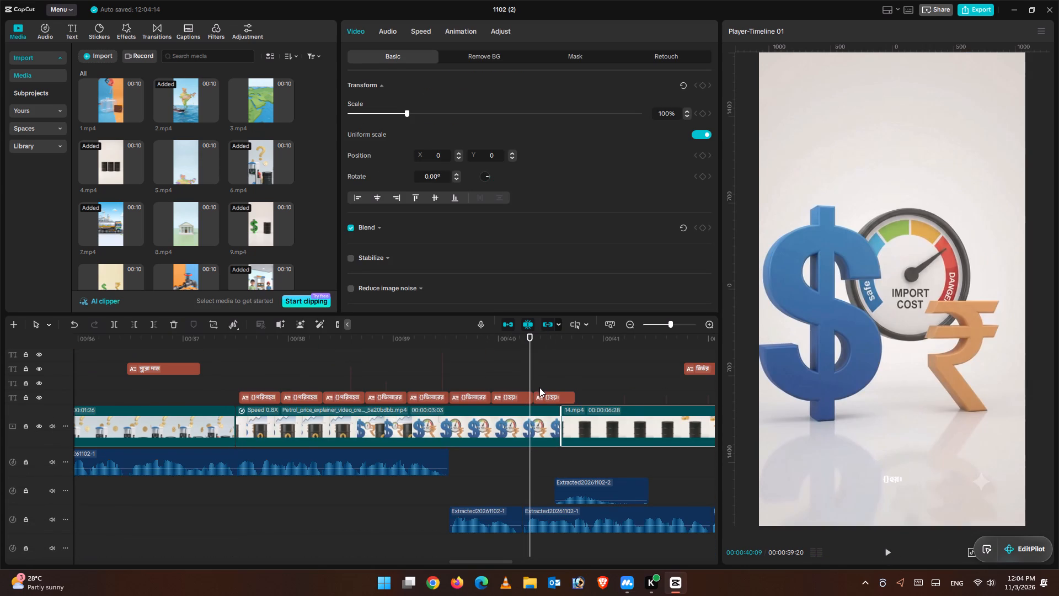
key(ctrl+z)
drag(529, 374, 523, 376)
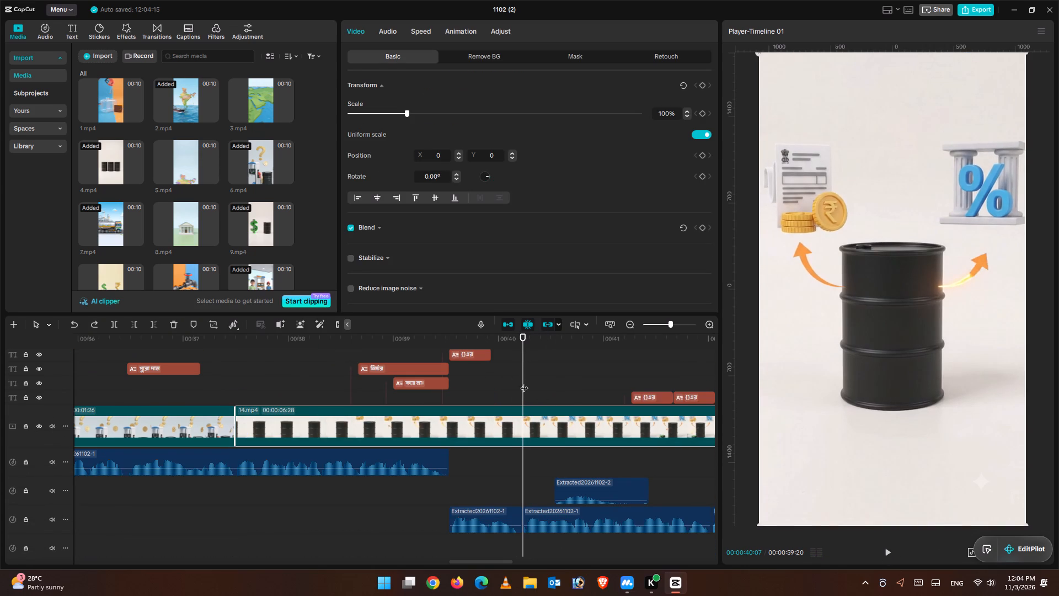
click(429, 518)
click(891, 554)
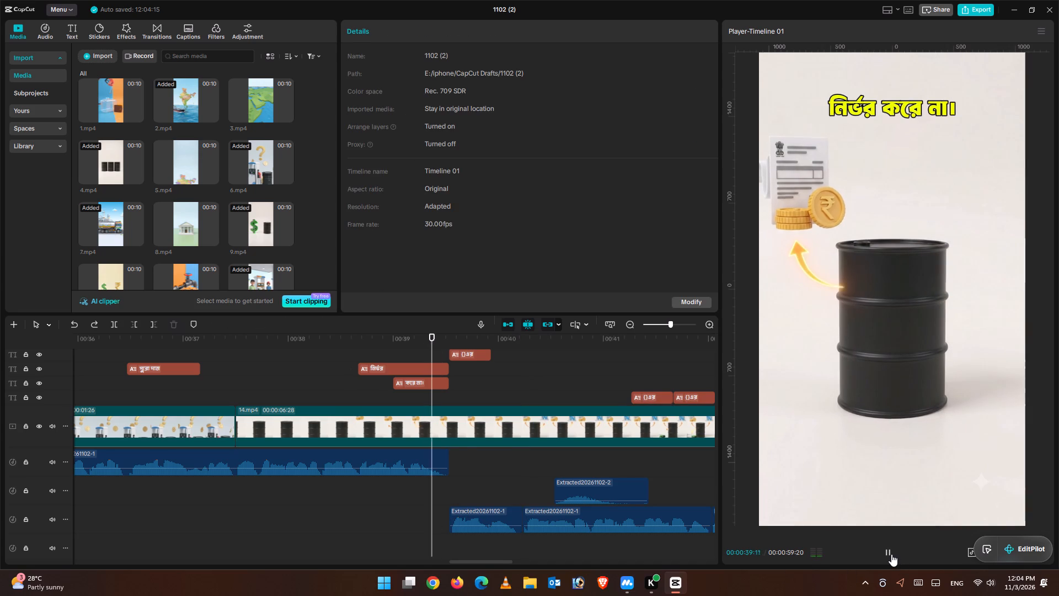
click(889, 552)
drag(541, 354, 522, 355)
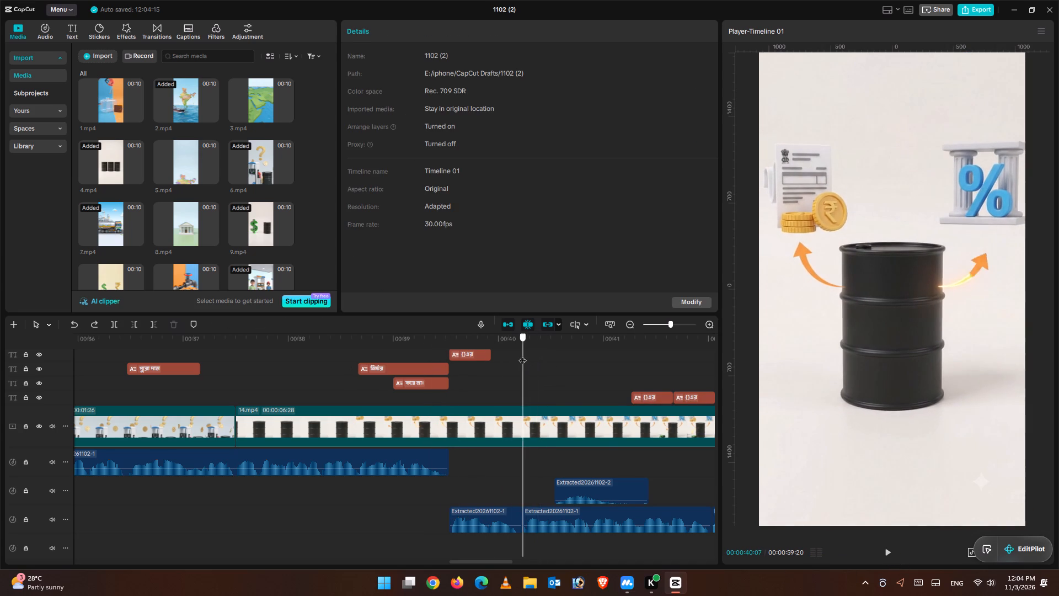
drag(522, 355, 524, 357)
Move the two-line {}এর caption to start at 00:00:39:16 and make it end at 00:00:40:07.
click(656, 396)
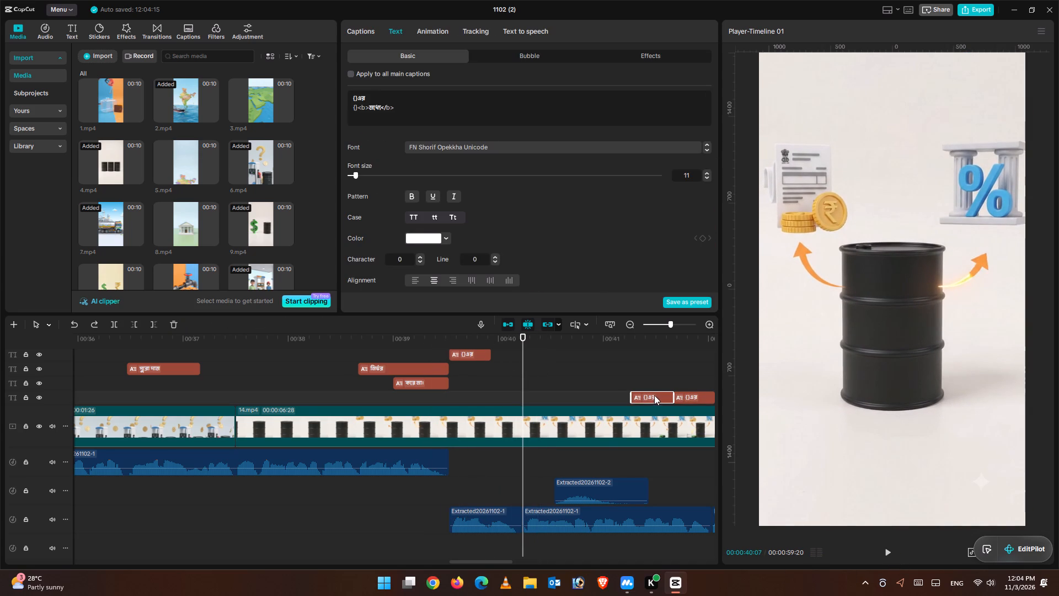
drag(668, 393, 629, 393)
drag(629, 393, 562, 384)
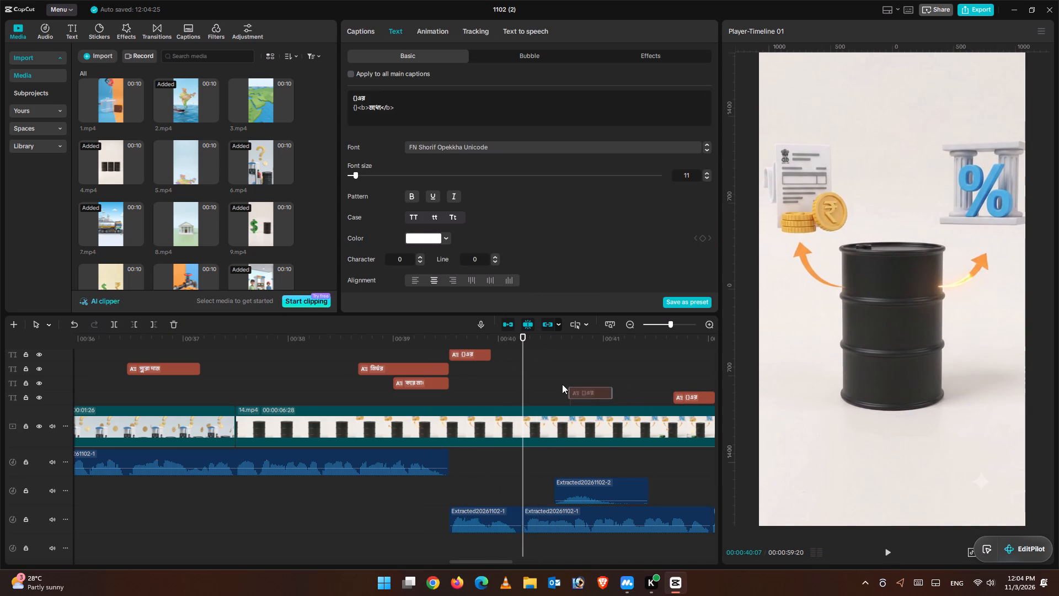
drag(562, 384, 485, 372)
drag(491, 369, 513, 371)
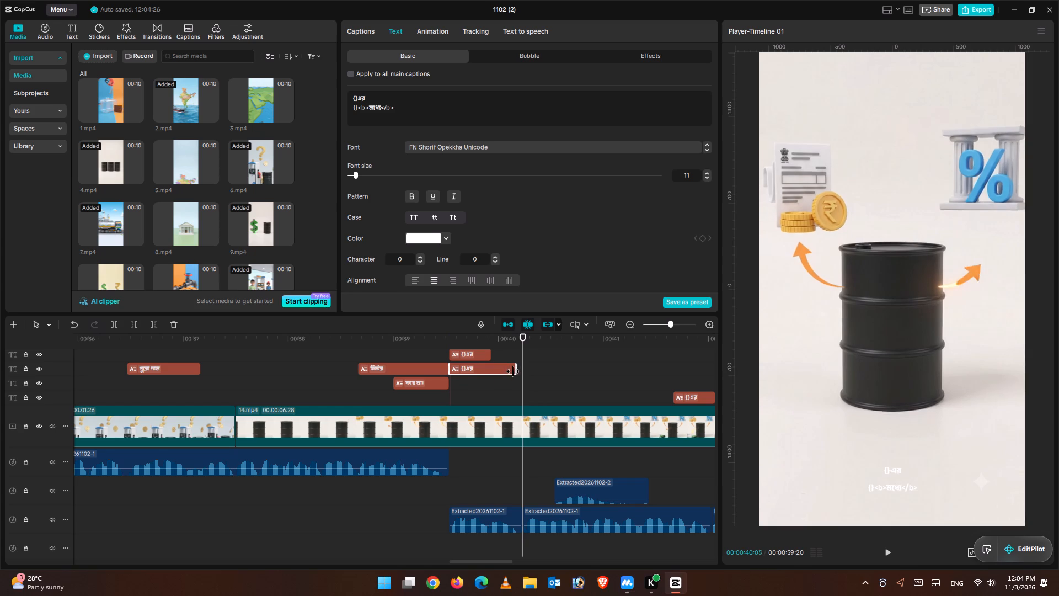
drag(513, 371, 588, 374)
click(525, 342)
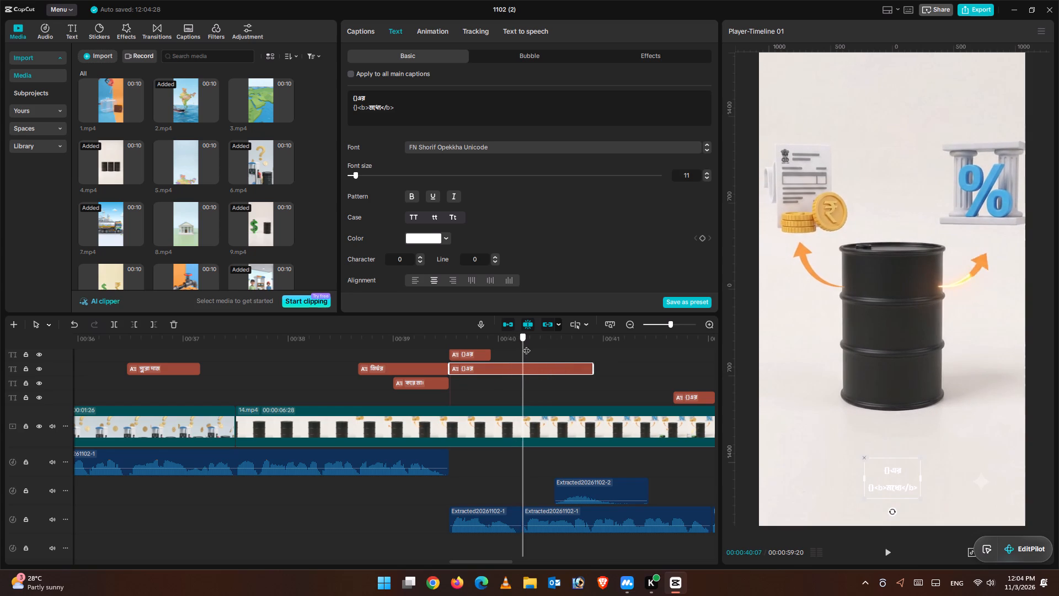
click(531, 338)
drag(528, 338, 523, 338)
click(154, 330)
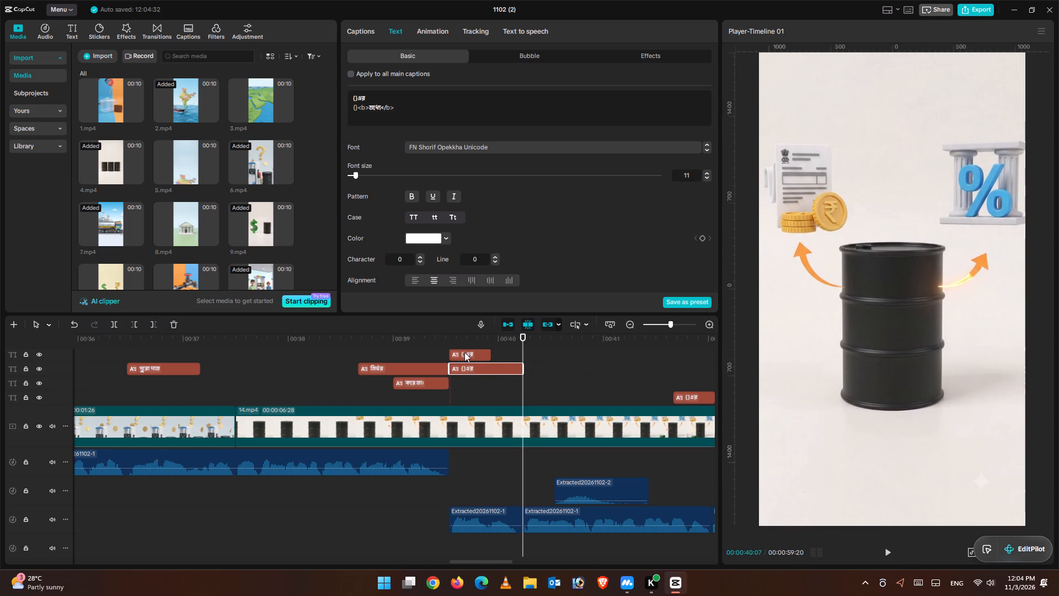
Delete the shorter one-line {}এর caption that also starts at 00:00:39:16.
click(479, 350)
click(167, 322)
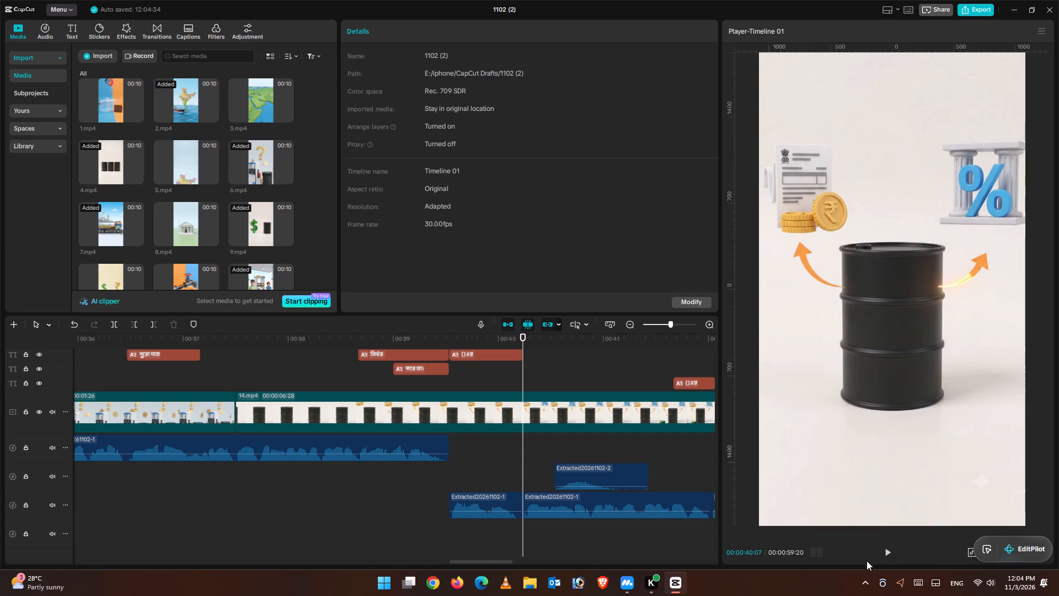
Play back the voice-over segment that follows 00:00:40:07 and park the playhead at its end, 00:00:42:01.
click(884, 554)
click(885, 549)
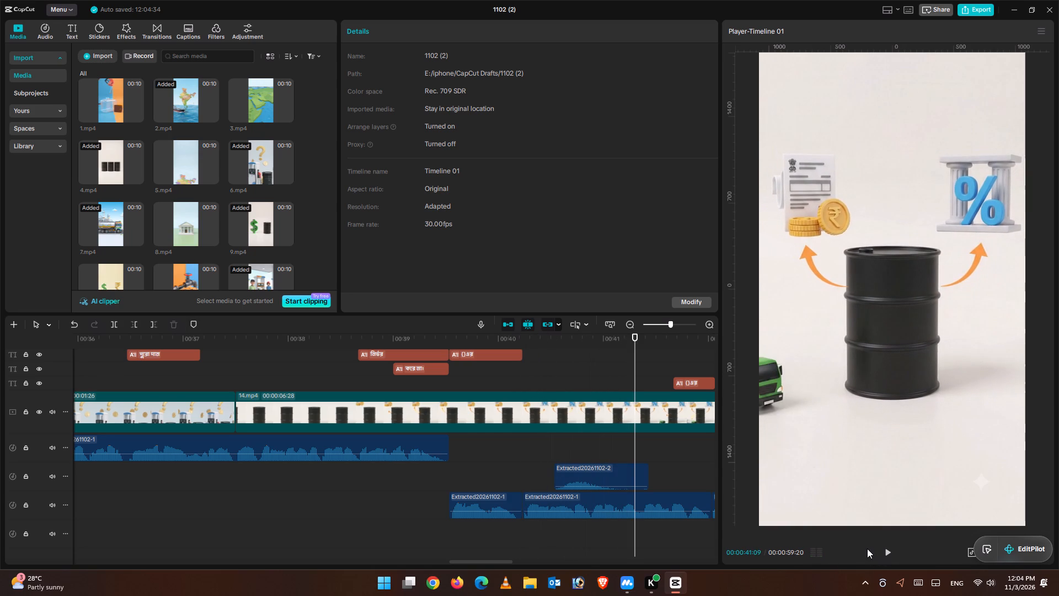
drag(640, 347, 539, 347)
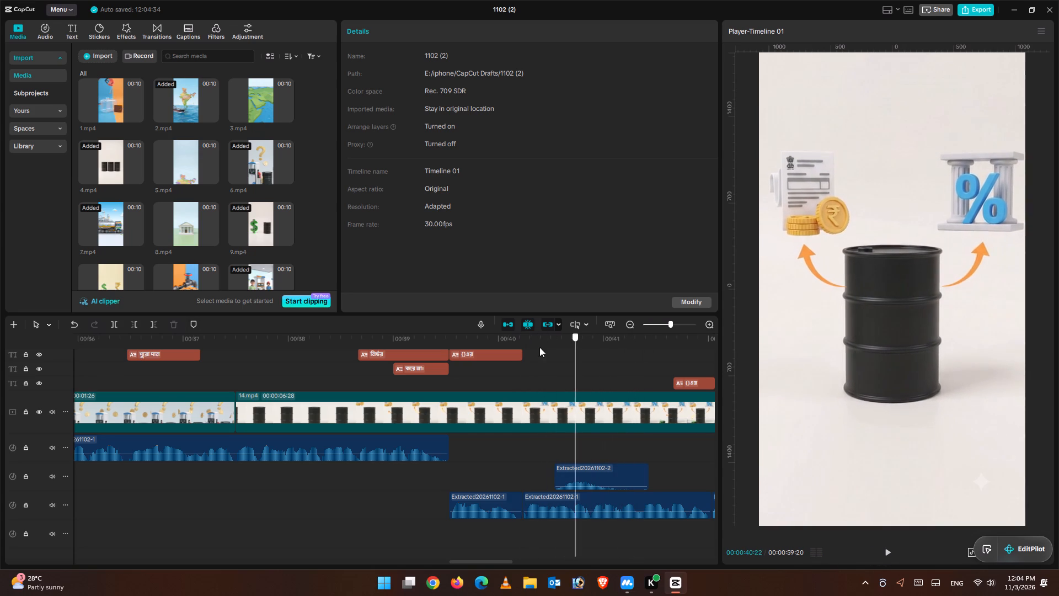
drag(539, 347, 506, 344)
click(890, 551)
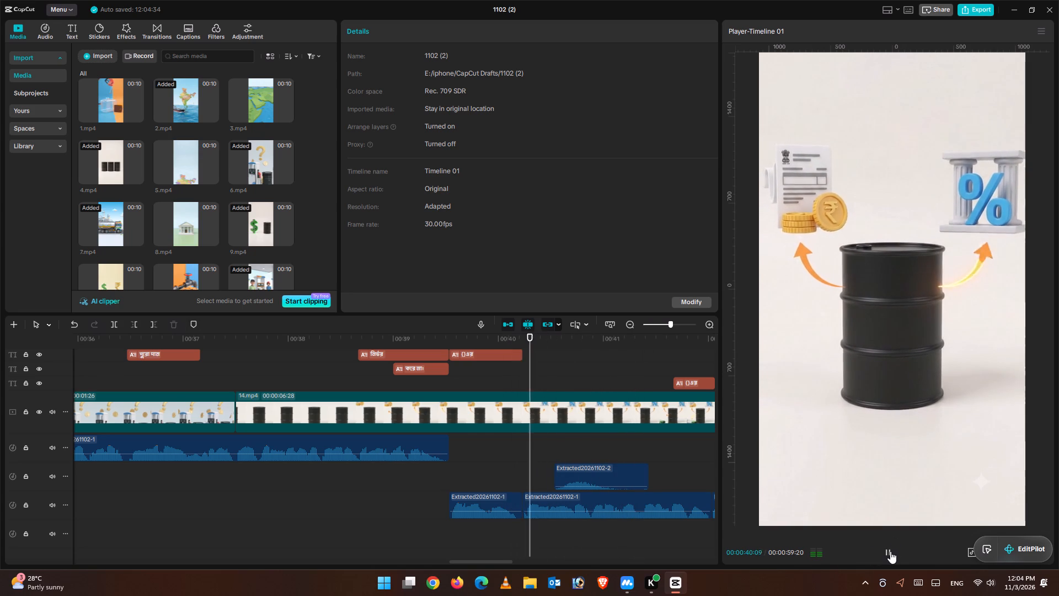
click(890, 551)
click(891, 547)
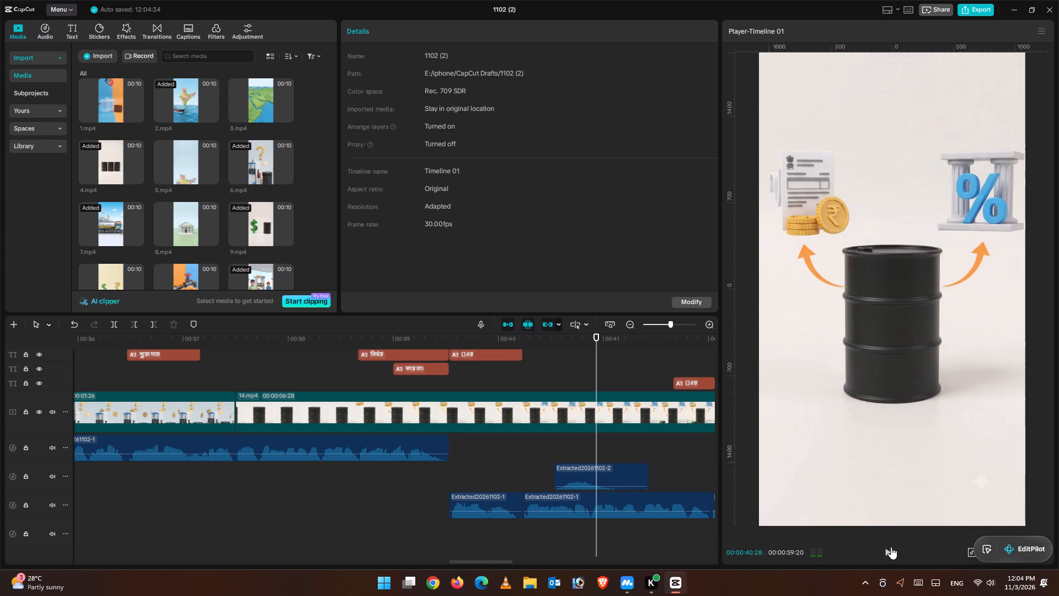
click(891, 546)
click(892, 544)
click(892, 545)
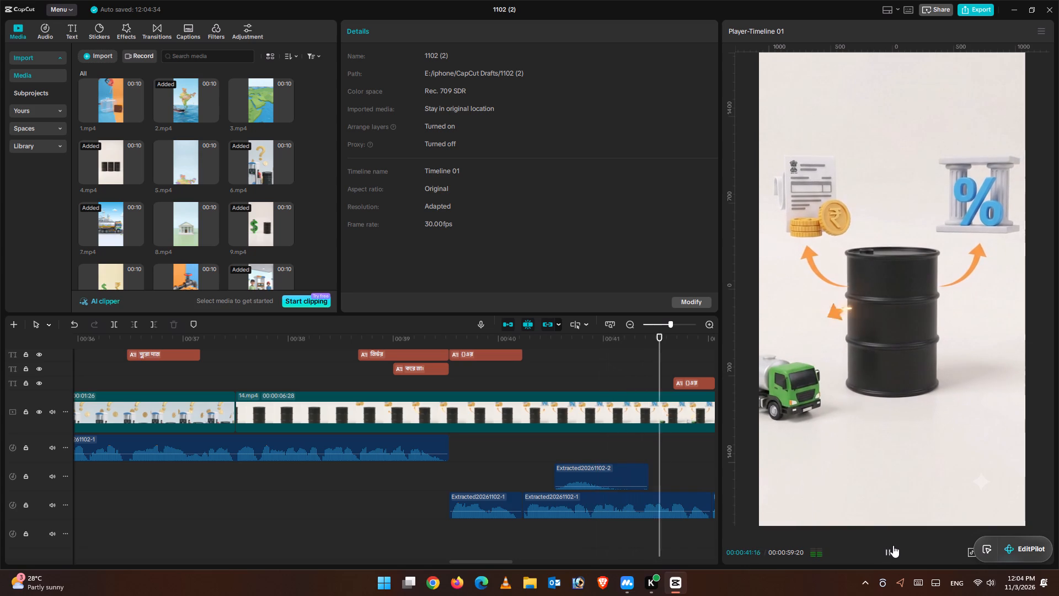
click(895, 548)
drag(708, 339, 597, 340)
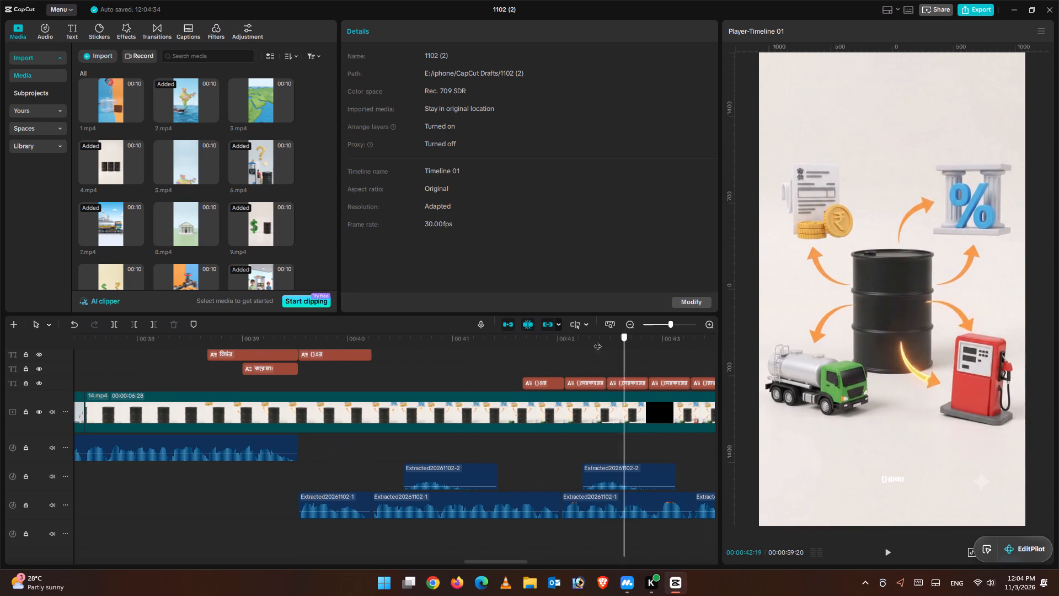
drag(597, 340, 560, 339)
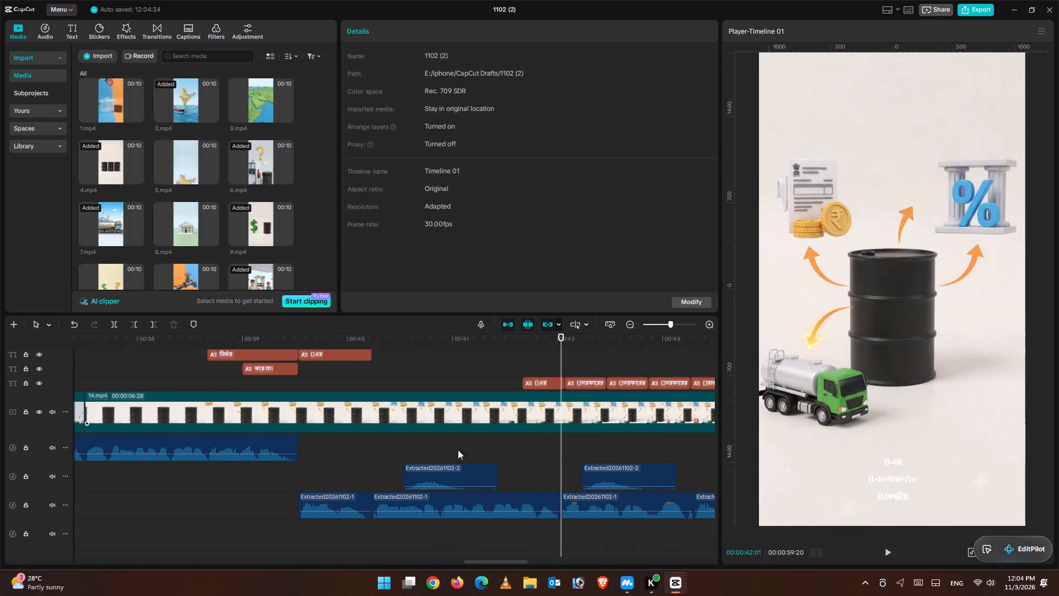
Delete the tags and words before কেন্দ্রীয় in the three-line {}এর caption, so it reads only কেন্দ্রীয়.
click(379, 353)
drag(379, 353, 371, 353)
click(544, 379)
click(592, 385)
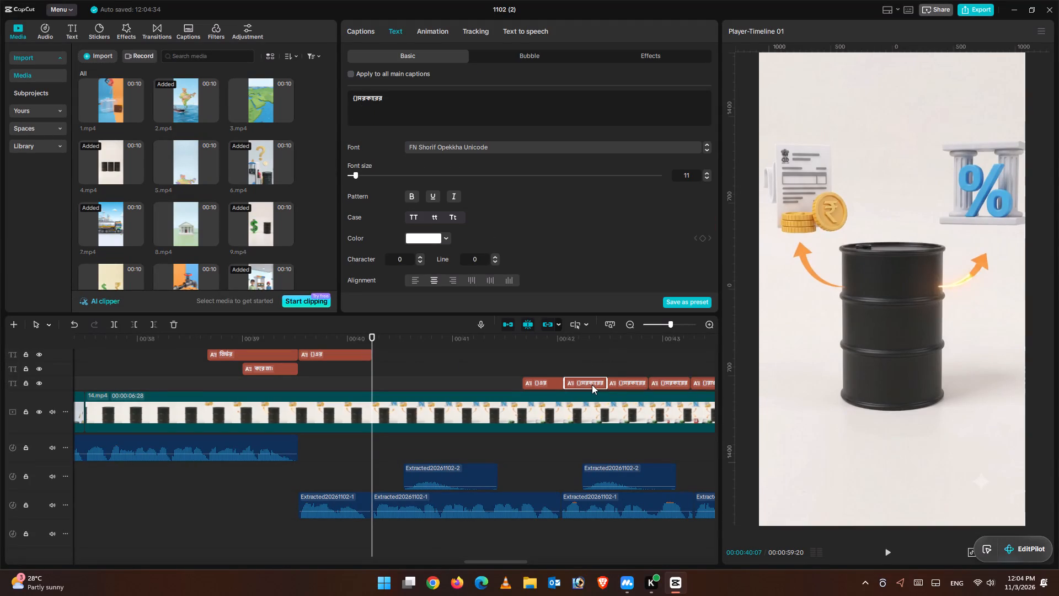
click(538, 386)
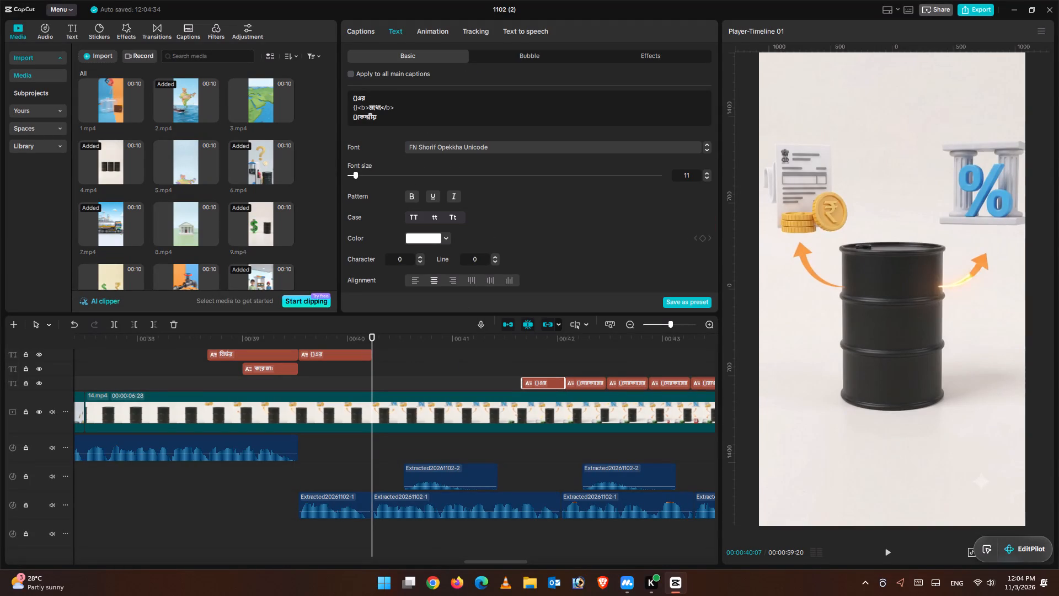
click(355, 120)
click(357, 120)
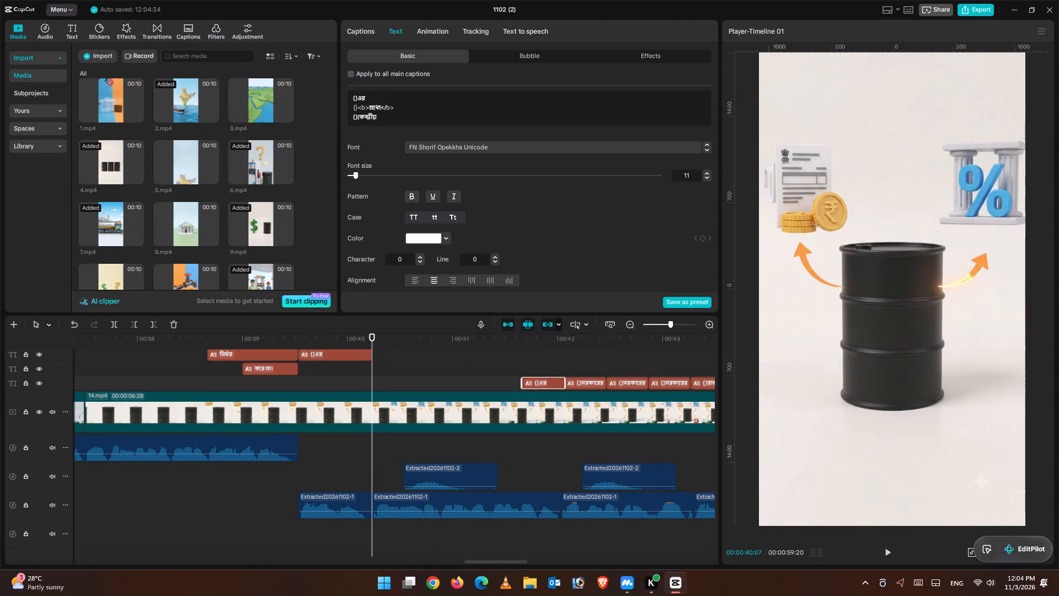
click(358, 119)
key(BackSpace)
key(BackSpace)
key(BackSpace)
key(BackSpace)
key(BackSpace)
key(BackSpace)
key(BackSpace)
key(BackSpace)
key(BackSpace)
key(BackSpace)
key(BackSpace)
key(BackSpace)
key(BackSpace)
key(BackSpace)
key(BackSpace)
key(BackSpace)
key(BackSpace)
key(BackSpace)
key(BackSpace)
key(BackSpace)
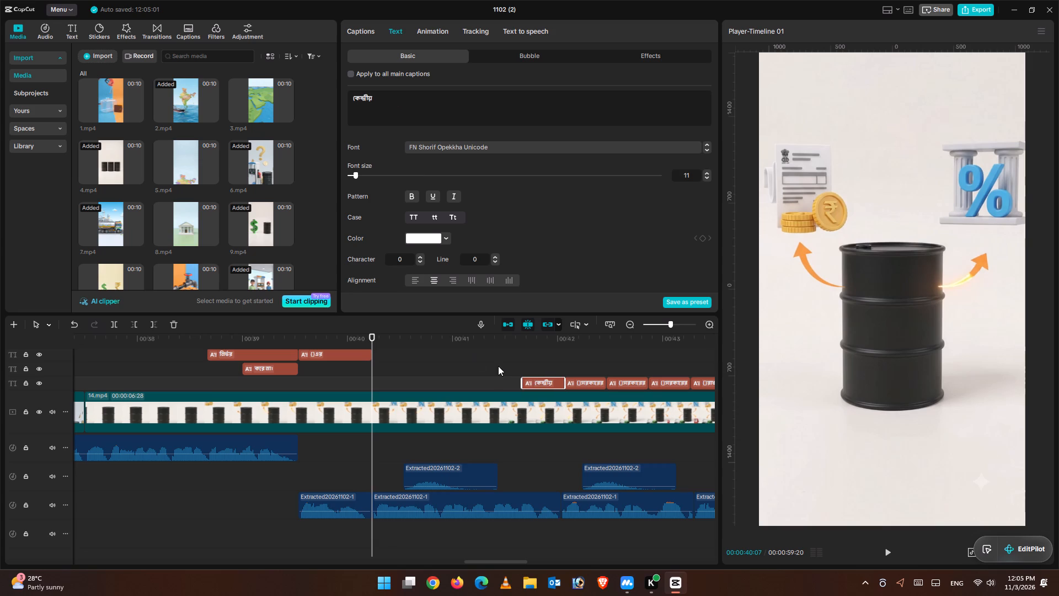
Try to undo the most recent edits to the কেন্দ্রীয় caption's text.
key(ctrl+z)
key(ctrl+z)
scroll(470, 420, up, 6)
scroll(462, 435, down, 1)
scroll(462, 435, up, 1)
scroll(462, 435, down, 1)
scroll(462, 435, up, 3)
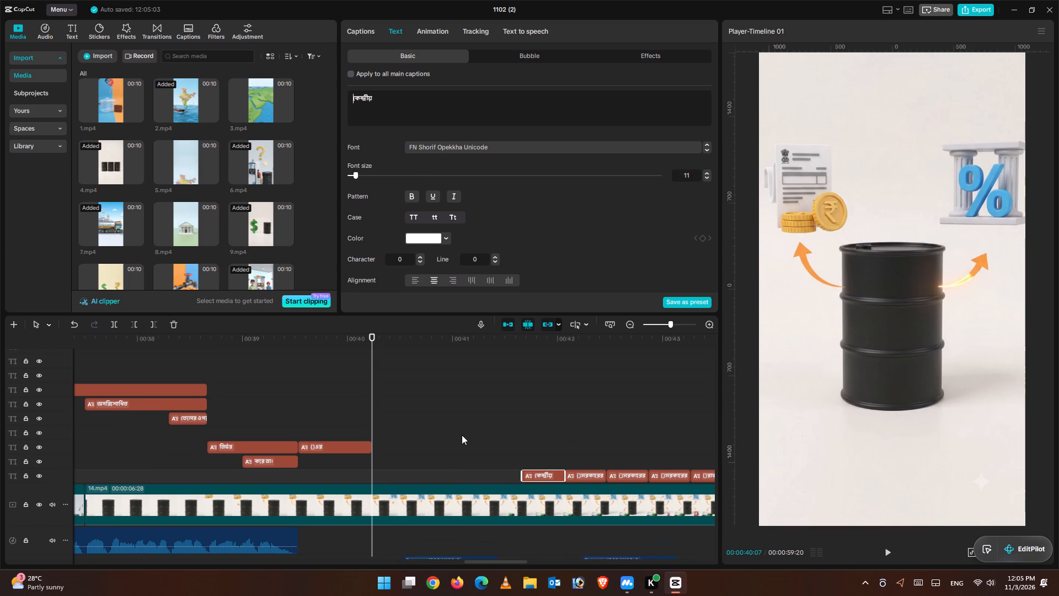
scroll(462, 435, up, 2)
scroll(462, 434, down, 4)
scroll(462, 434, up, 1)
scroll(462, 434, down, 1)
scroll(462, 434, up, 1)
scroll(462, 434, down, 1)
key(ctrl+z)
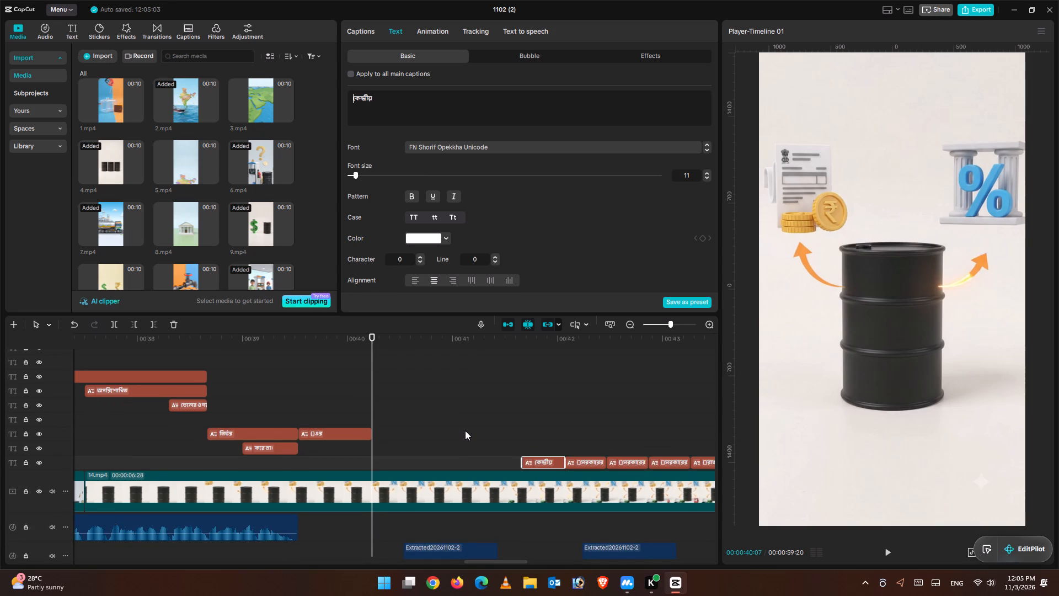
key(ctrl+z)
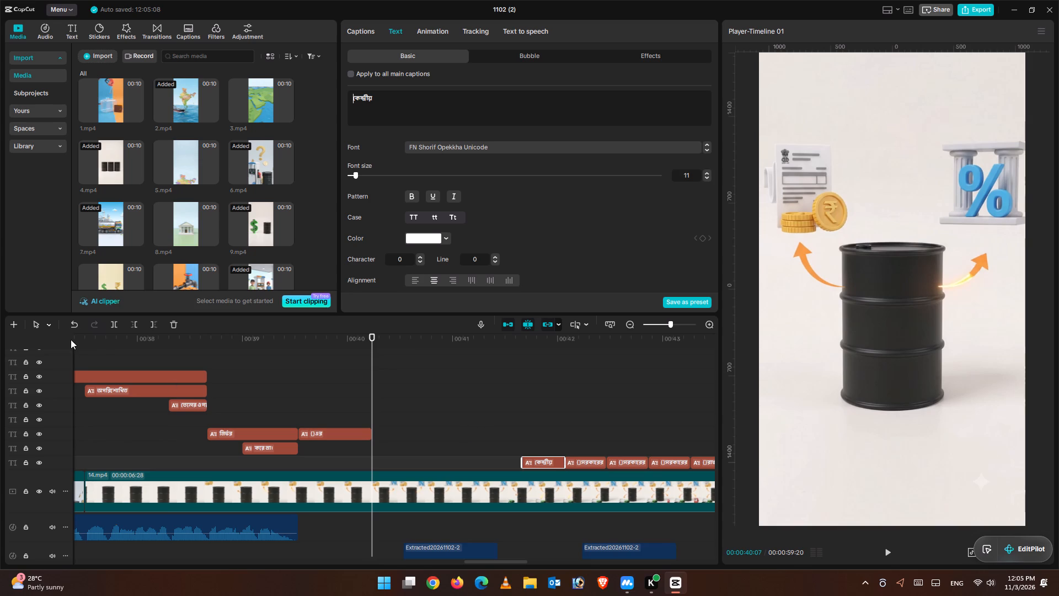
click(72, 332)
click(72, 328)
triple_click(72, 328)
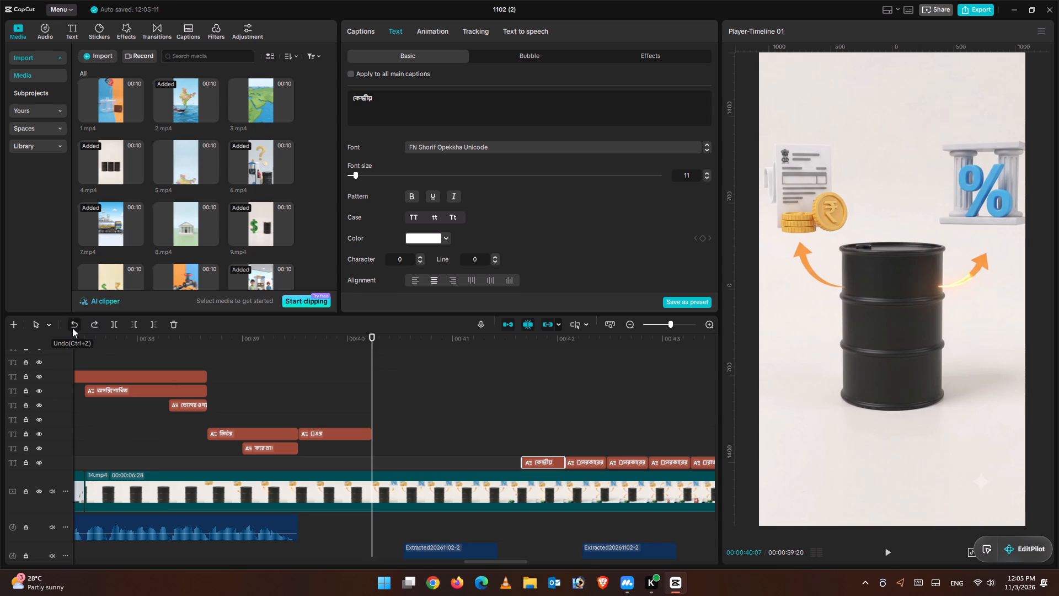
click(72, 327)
Play back the voice-over from 00:00:40:07 and park the playhead on the কেন্দ্রীয় caption at 00:00:41:22.
scroll(514, 432, down, 3)
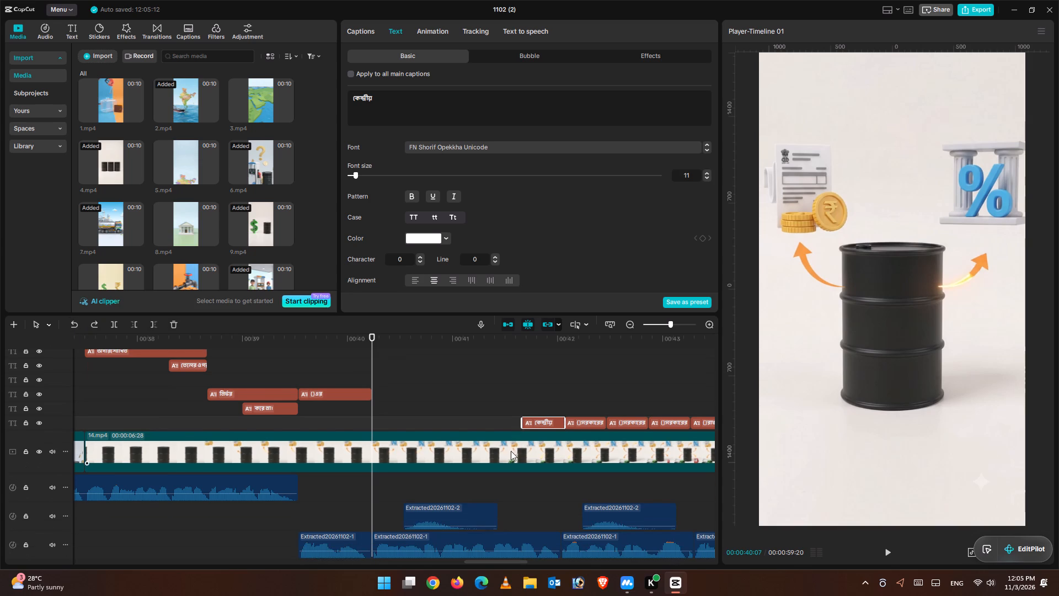
click(892, 549)
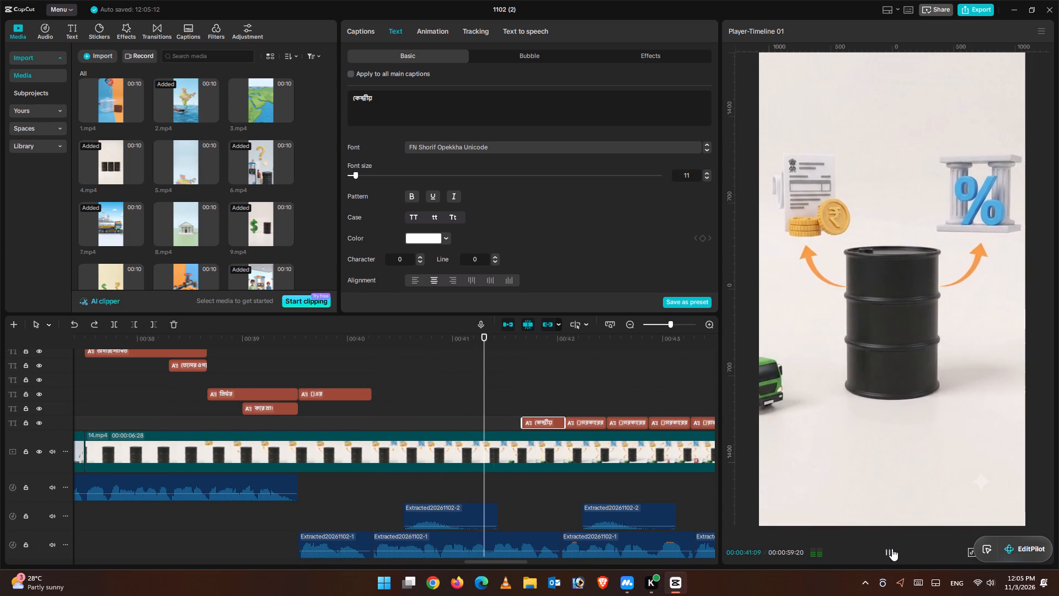
click(891, 548)
click(891, 548)
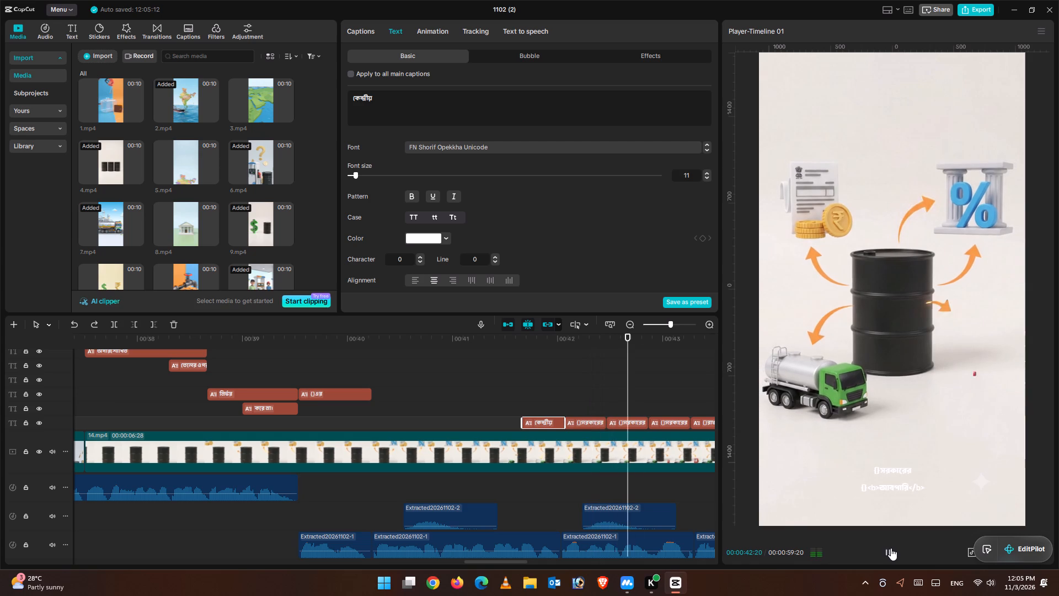
click(891, 548)
click(535, 388)
drag(535, 389, 583, 403)
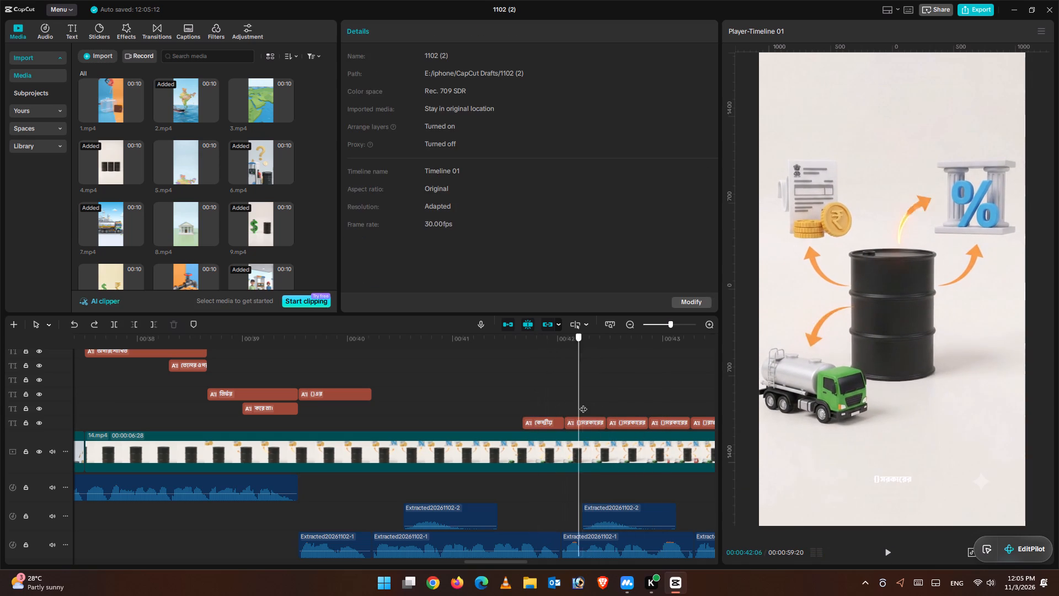
drag(583, 403, 528, 388)
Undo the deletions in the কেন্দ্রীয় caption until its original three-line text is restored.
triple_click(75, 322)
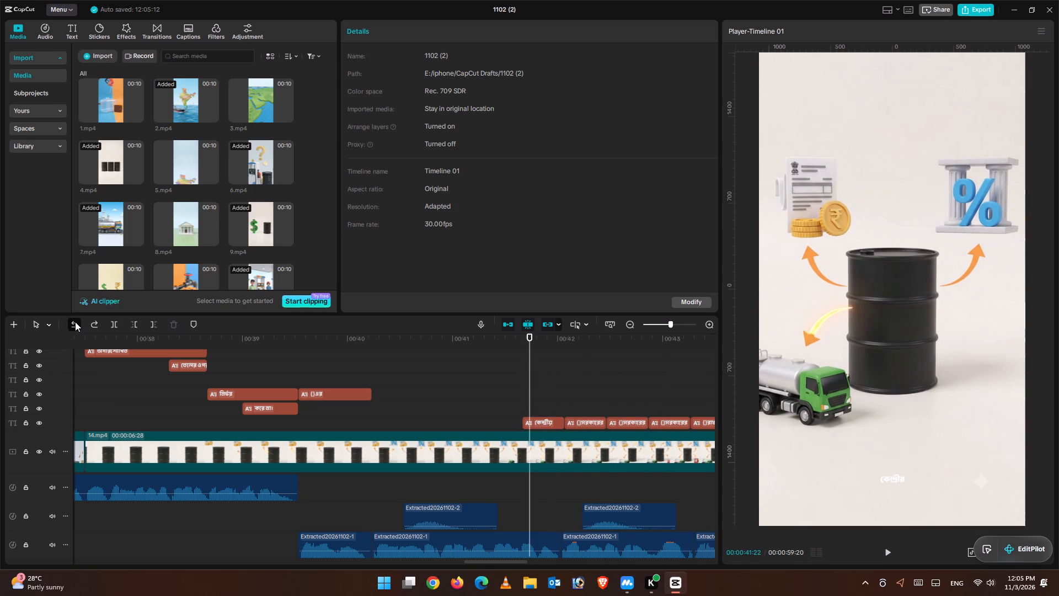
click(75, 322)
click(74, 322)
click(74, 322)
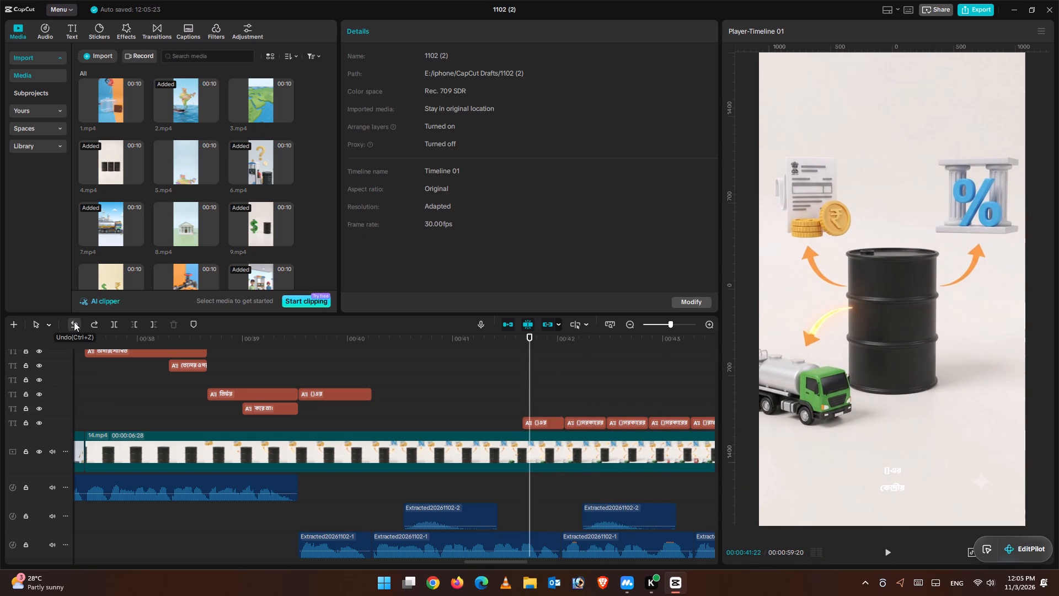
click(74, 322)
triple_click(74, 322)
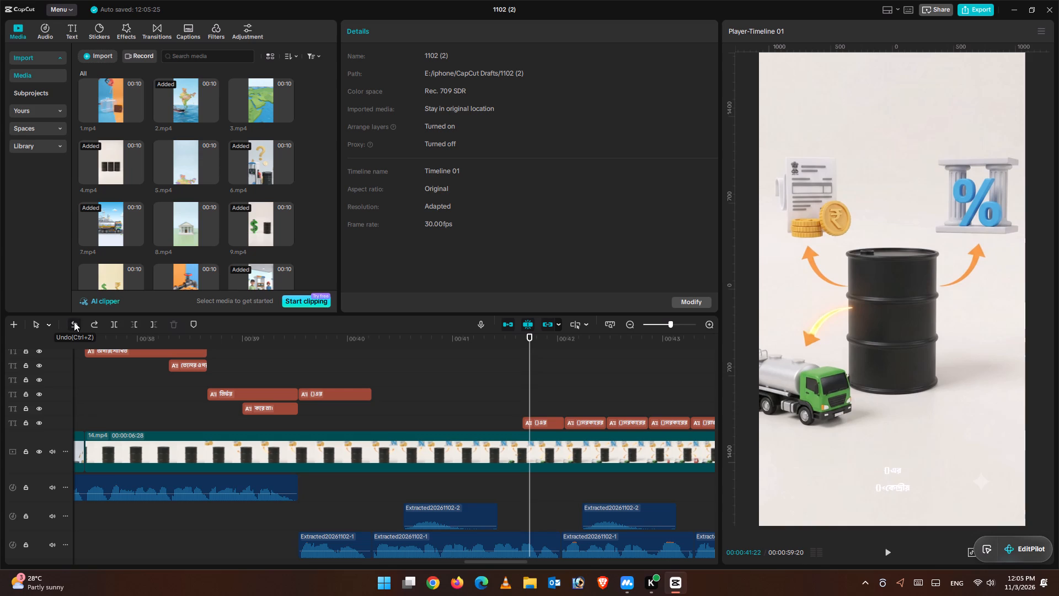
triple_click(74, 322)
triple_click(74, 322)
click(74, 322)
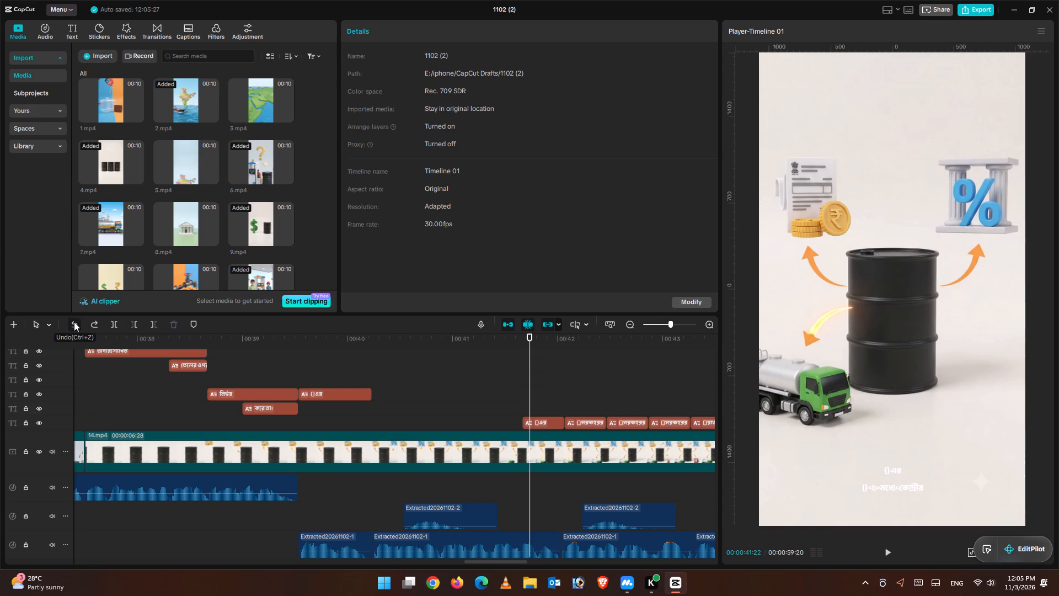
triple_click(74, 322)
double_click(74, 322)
Play back the voice-over from 00:00:39:14 and park the playhead at 00:00:40:07, where the next voice-over segment begins.
scroll(339, 425, up, 2)
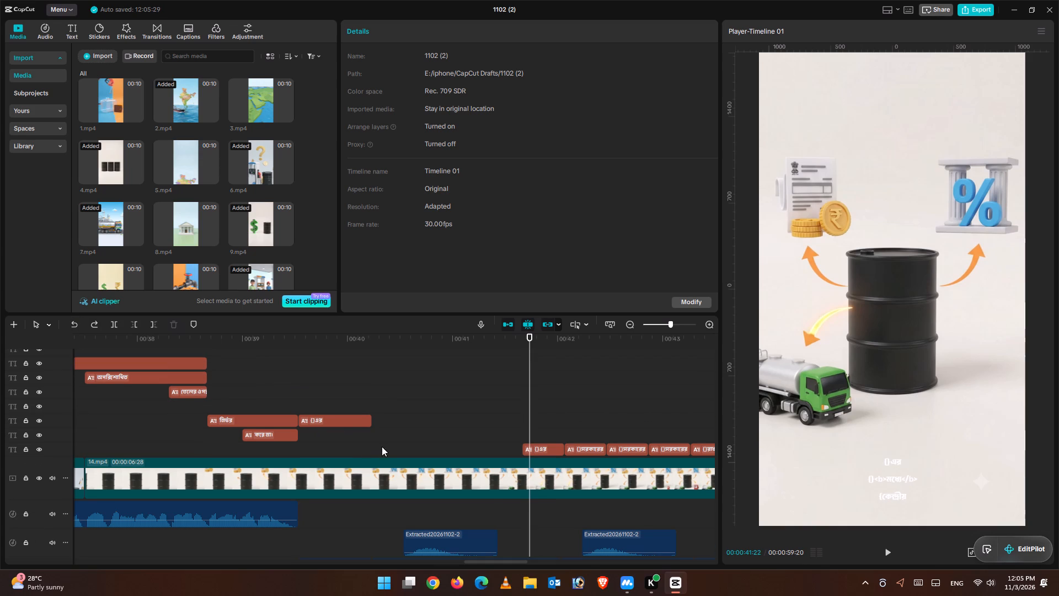
click(312, 397)
drag(308, 396, 291, 391)
click(889, 555)
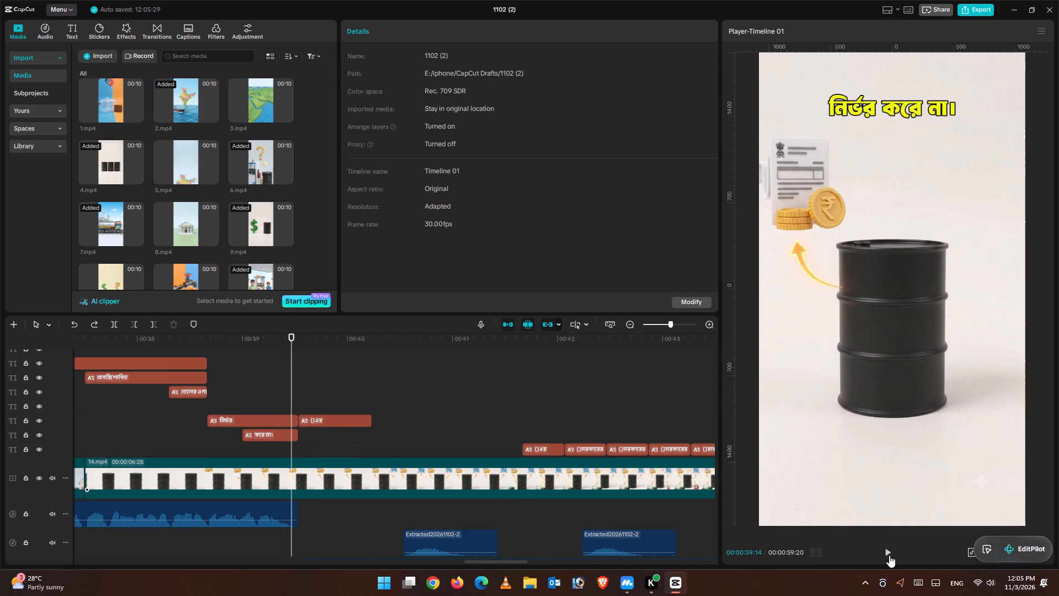
click(887, 550)
double_click(887, 550)
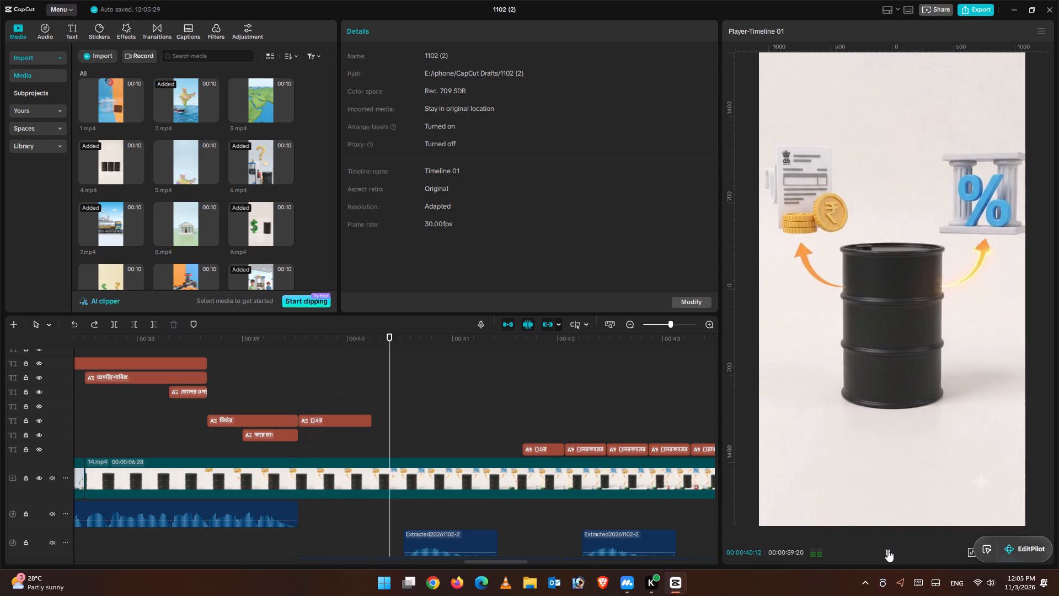
click(402, 384)
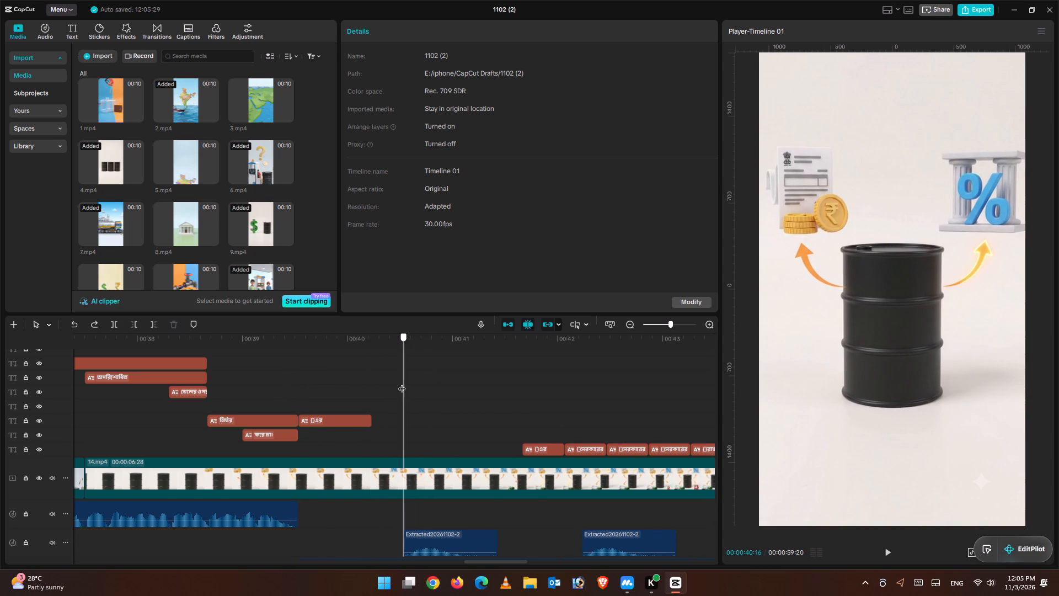
scroll(443, 430, down, 3)
drag(403, 418, 367, 414)
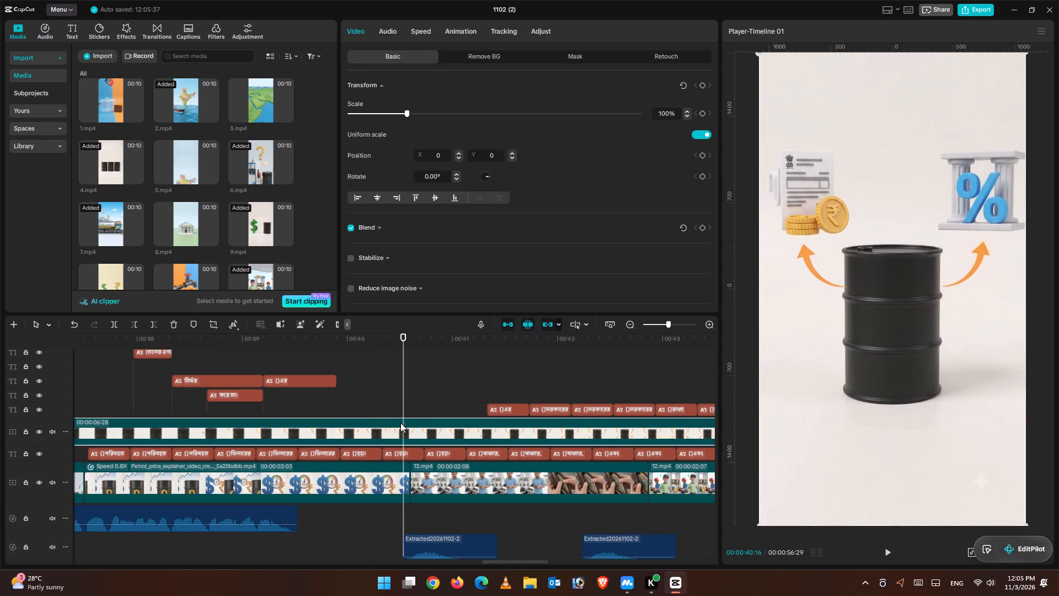
key(ctrl+z)
drag(407, 400, 376, 398)
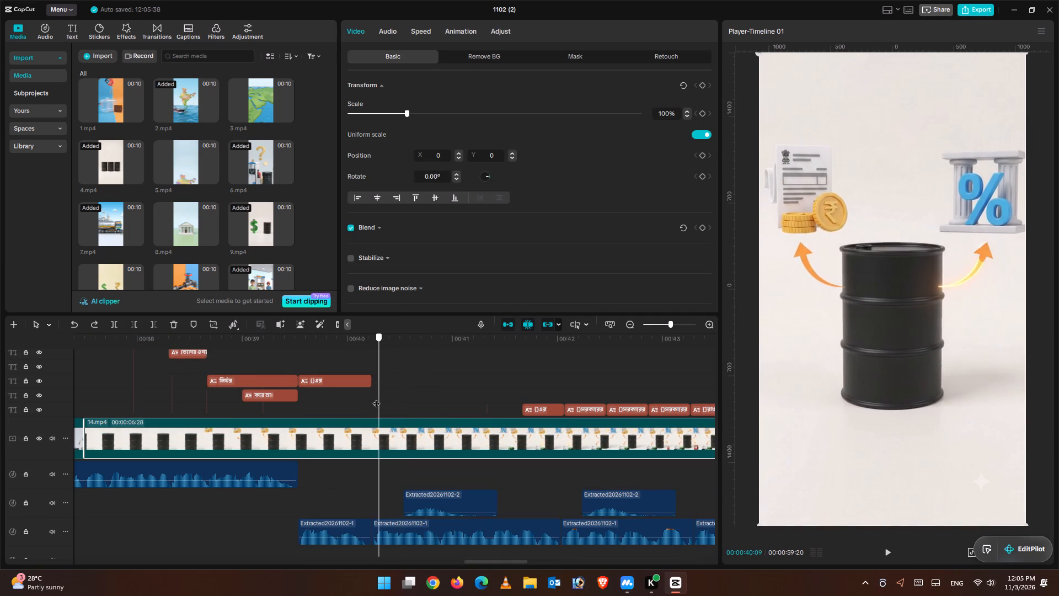
drag(376, 398, 373, 398)
Cut the first two lines of the three-line {}এর caption, keeping only its কেন্দ্রীয় line.
click(544, 407)
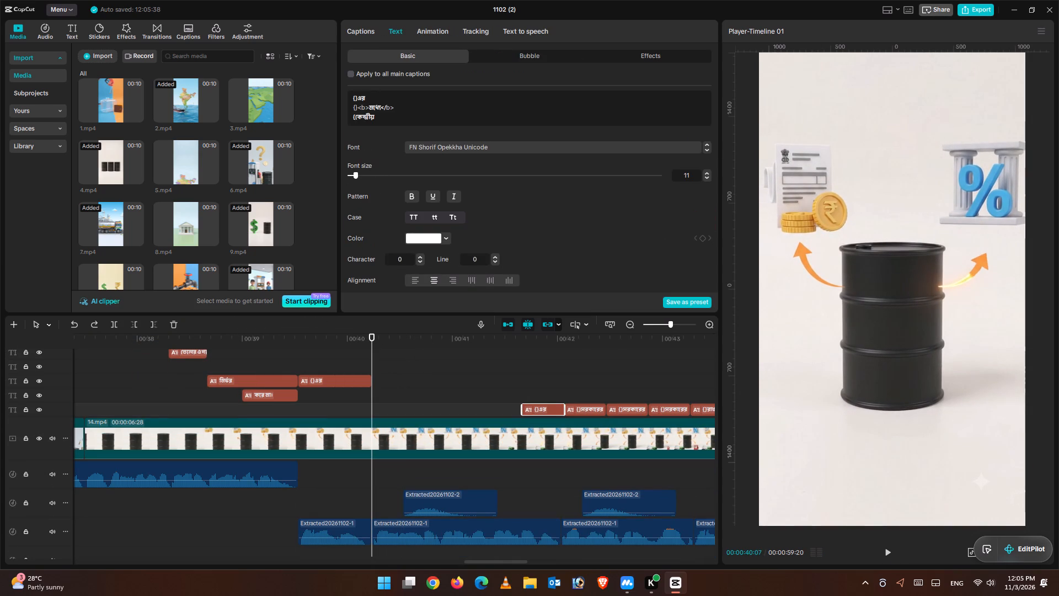
drag(405, 107, 340, 97)
right_click(360, 102)
click(378, 127)
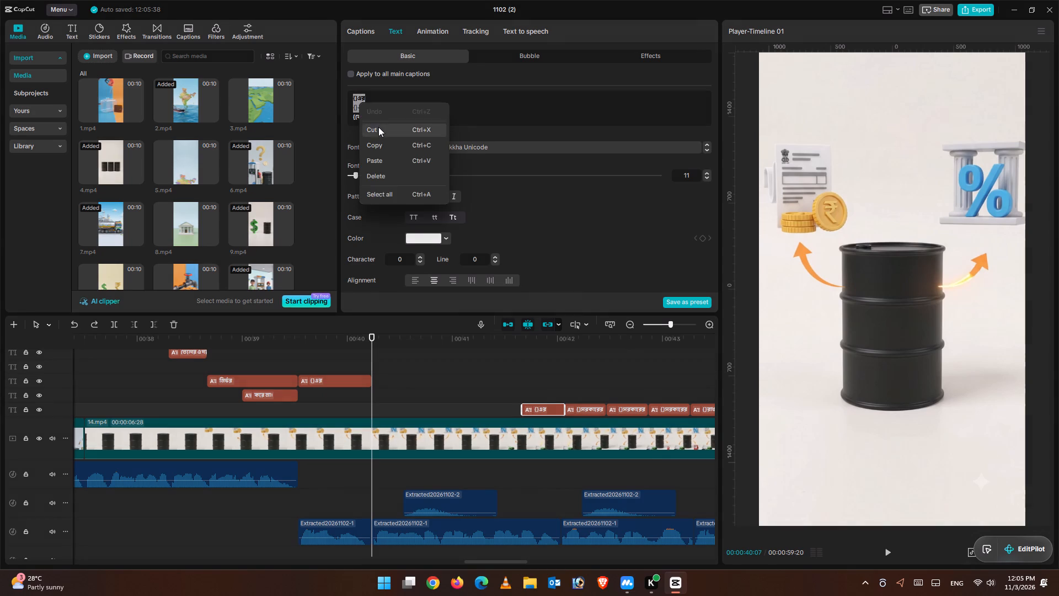
Paste the cut two lines over the text of the {}এর caption that starts at 00:00:39:16.
click(335, 378)
drag(410, 121, 337, 88)
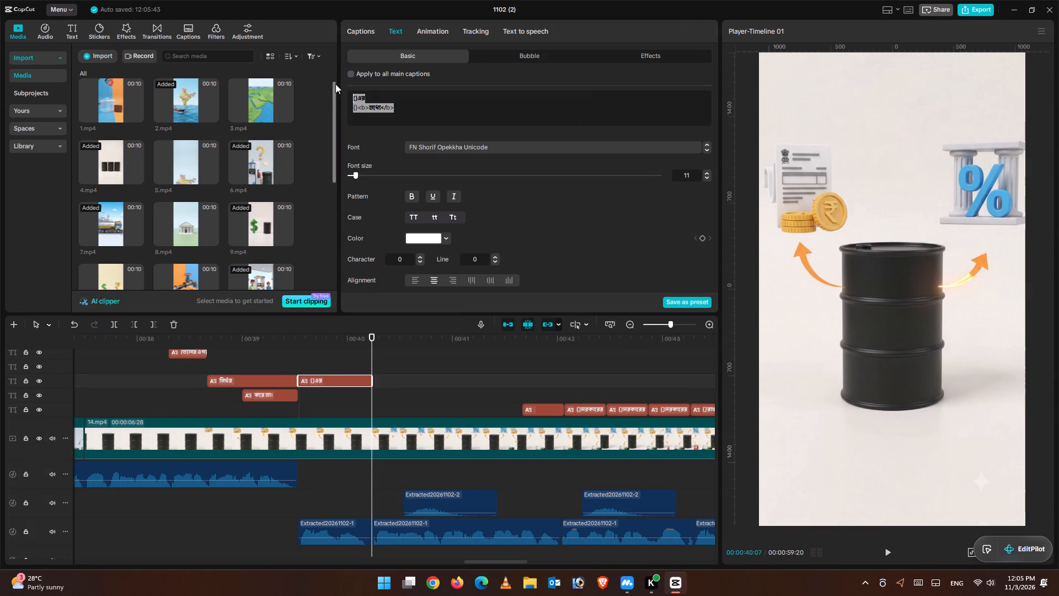
key(ctrl+v)
Join the two lines of the {}এর caption into one, replacing the {}<b> before মধ্যে with a space.
click(368, 113)
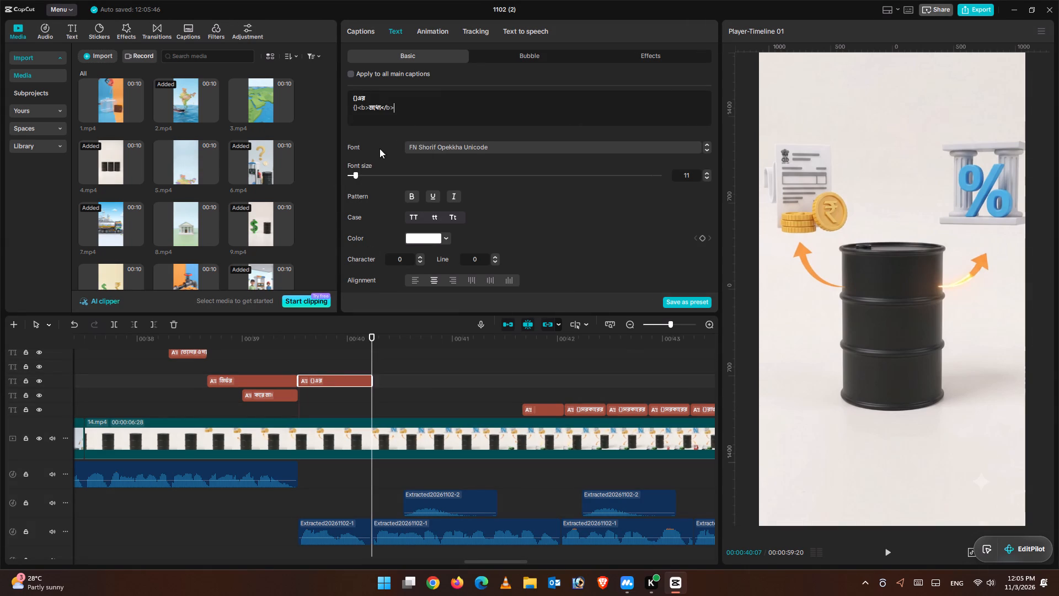
click(367, 111)
key(Right)
key(BackSpace)
key(BackSpace)
key(BackSpace)
key(BackSpace)
key(BackSpace)
key(BackSpace)
key(space)
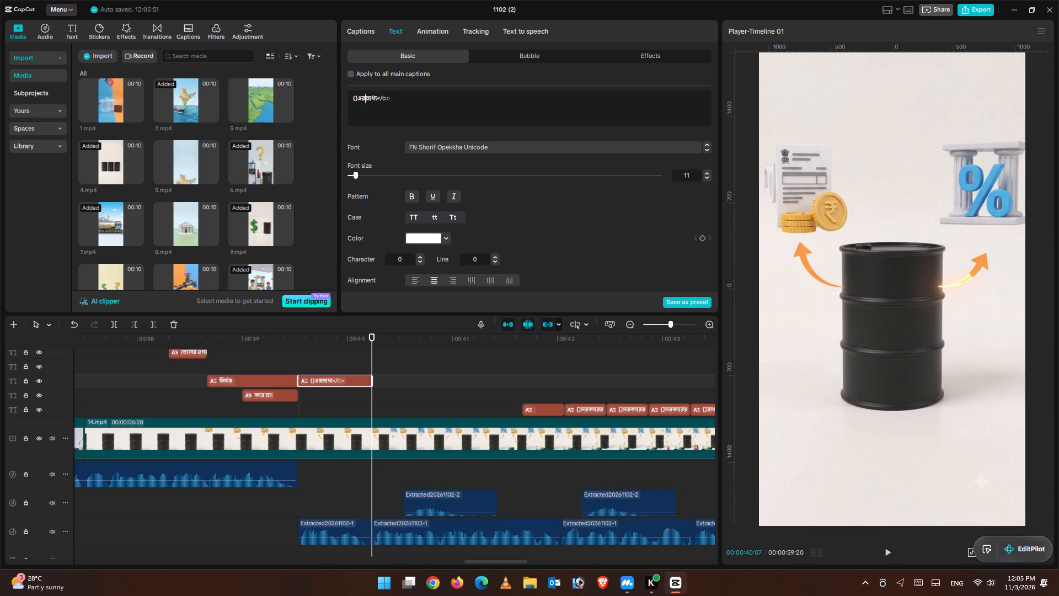
Delete the closing </b> tag and the leading {} so the joined caption reads এর মধ্যে.
click(408, 99)
key(BackSpace)
key(BackSpace)
key(BackSpace)
key(BackSpace)
click(358, 101)
key(BackSpace)
key(BackSpace)
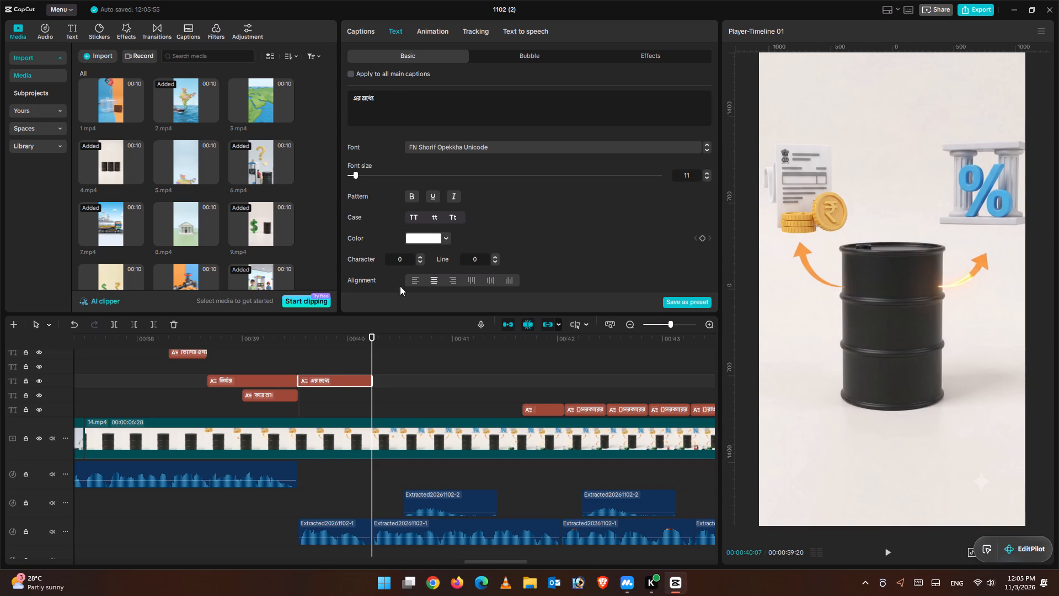
Play back the এর মধ্যে caption against the voice-over from 00:00:39:14.
click(291, 350)
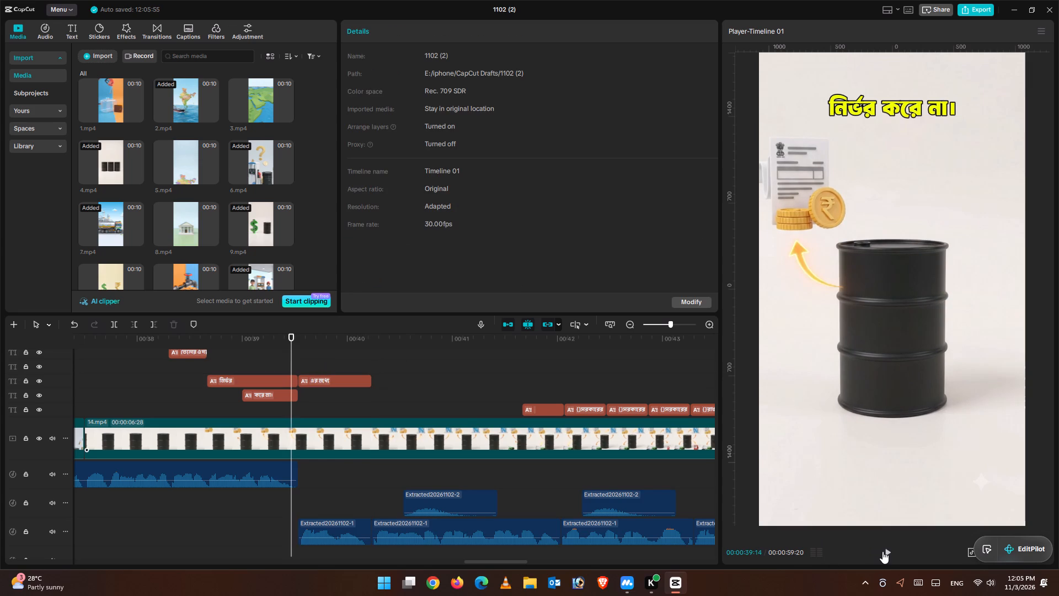
click(882, 551)
click(879, 550)
click(442, 366)
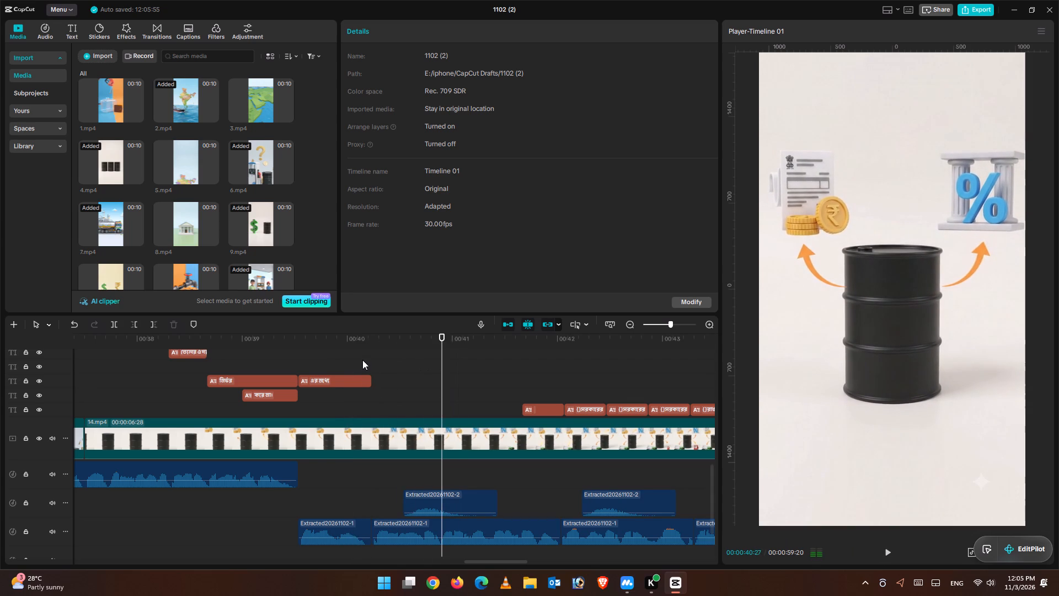
Move the কেন্দ্রীয় caption to start at 00:00:40:07, on the caption track below এর মধ্যে.
click(362, 360)
drag(362, 359, 373, 368)
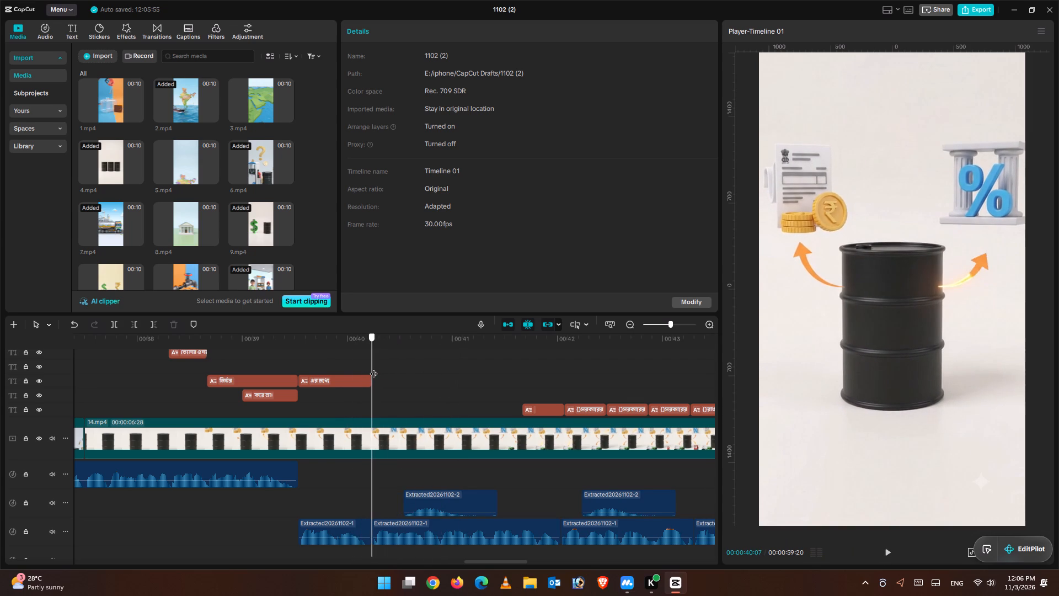
drag(373, 368, 373, 368)
click(549, 408)
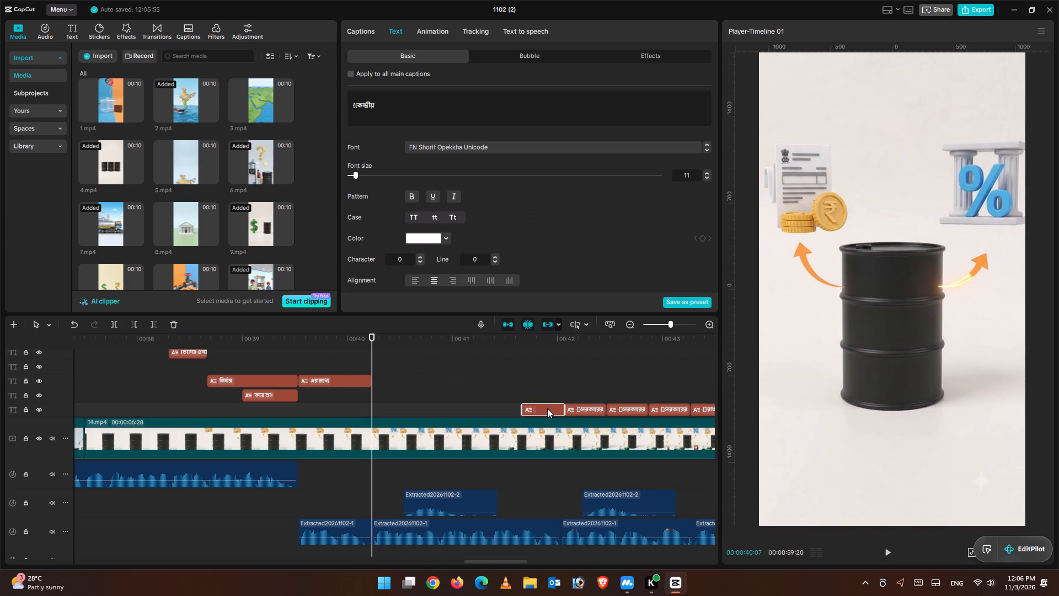
drag(547, 408, 398, 397)
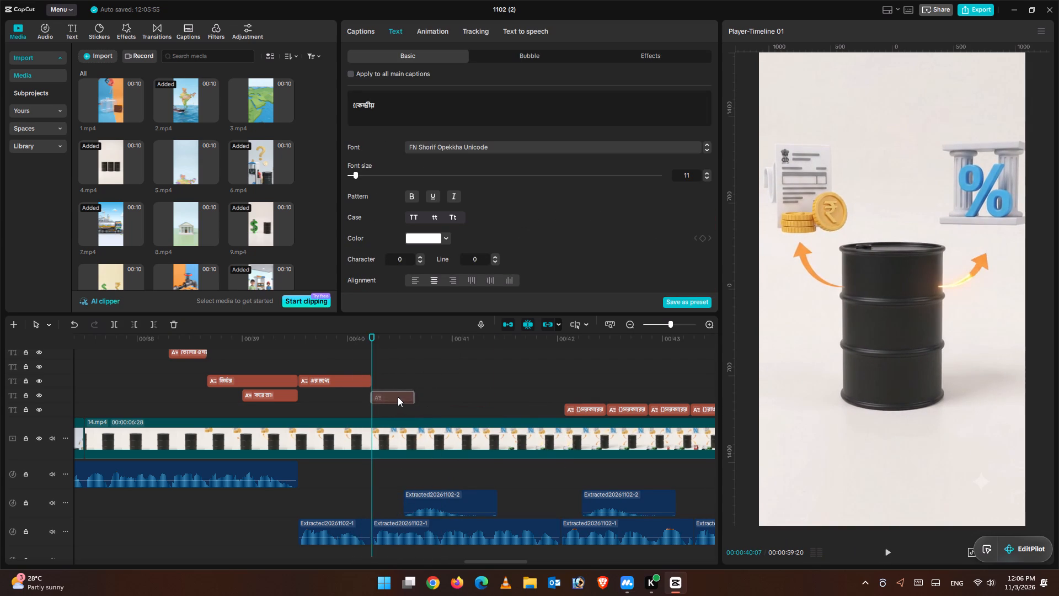
Delete the leftover characters and blank line before কেন্দ্রীয় so the moved caption reads only কেন্দ্রীয়.
click(355, 108)
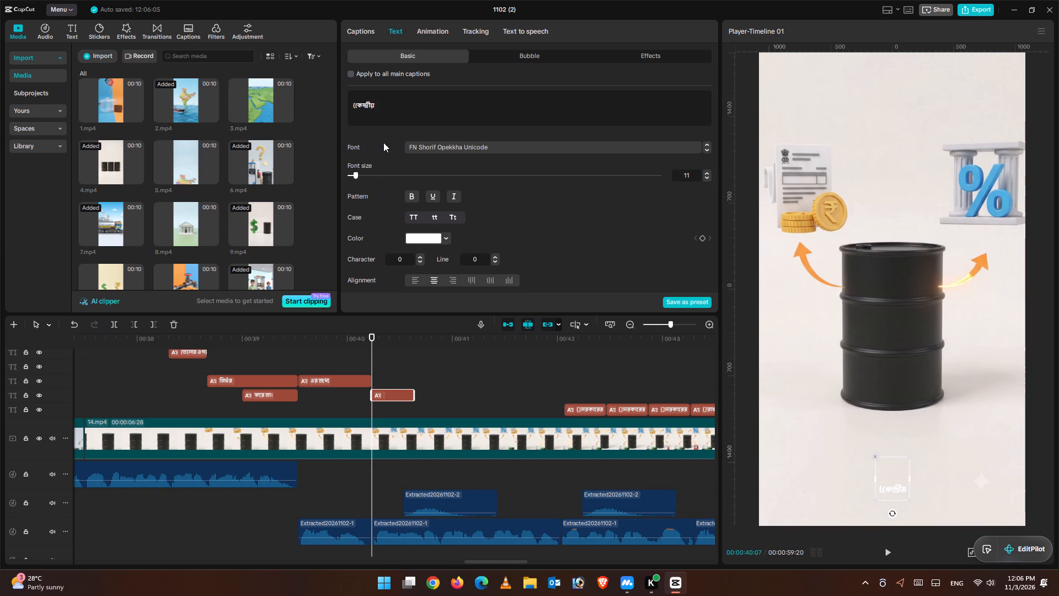
key(BackSpace)
key(BackSpace)
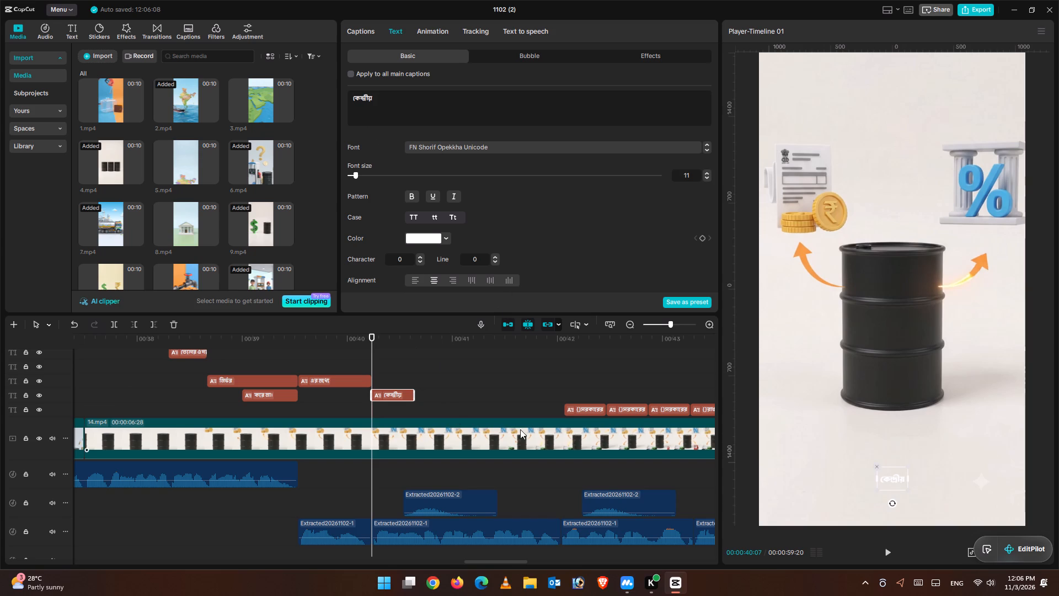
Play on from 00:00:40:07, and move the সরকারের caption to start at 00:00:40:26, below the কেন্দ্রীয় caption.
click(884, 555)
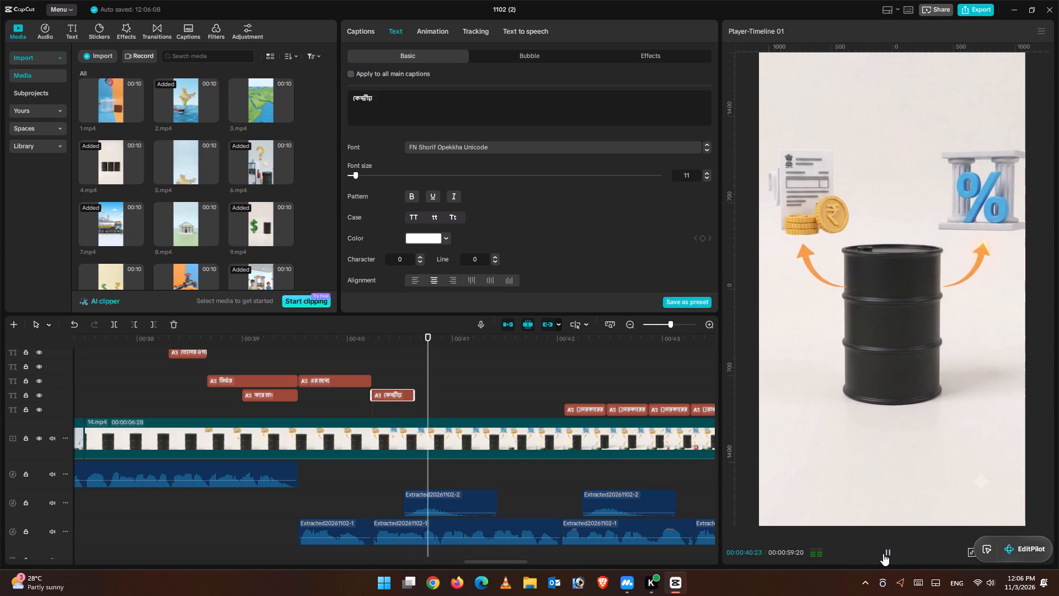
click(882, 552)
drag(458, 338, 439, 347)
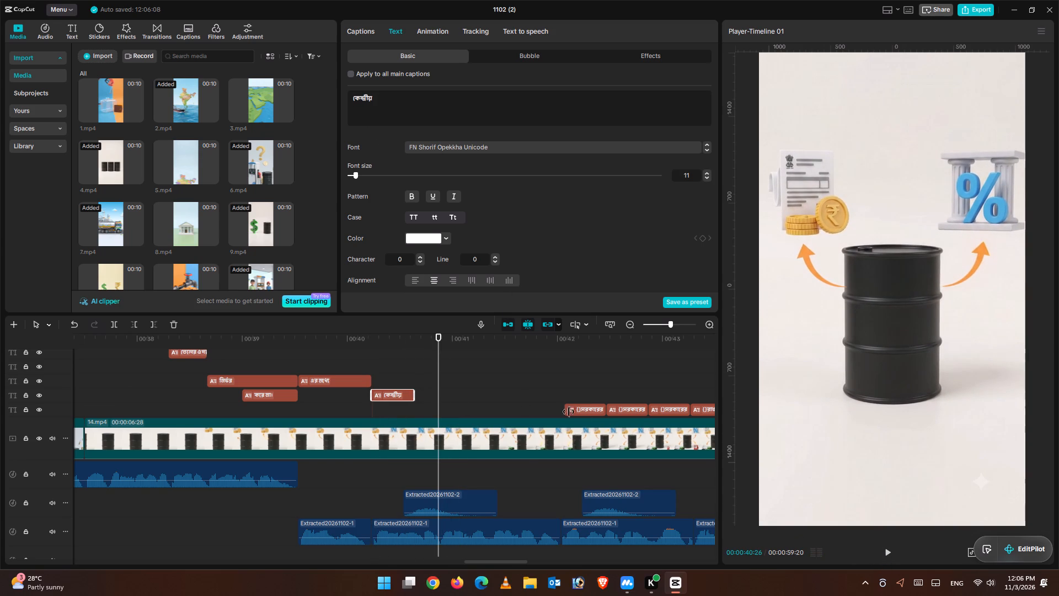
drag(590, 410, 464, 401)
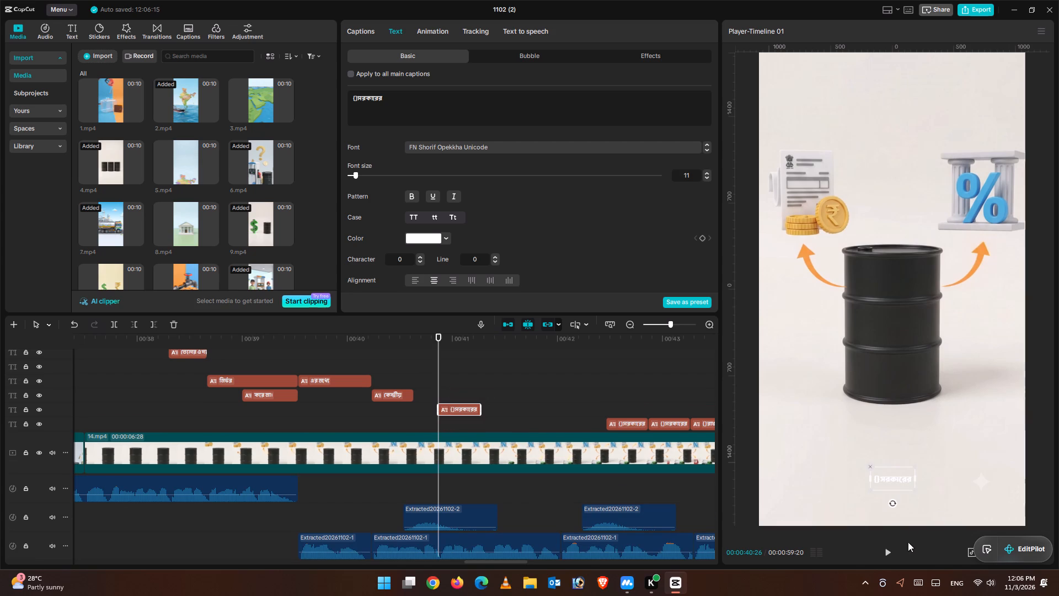
Listen on from 00:00:40:26, and move the next caption, containing সরকারের and আবগারি, to start at 00:00:41:12.
click(882, 548)
click(884, 547)
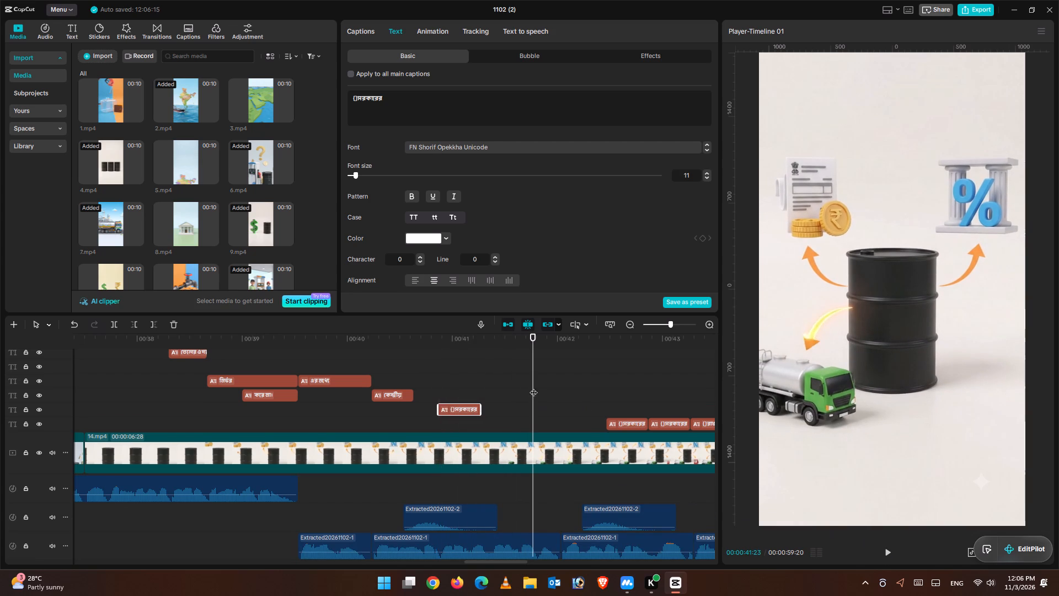
click(528, 382)
drag(526, 389, 494, 400)
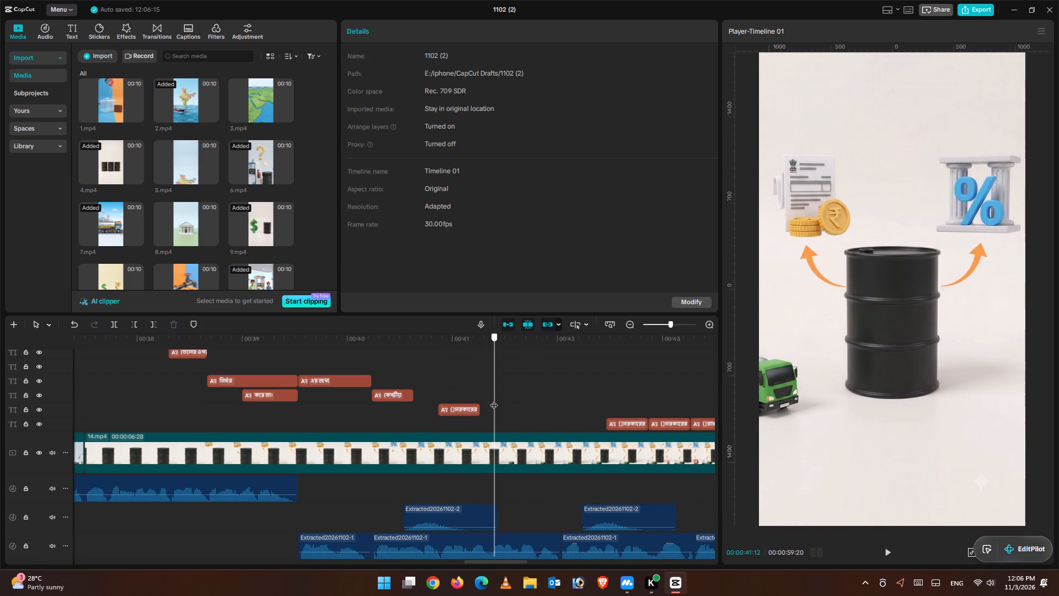
drag(494, 400, 494, 400)
click(630, 424)
drag(630, 423, 622, 421)
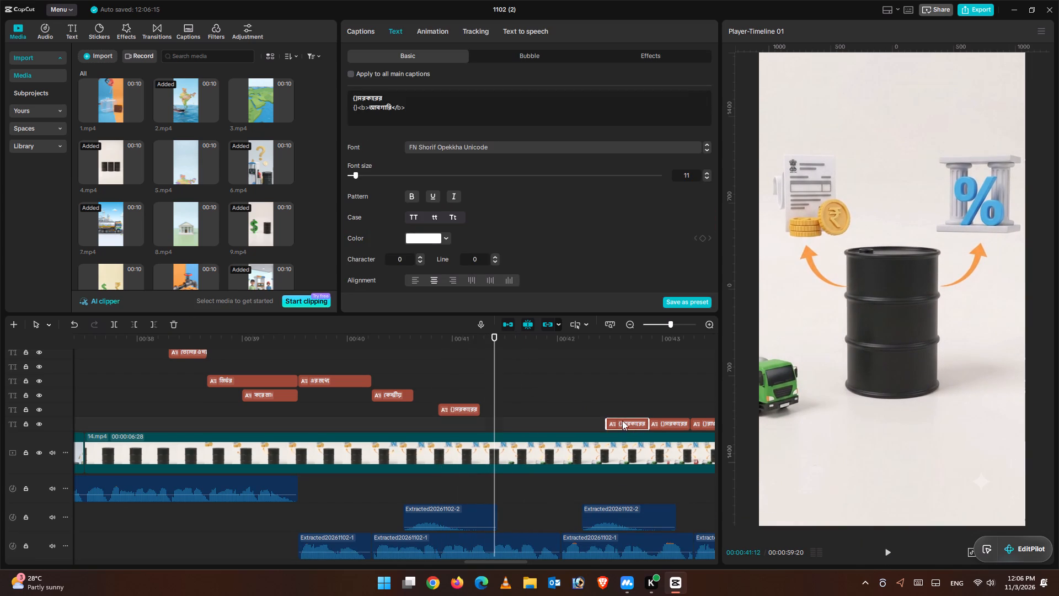
drag(622, 421, 517, 403)
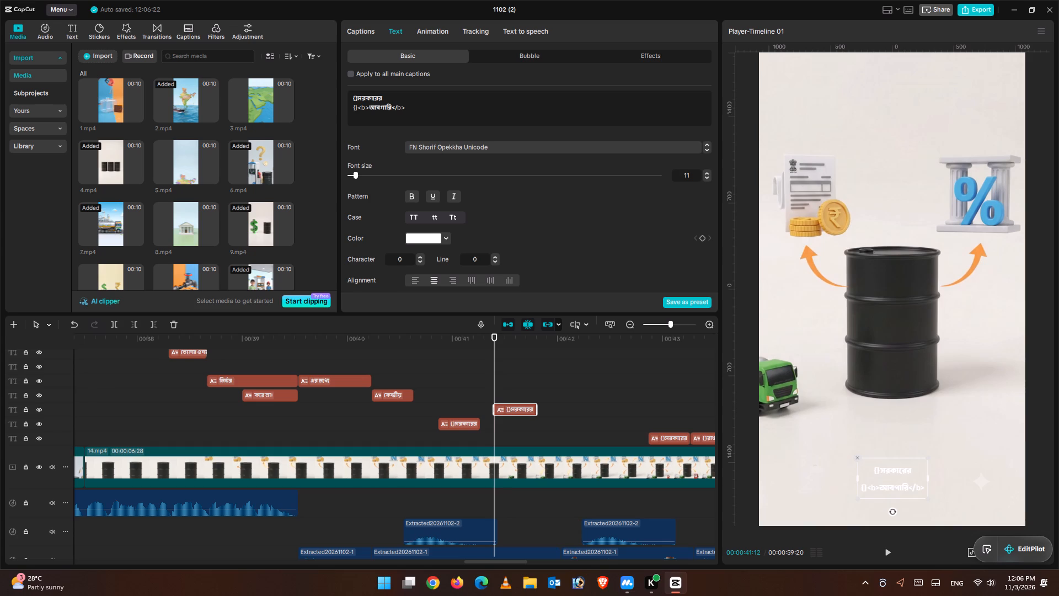
Delete the সরকারের line, the {} and the <b> tags so the moved caption reads only আবগারি.
click(372, 106)
key(BackSpace)
key(BackSpace)
key(BackSpace)
key(BackSpace)
key(BackSpace)
key(BackSpace)
key(BackSpace)
key(BackSpace)
key(BackSpace)
key(BackSpace)
key(BackSpace)
key(BackSpace)
key(BackSpace)
key(BackSpace)
key(BackSpace)
key(BackSpace)
key(BackSpace)
key(BackSpace)
key(BackSpace)
key(BackSpace)
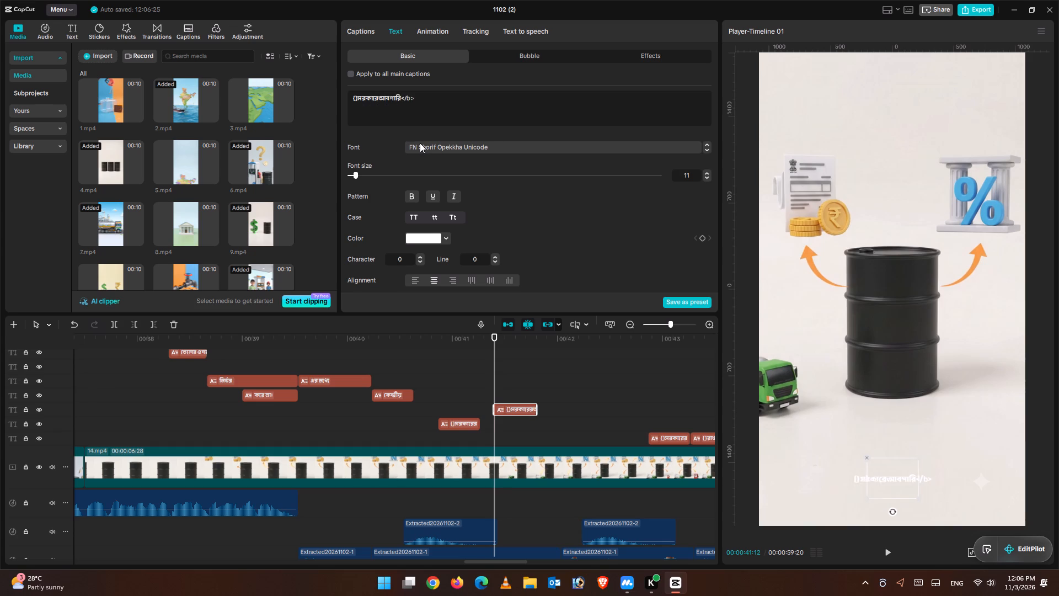
click(405, 105)
key(BackSpace)
key(BackSpace)
key(BackSpace)
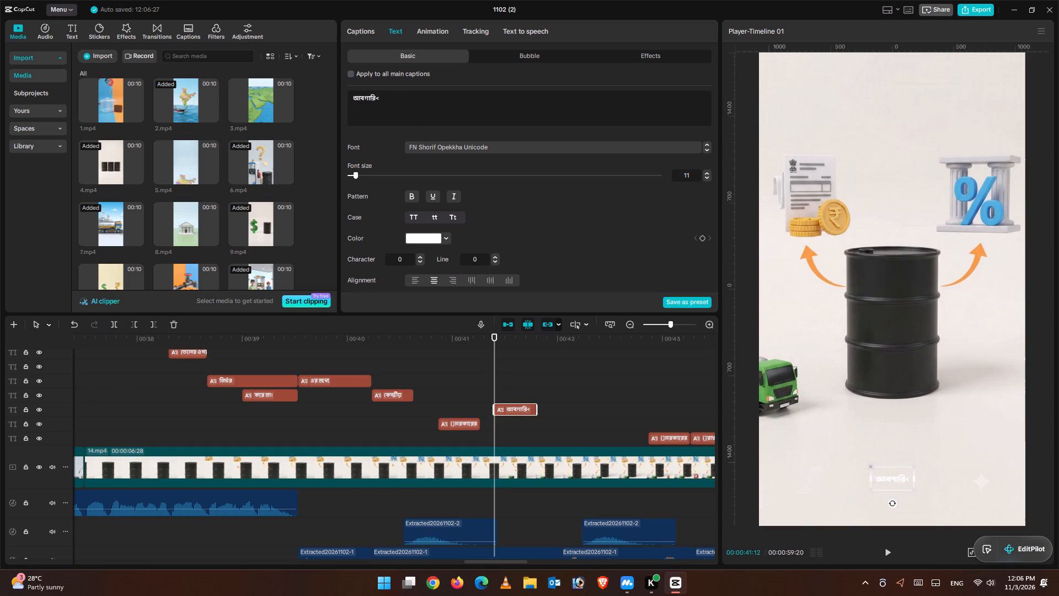
key(BackSpace)
Play back the আবগারি caption, cut শুল্ক, from the caption after it and clear that caption's remaining text.
click(889, 552)
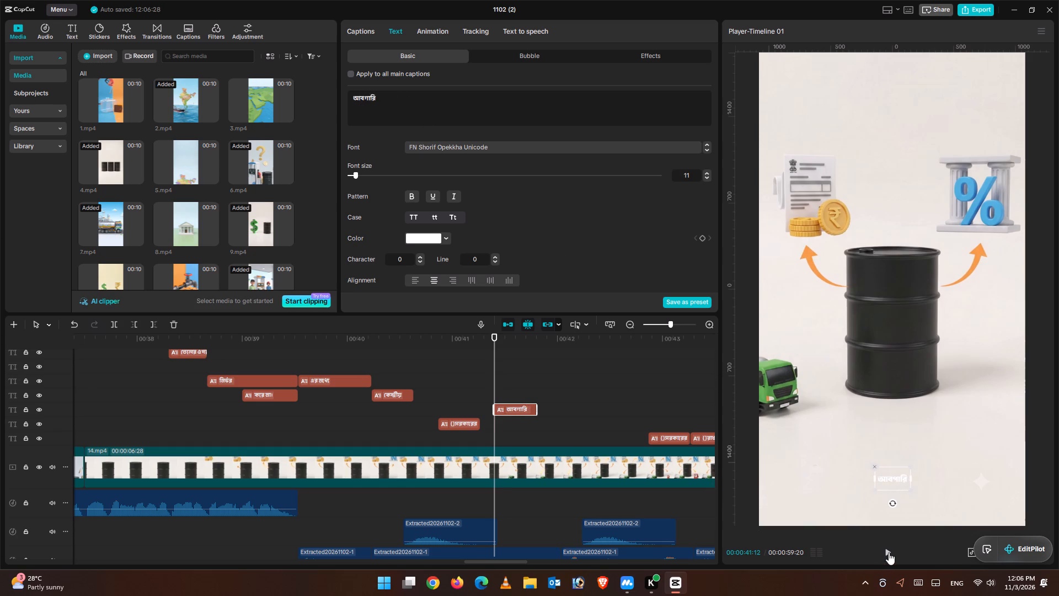
click(887, 549)
click(559, 381)
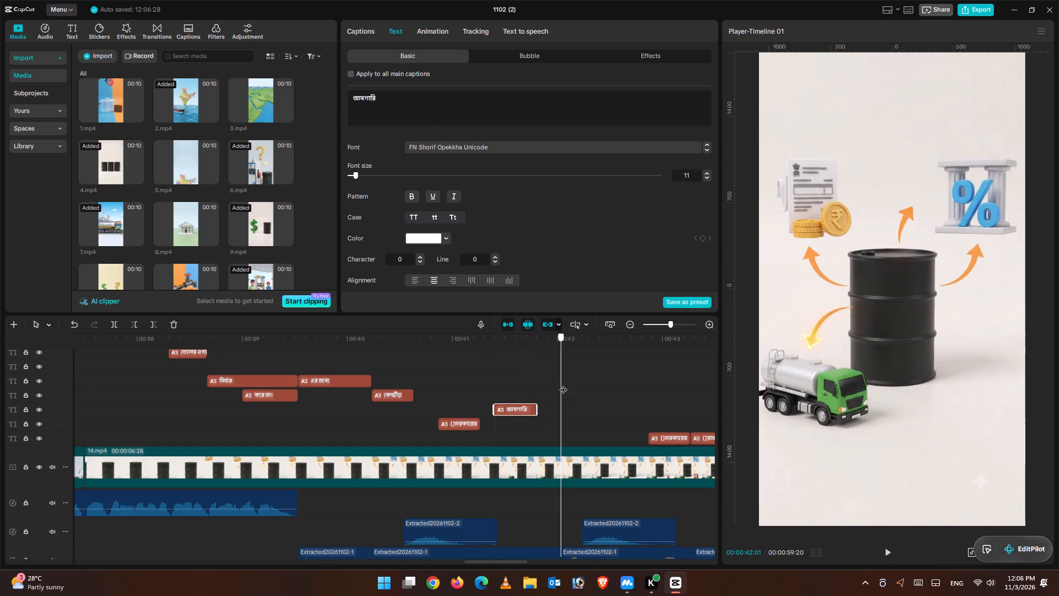
click(661, 435)
drag(380, 119, 378, 119)
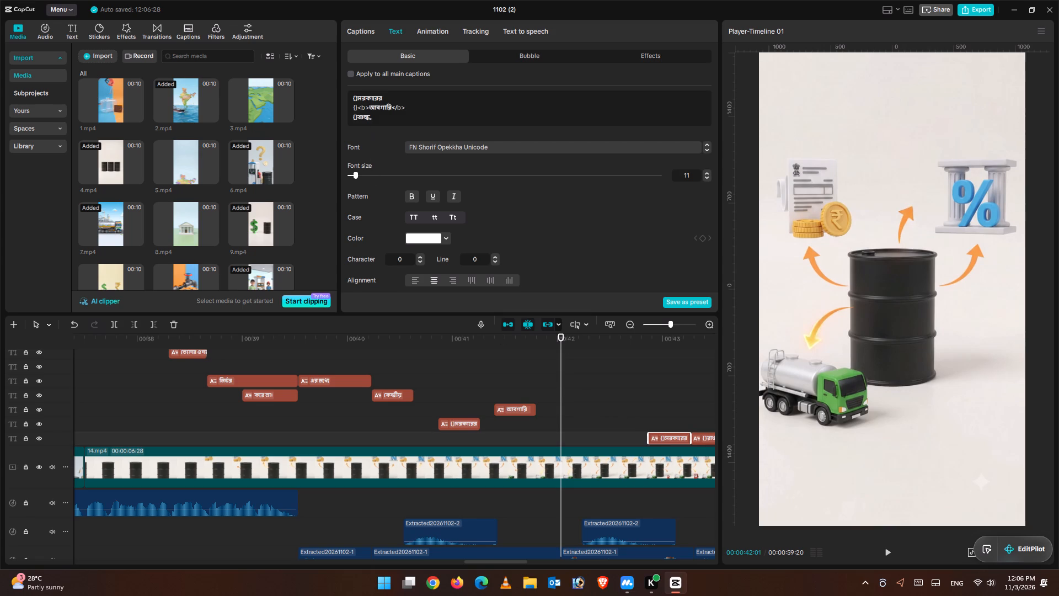
drag(378, 119, 359, 119)
right_click(362, 118)
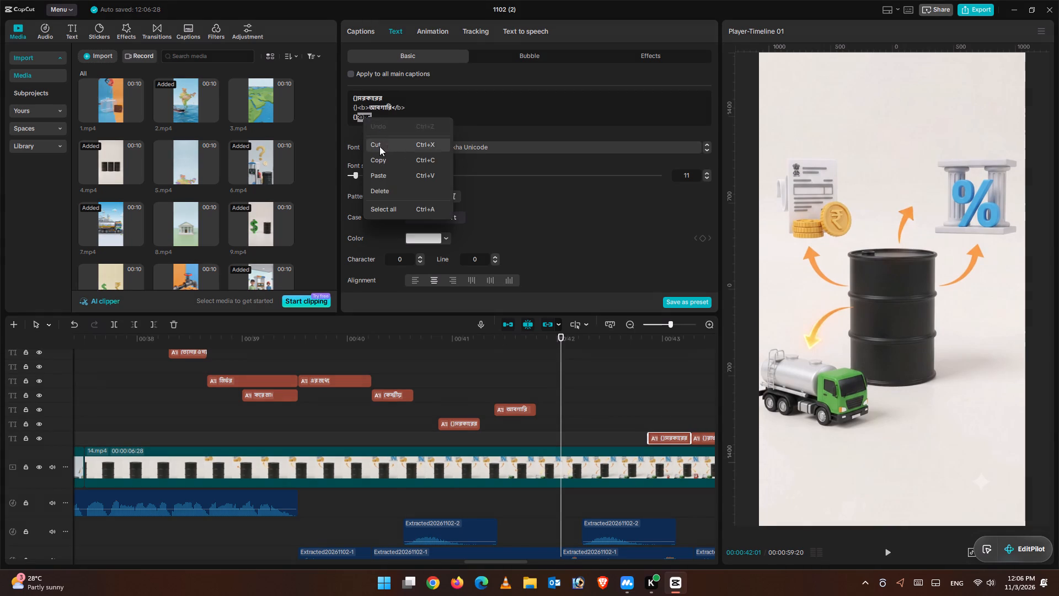
click(379, 146)
drag(435, 115, 336, 71)
key(BackSpace)
key(Return)
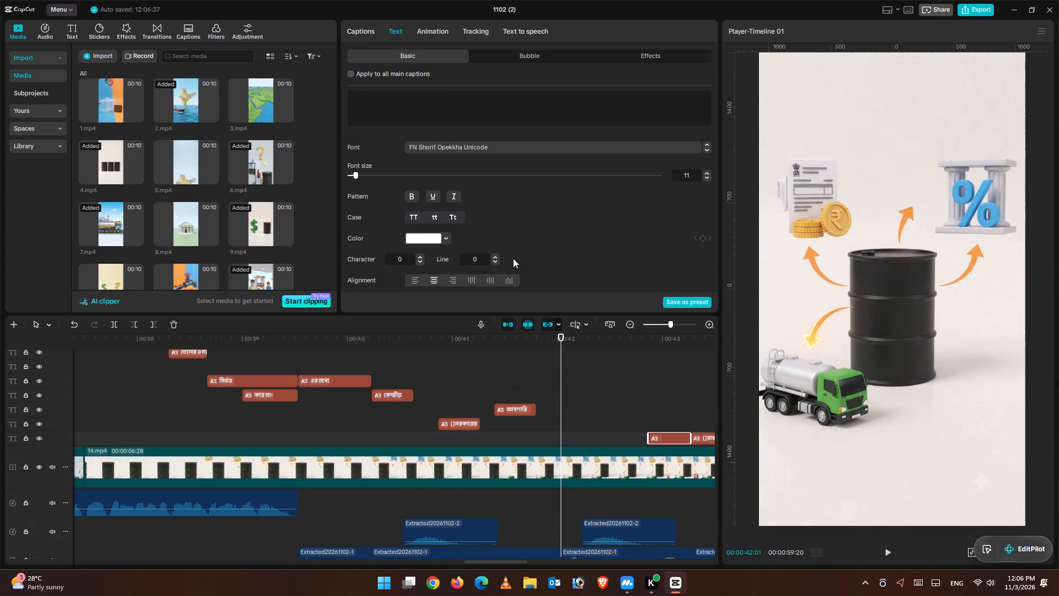
Add a space and paste শুল্ক, at the end of the আবগারি caption so it reads আবগারি শুল্ক,.
click(527, 411)
click(390, 93)
click(391, 95)
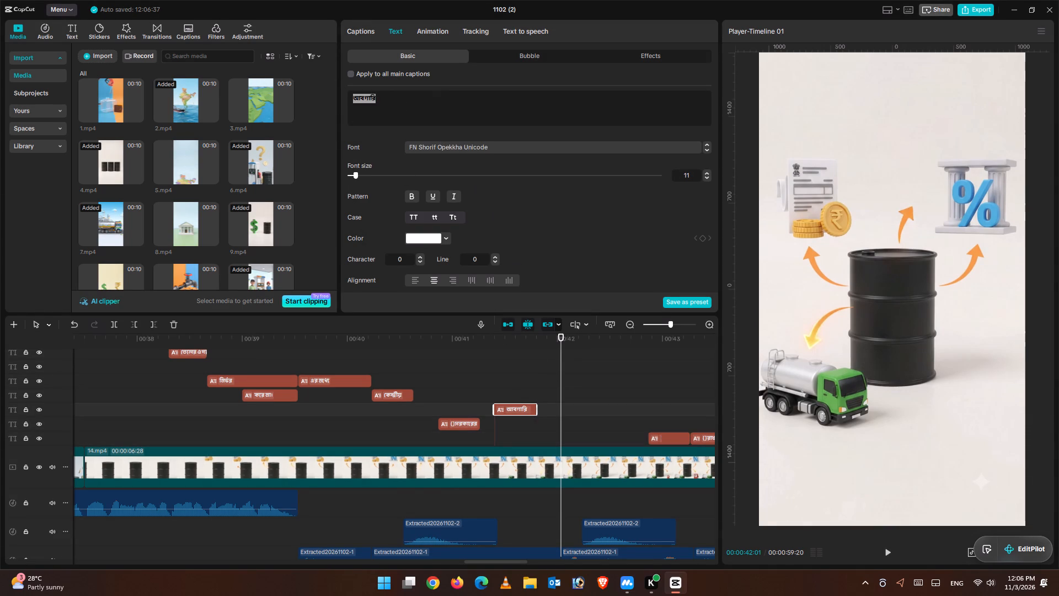
click(391, 96)
key(space)
key(ctrl+v)
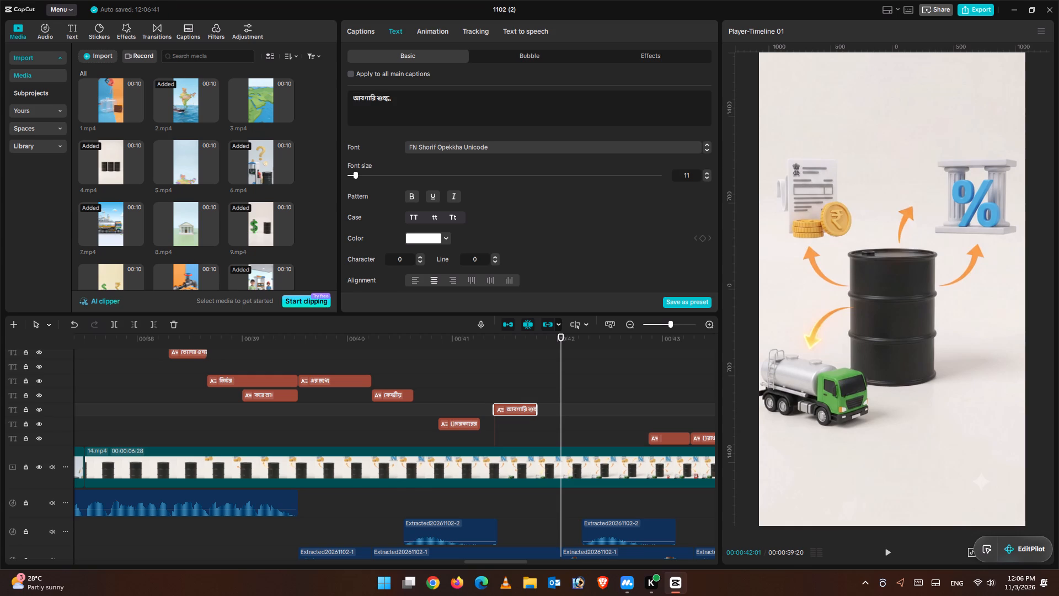
Play back the এর মধ্যে caption against the voice-over from about 00:00:39:19.
click(415, 338)
drag(416, 343, 308, 333)
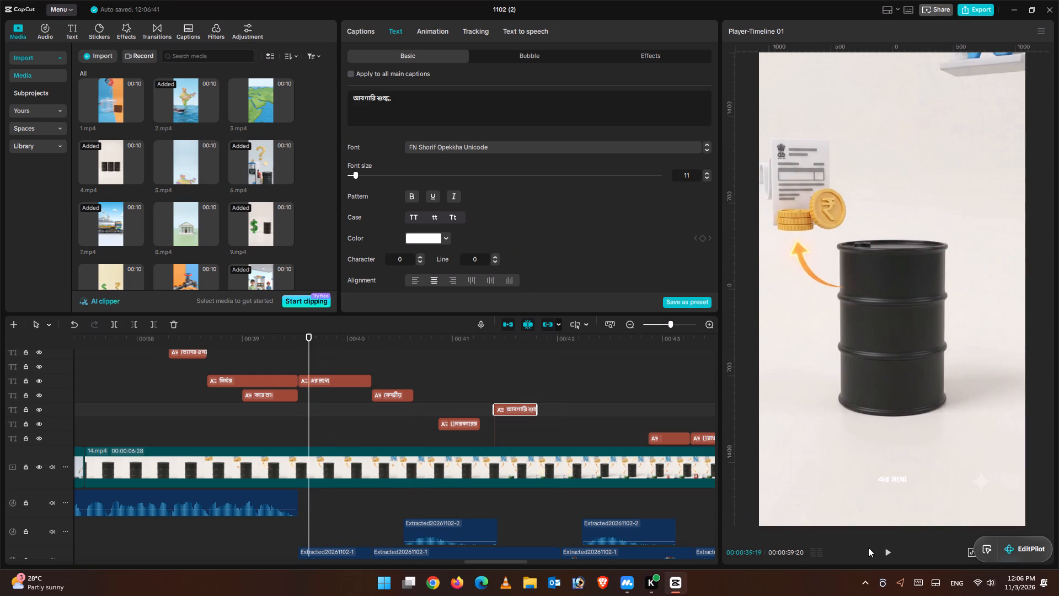
click(882, 553)
click(884, 556)
click(312, 354)
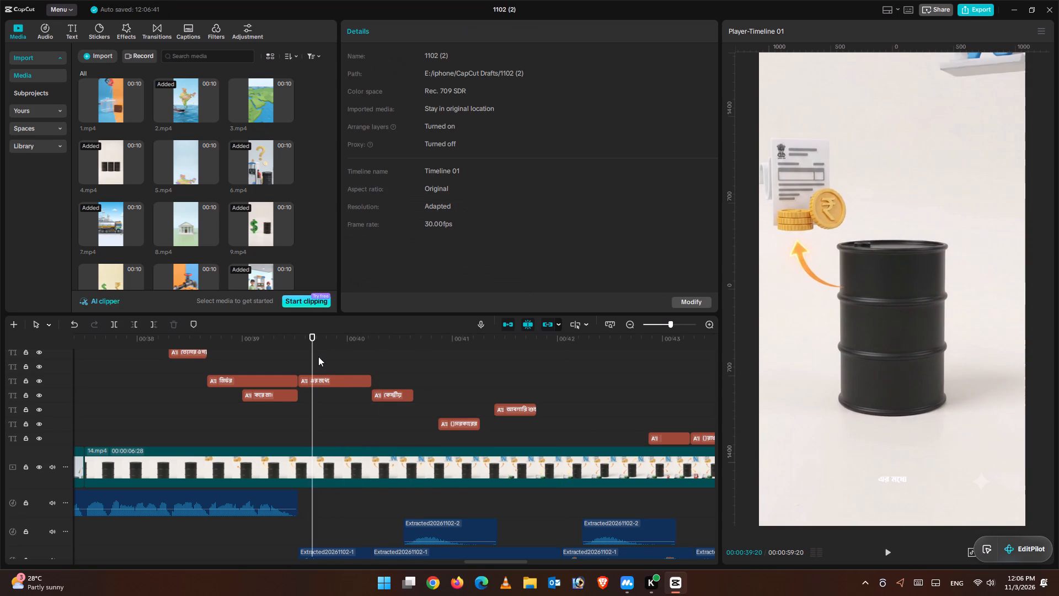
drag(313, 352, 287, 350)
click(887, 553)
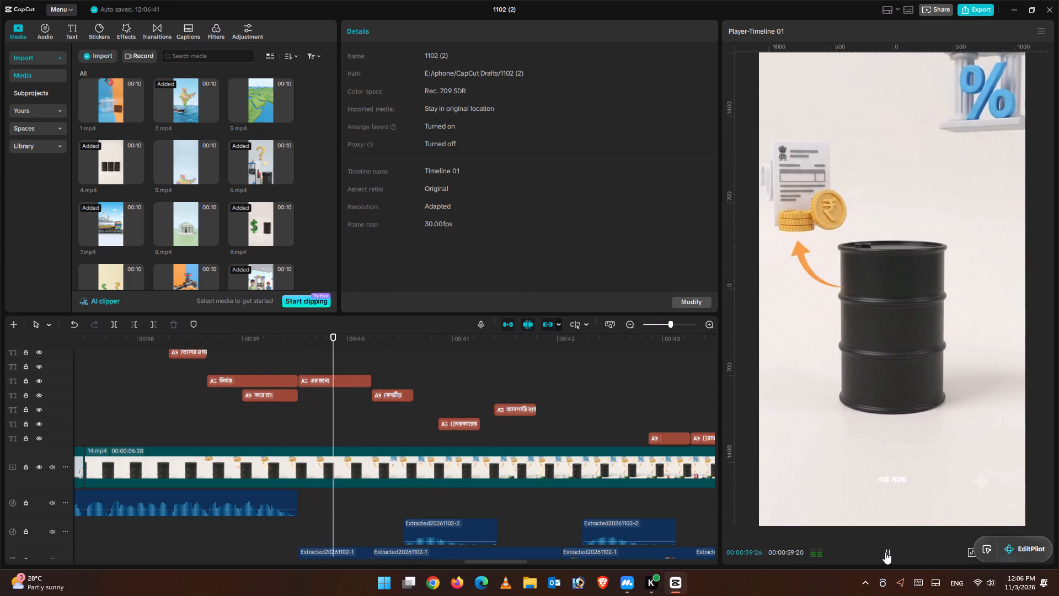
click(885, 552)
Set the এর মধ্যে caption's font size to 54.
click(350, 376)
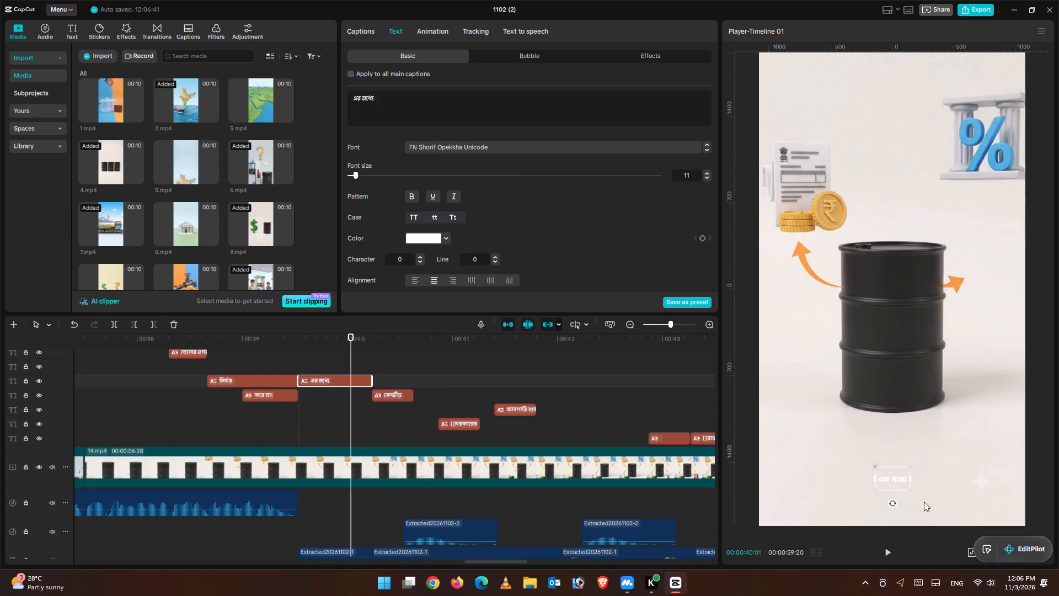
drag(359, 175, 403, 188)
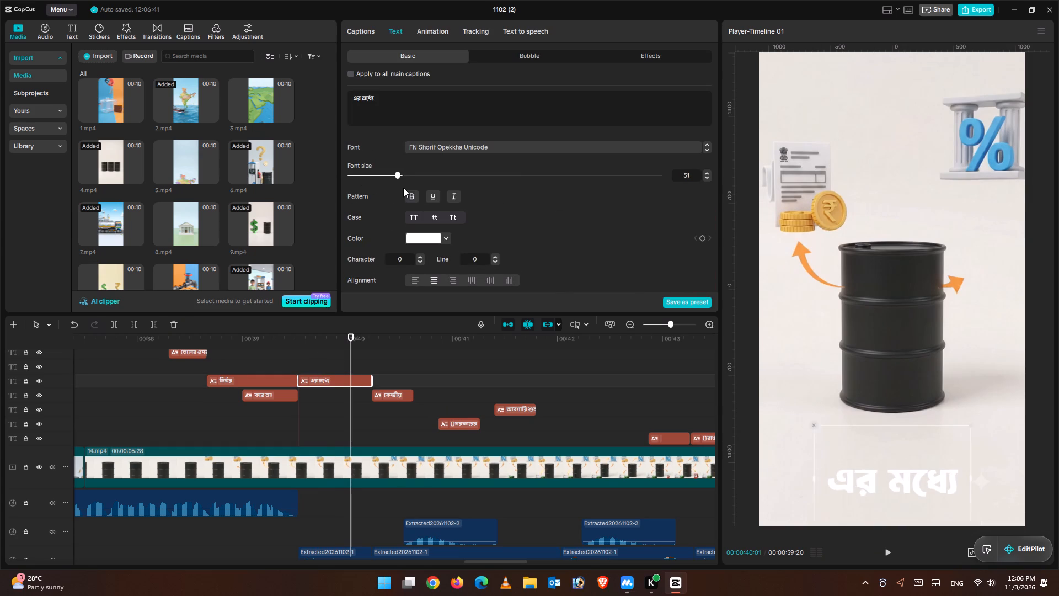
drag(403, 188, 402, 188)
Place the এর মধ্যে caption centred at the top of the video frame, and scale it down slightly.
drag(900, 475, 858, 98)
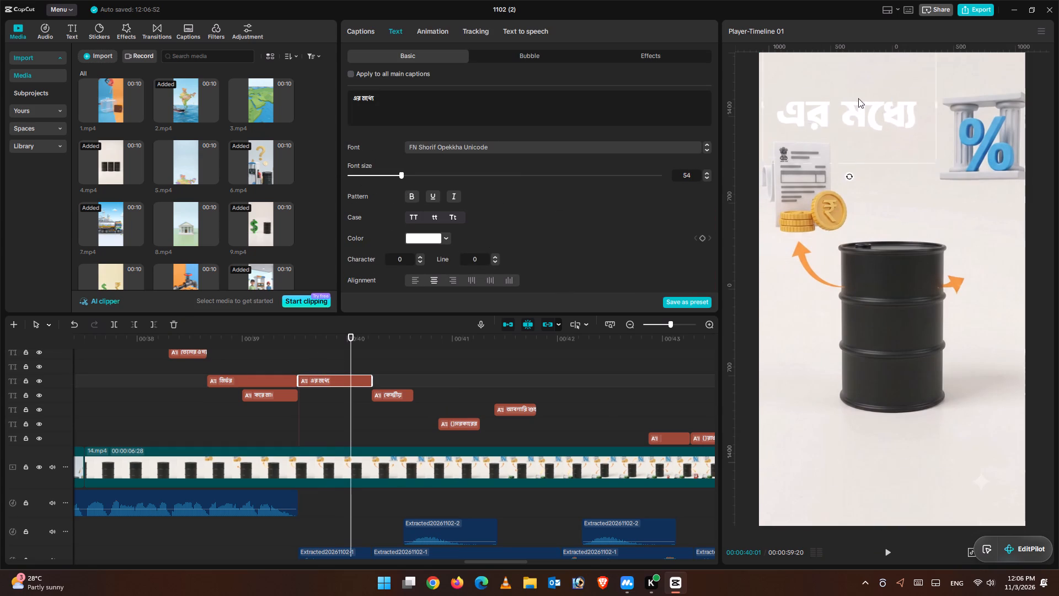
drag(858, 98, 903, 71)
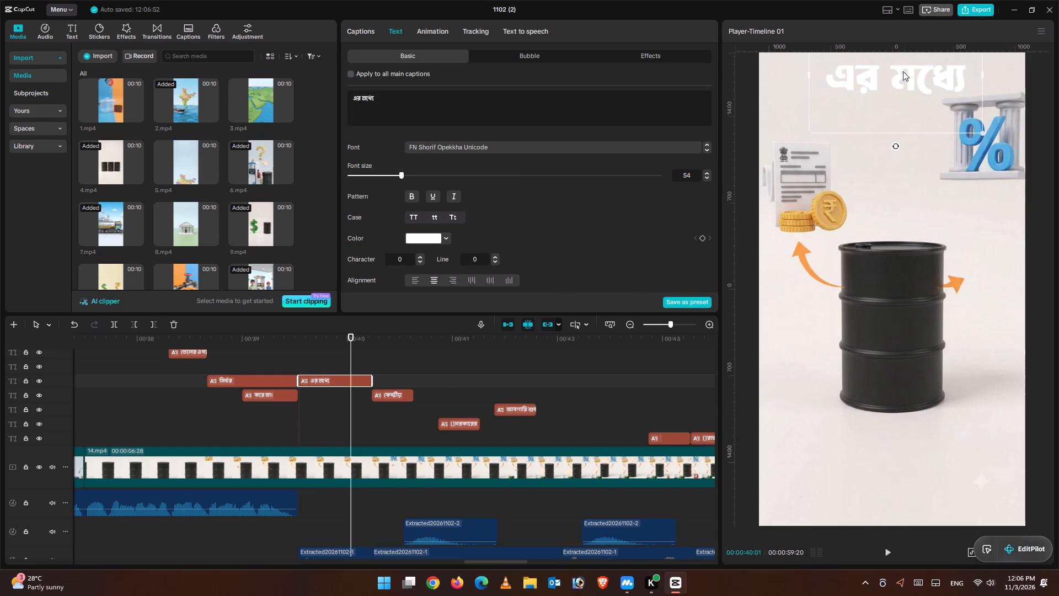
drag(903, 71, 896, 71)
drag(976, 132, 969, 127)
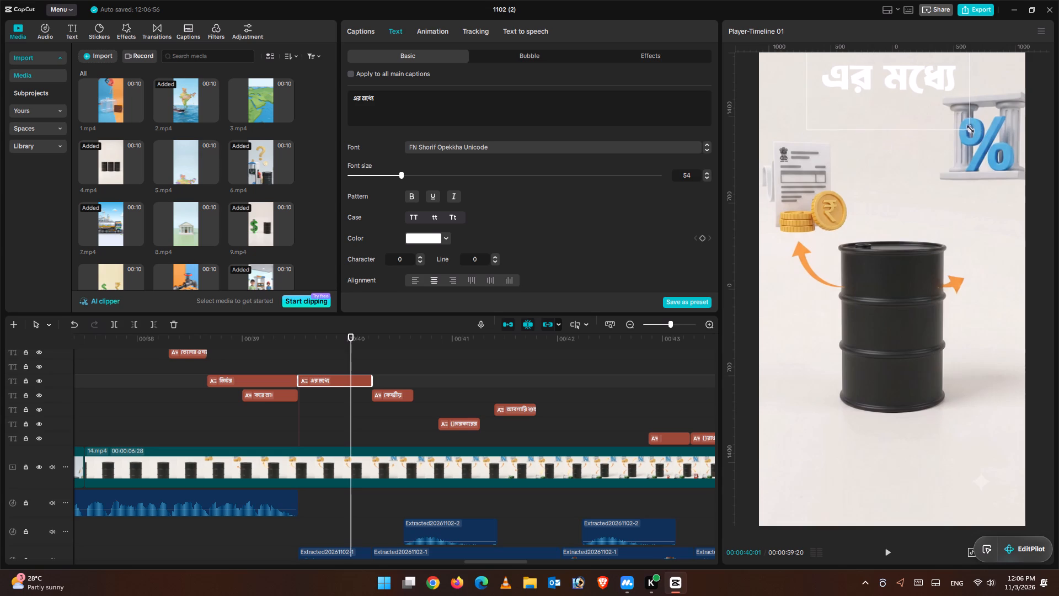
drag(969, 127, 964, 123)
click(940, 96)
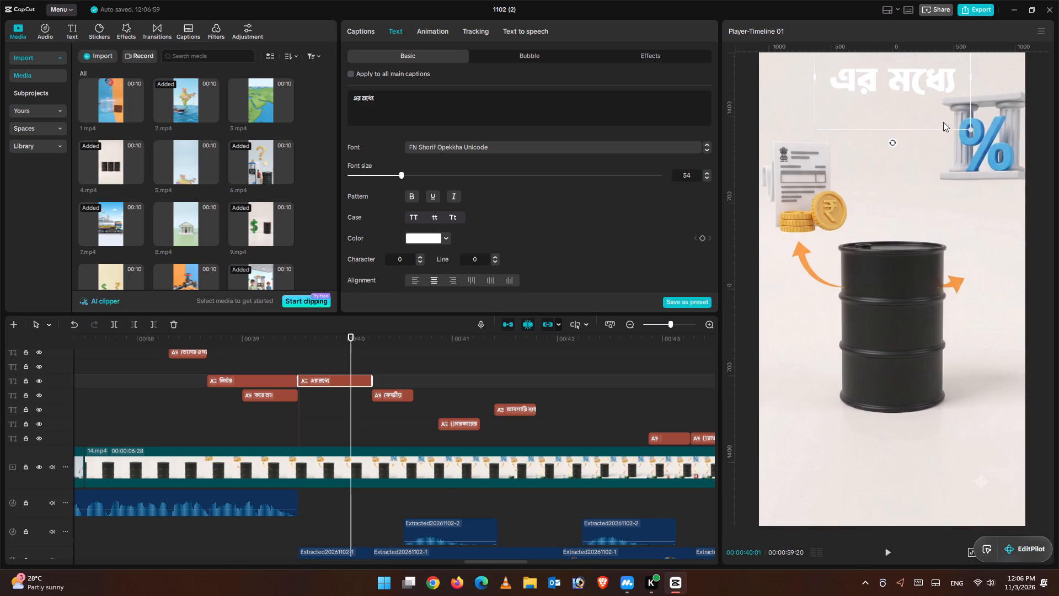
click(967, 173)
Play back the enlarged এর মধ্যে caption against the voice-over.
drag(314, 357, 322, 357)
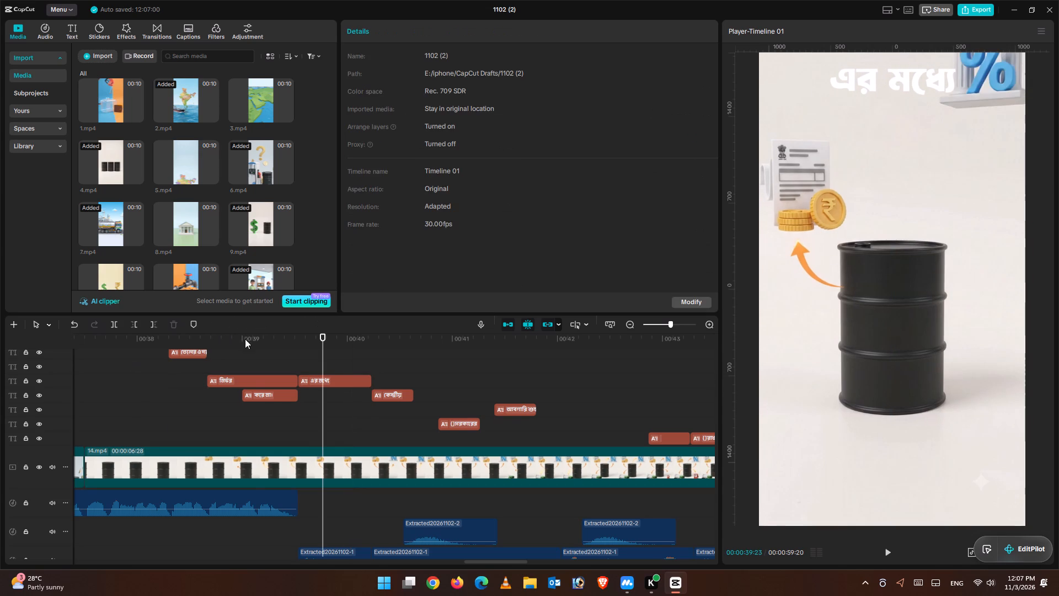
click(254, 340)
click(895, 556)
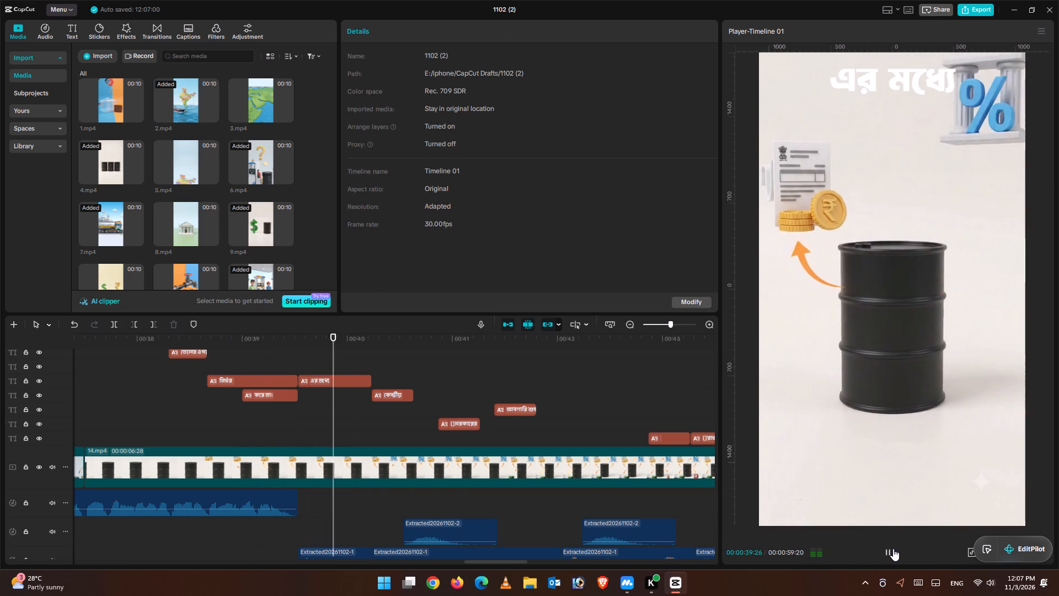
click(893, 549)
Move the সরকারের caption to start directly where the কেন্দ্রীয় caption ends, on the caption track below it.
click(378, 353)
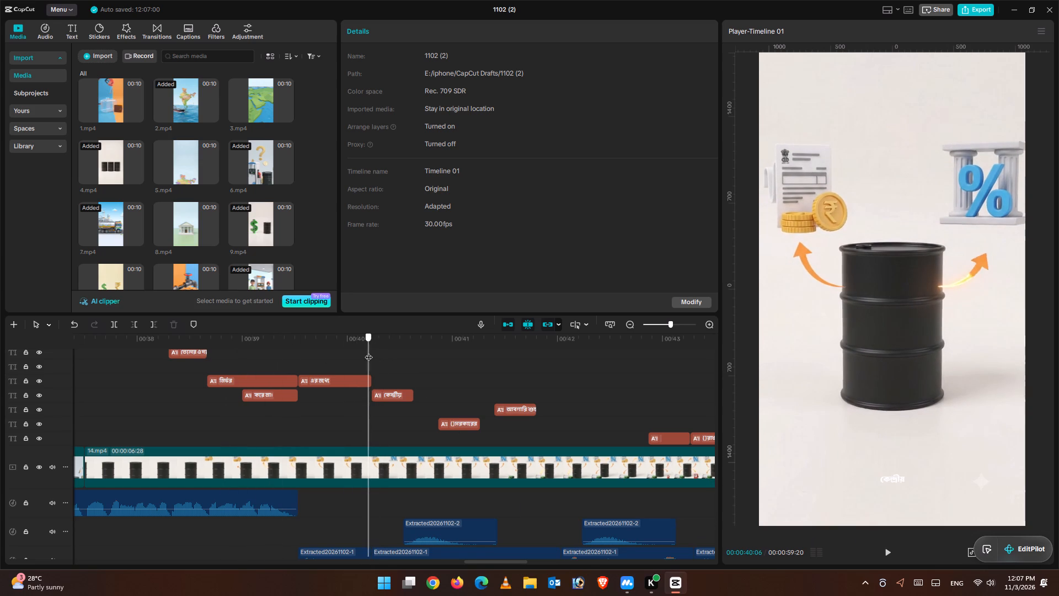
click(399, 394)
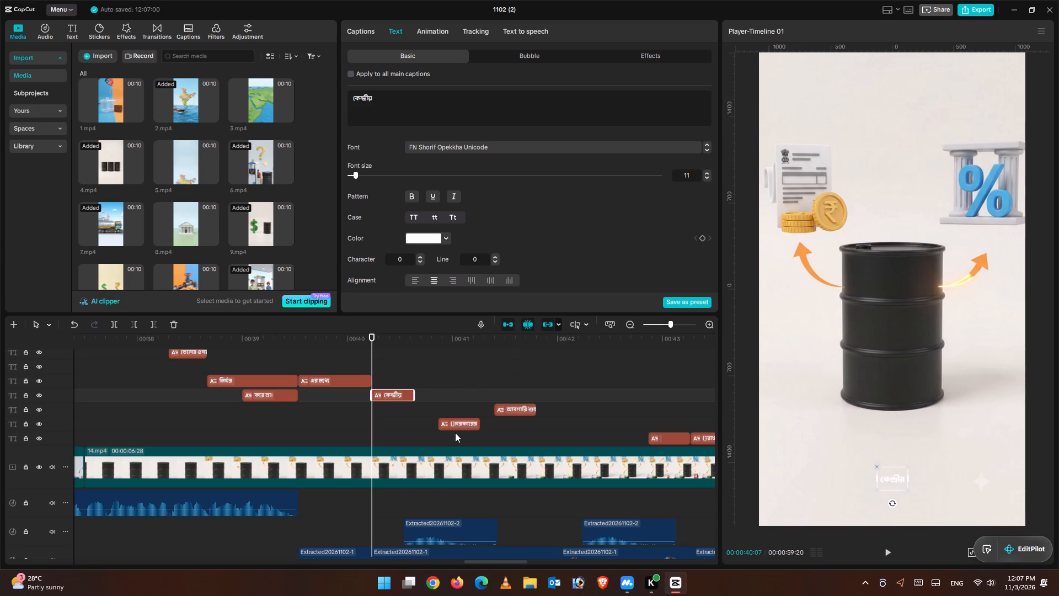
drag(464, 420, 437, 414)
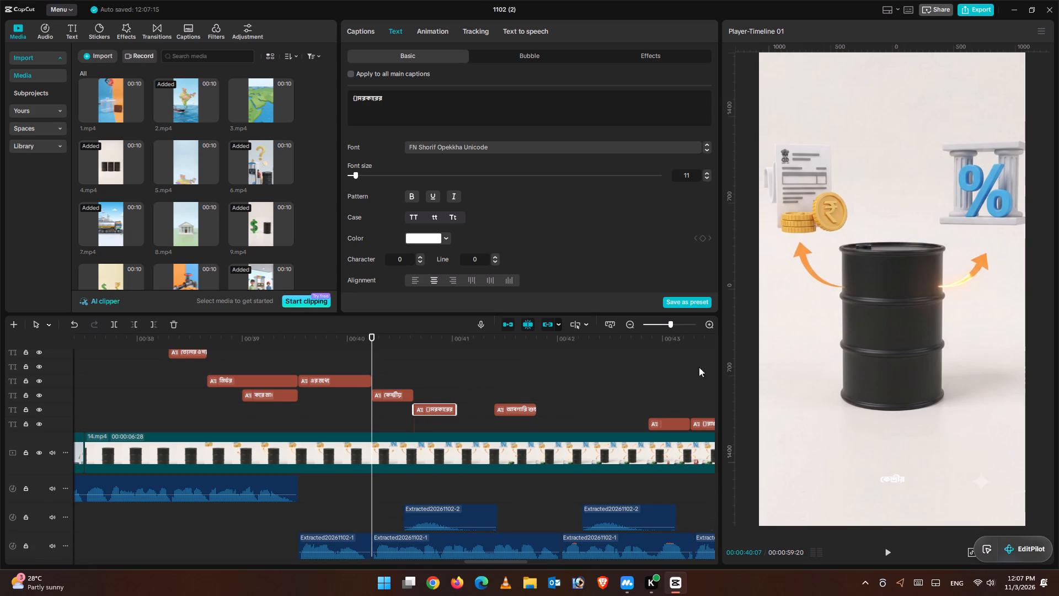
Set the font size of the কেন্দ্রীয় and সরকারের captions together to 25.
drag(392, 374, 435, 422)
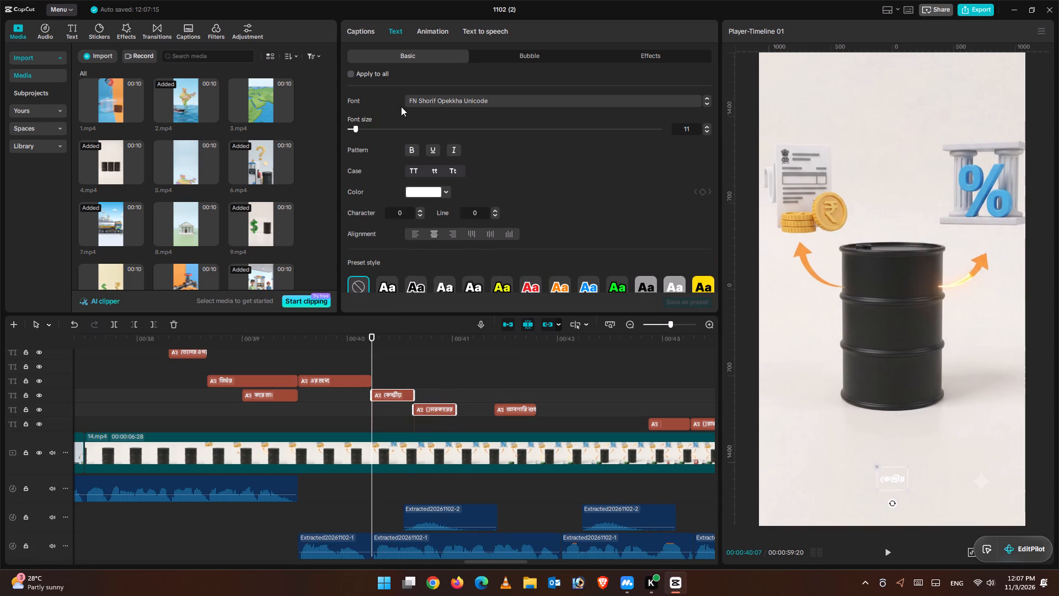
drag(355, 126, 369, 130)
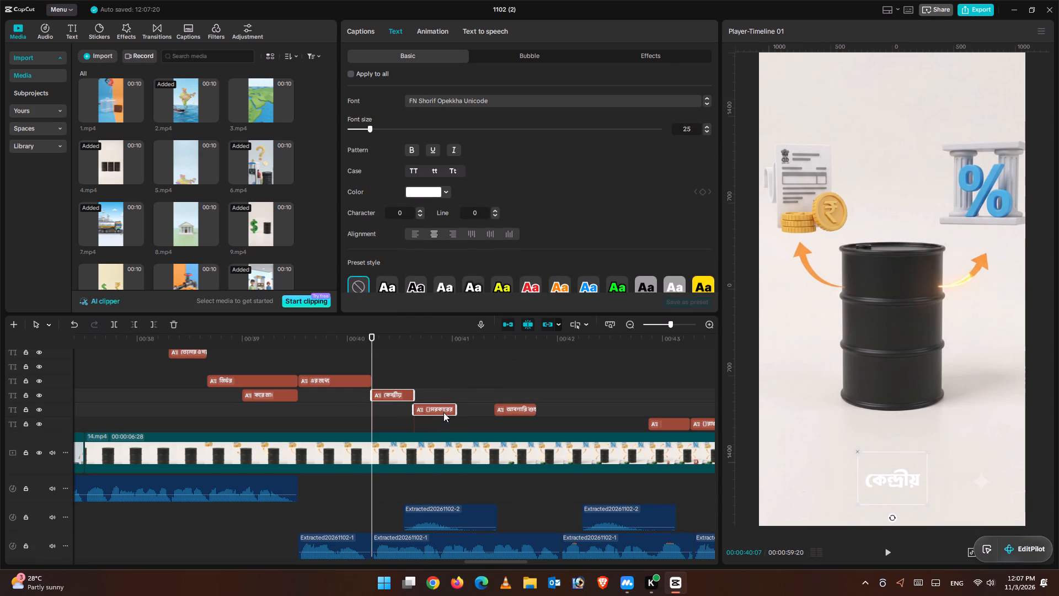
Delete the leading {} so the caption after কেন্দ্রীয় reads only সরকারের.
click(443, 412)
click(360, 101)
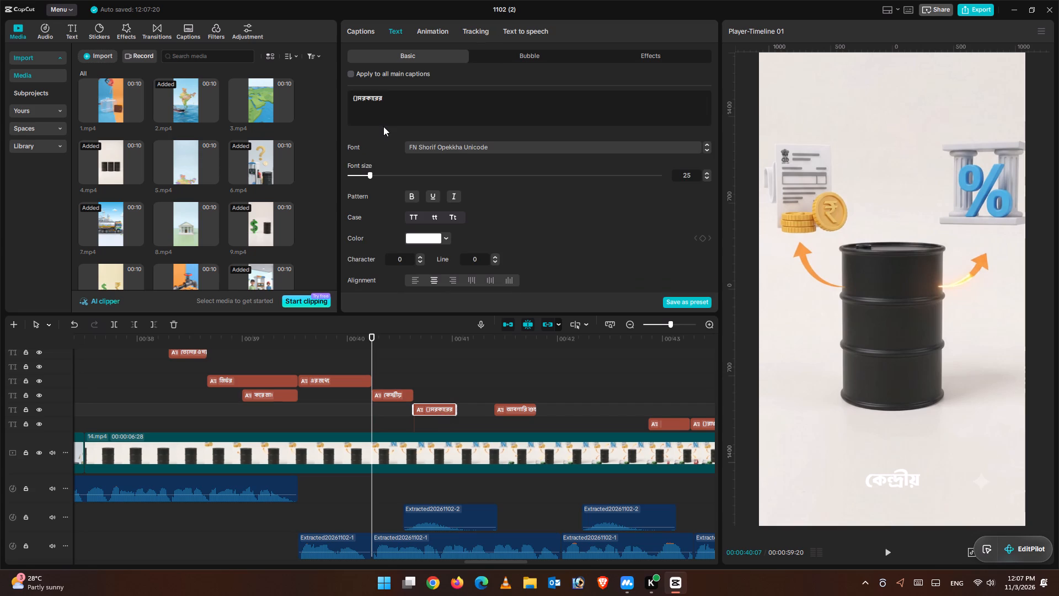
key(BackSpace)
key(BackSpace)
key(BackSpace)
click(399, 361)
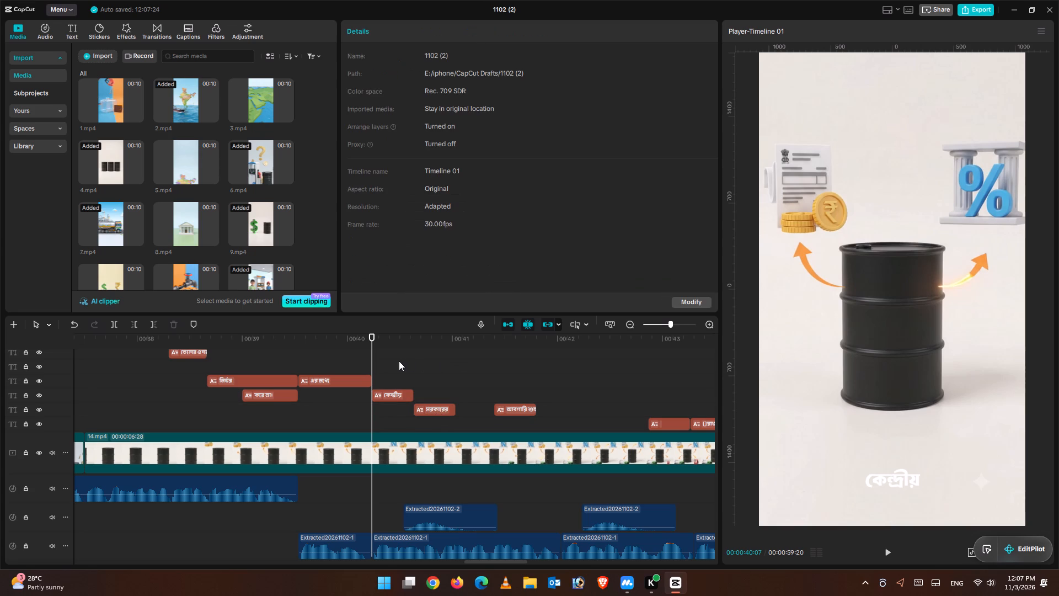
Extend the কেন্দ্রীয় caption so it ends at about the same time as the সরকারের caption.
click(436, 412)
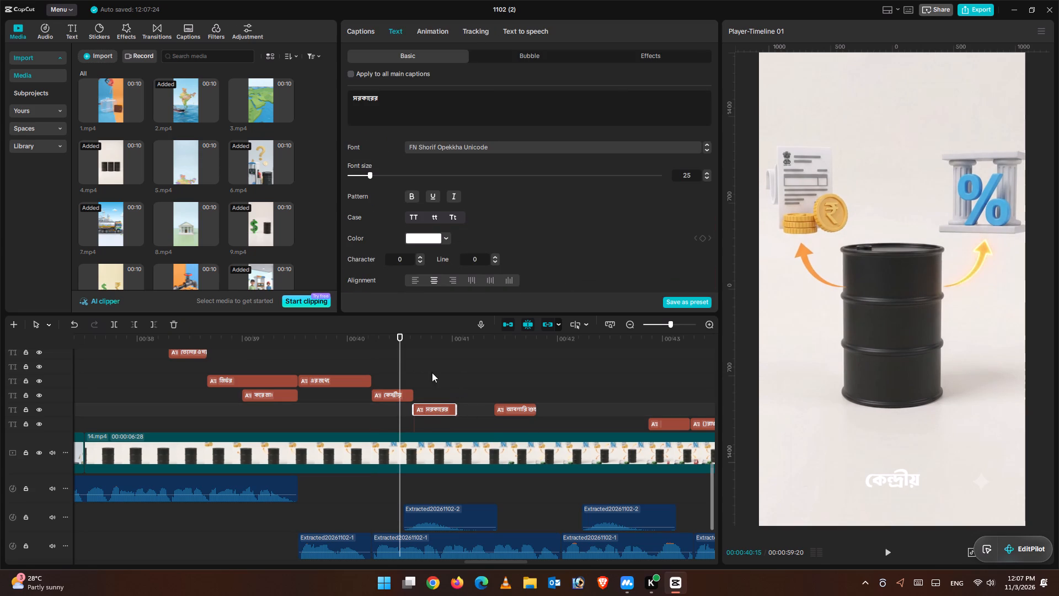
click(413, 396)
drag(415, 396, 458, 396)
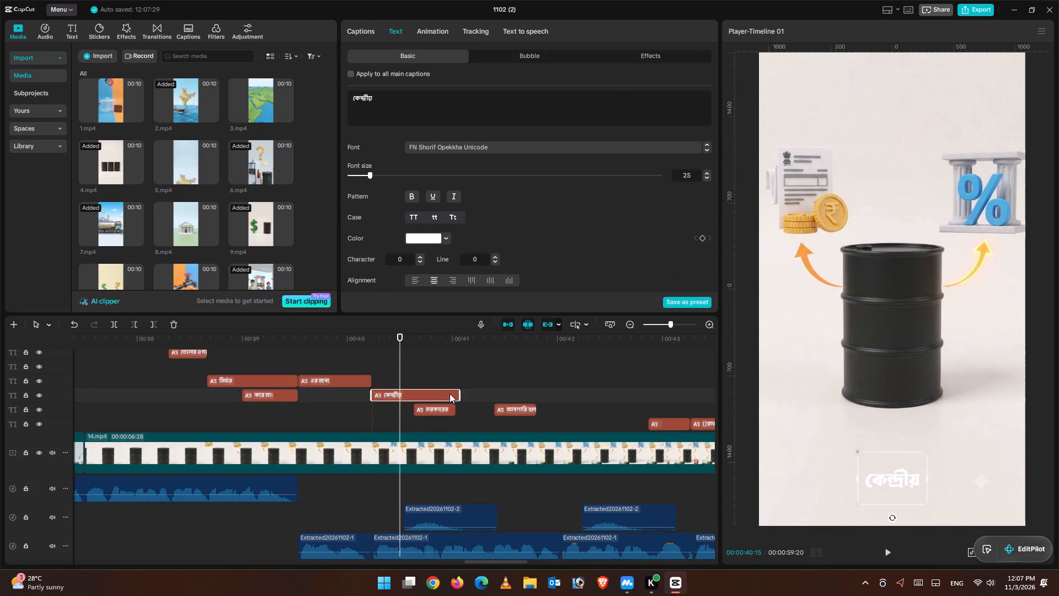
Place the কেন্দ্রীয় text beside সরকারের in the video frame so the two read as one line.
click(422, 370)
drag(416, 372, 430, 376)
click(440, 395)
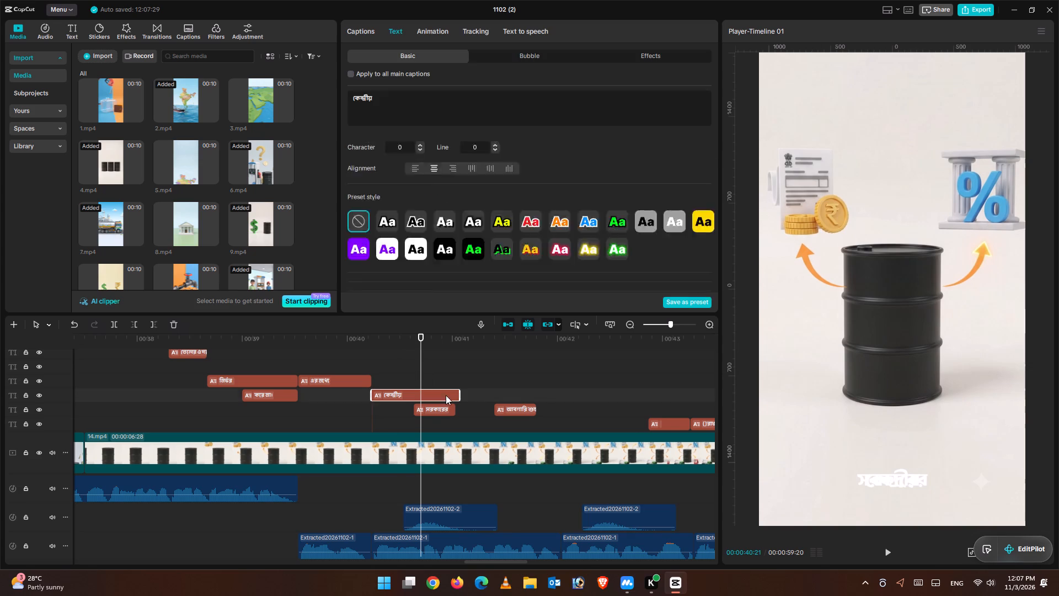
drag(899, 469, 834, 470)
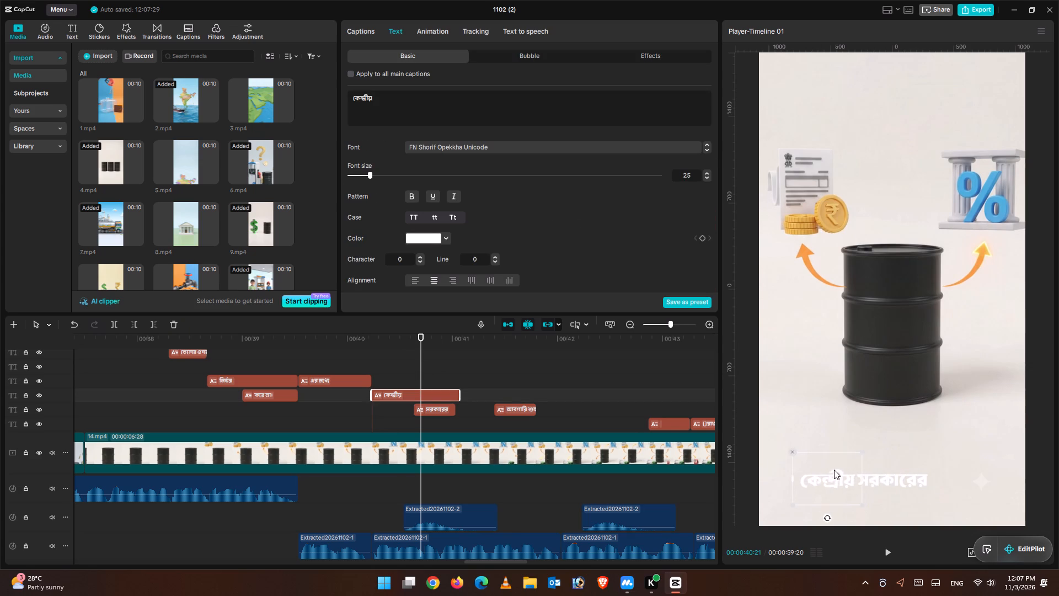
drag(834, 470, 833, 470)
drag(833, 470, 834, 469)
Shrink the কেন্দ্রীয় and সরকারের captions together and place them above the document-and-coins graphic.
drag(395, 372, 424, 397)
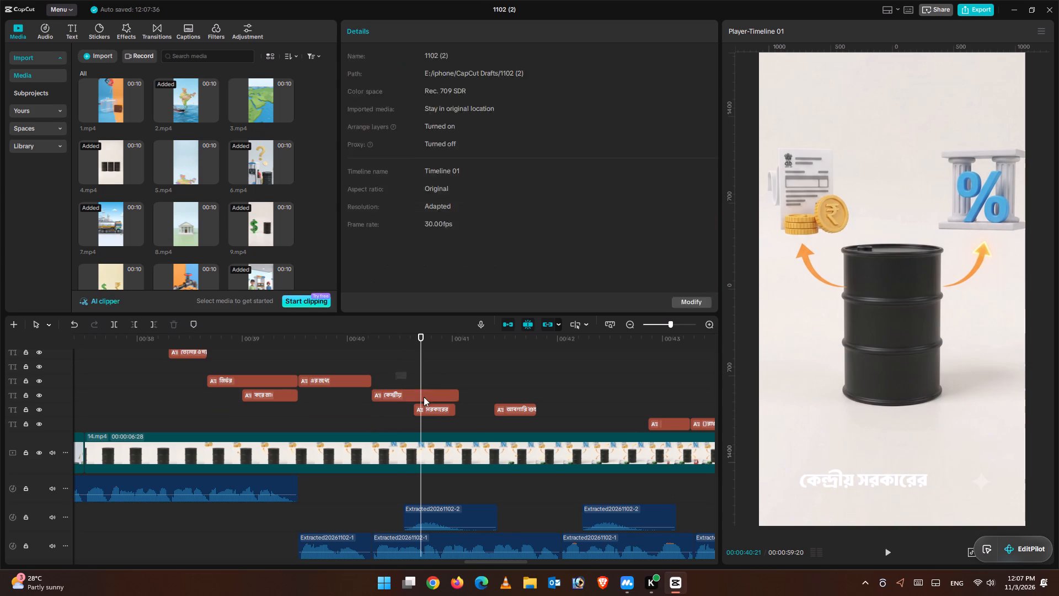
drag(424, 397, 442, 419)
drag(881, 483, 864, 120)
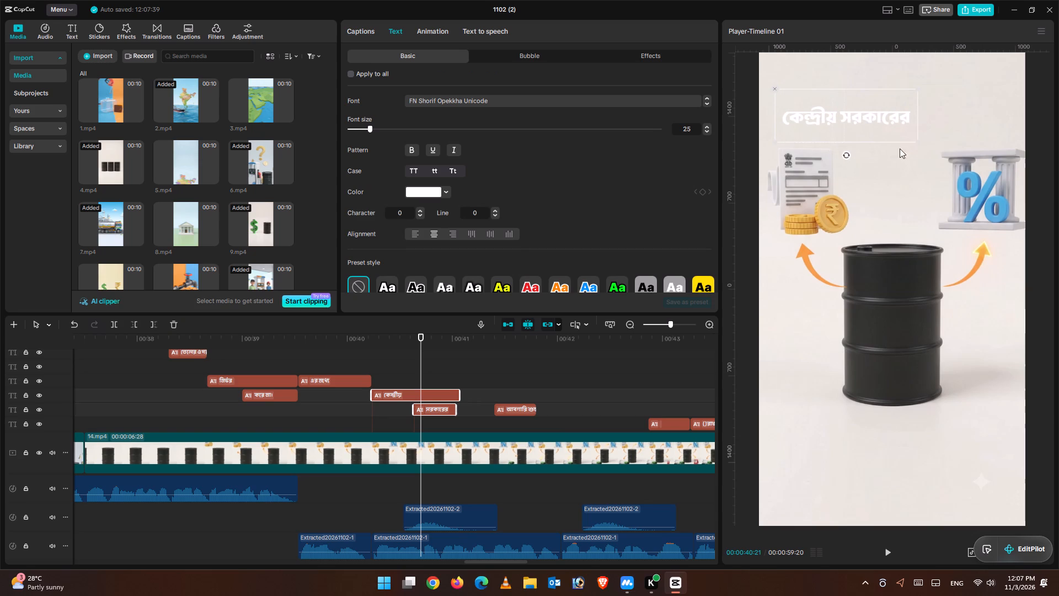
drag(914, 142, 883, 124)
drag(875, 113, 854, 115)
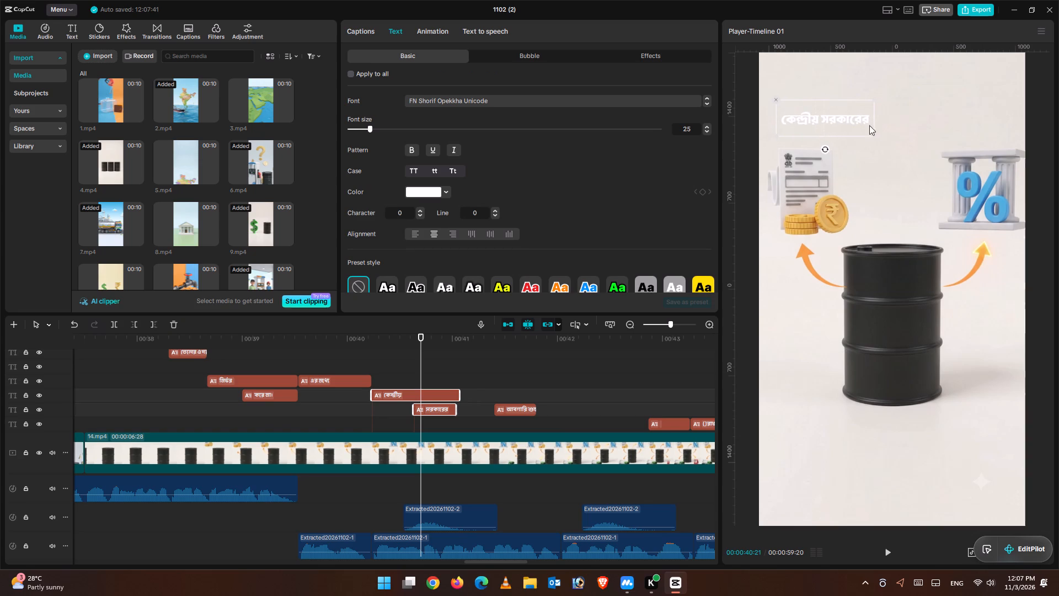
drag(873, 137, 858, 129)
drag(847, 119, 827, 125)
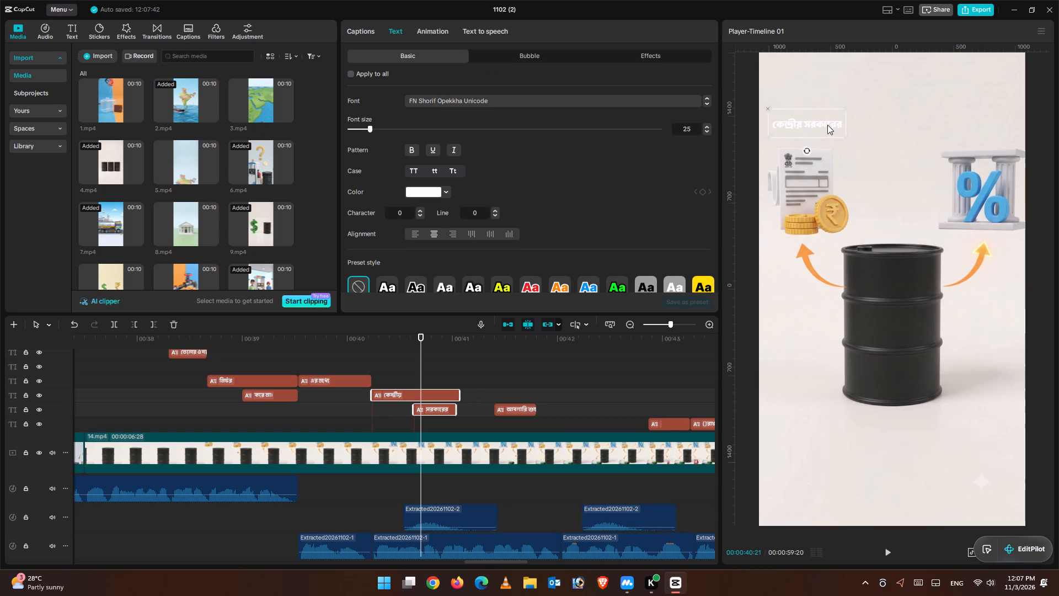
drag(827, 125, 823, 125)
Extend the কেন্দ্রীয় and সরকারের captions to end with the আবগারি শুল্ক caption, moving সরকারের one track down.
click(524, 409)
click(447, 392)
drag(458, 393, 536, 393)
click(446, 413)
drag(447, 409, 448, 421)
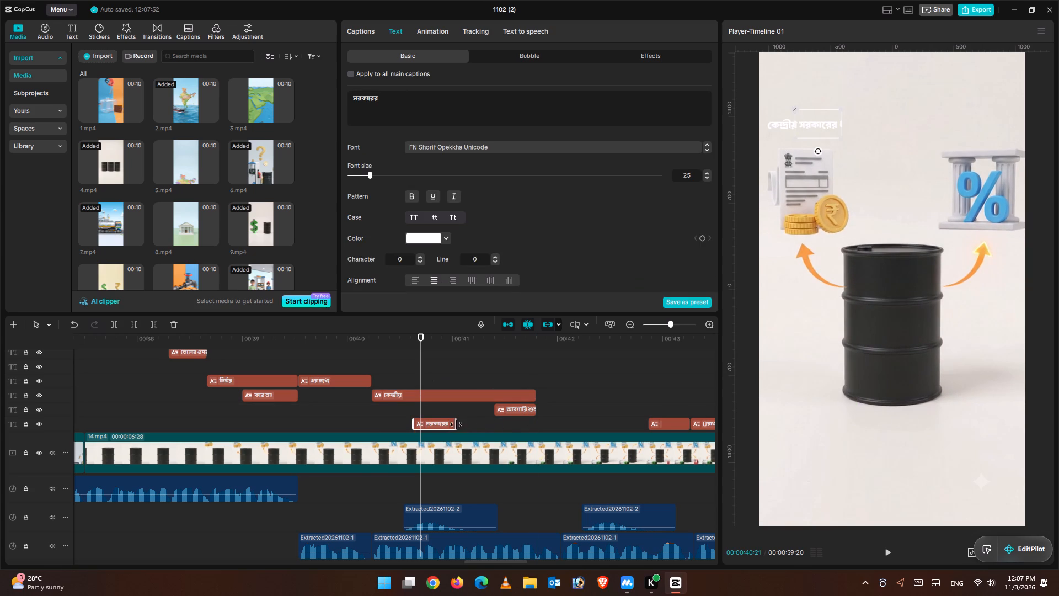
drag(456, 424, 533, 430)
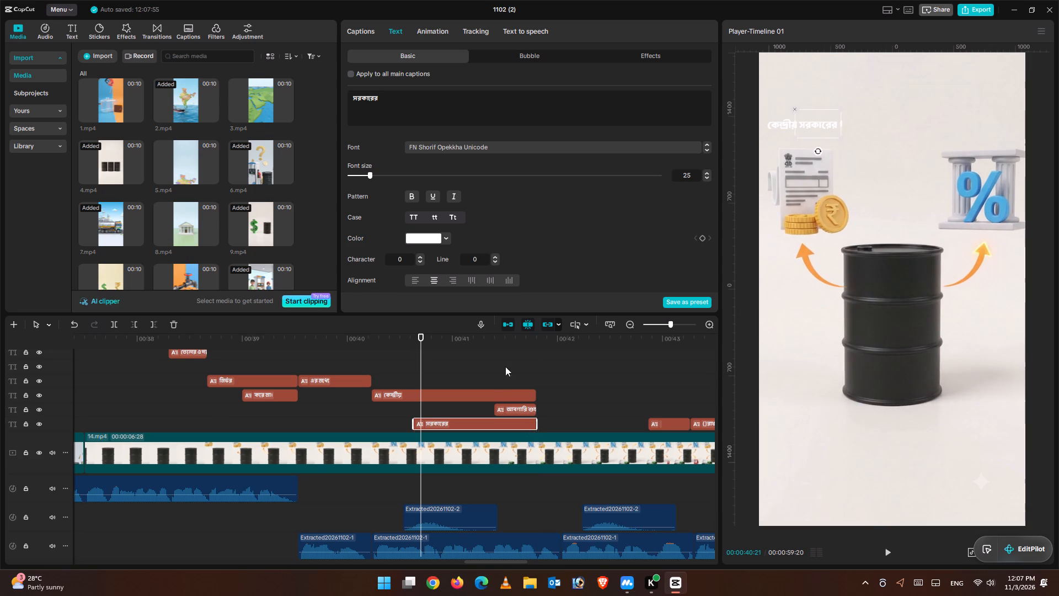
Place the আবগারি শুল্ক caption directly beneath কেন্দ্রীয় সরকারের in the frame, slightly reduced in size.
click(498, 360)
click(504, 365)
drag(500, 361, 516, 364)
drag(506, 361, 517, 362)
click(517, 408)
drag(898, 472, 864, 389)
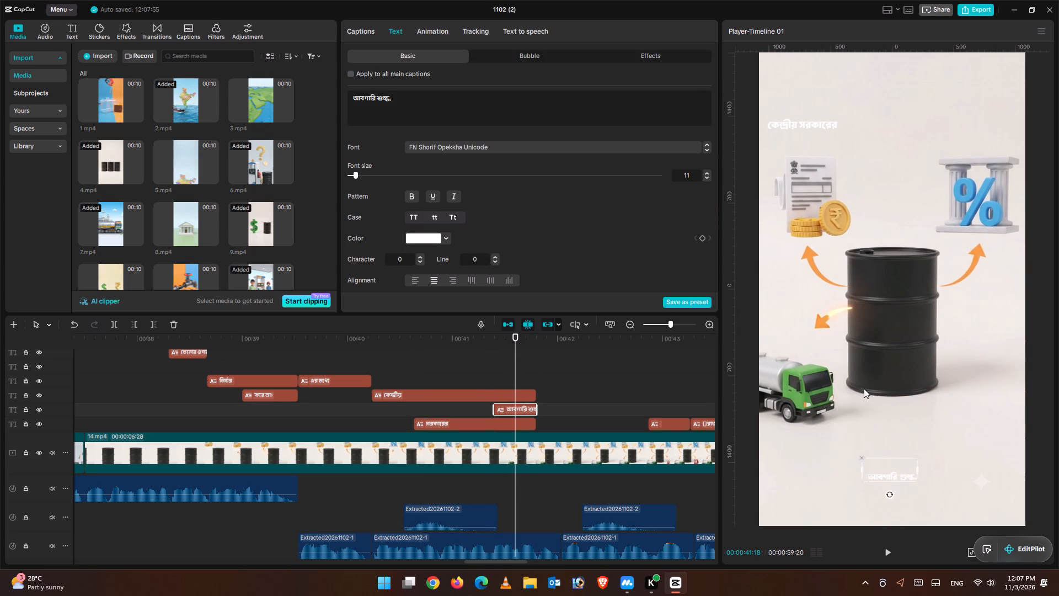
drag(864, 389, 809, 134)
drag(832, 152, 828, 148)
drag(828, 148, 827, 147)
click(807, 140)
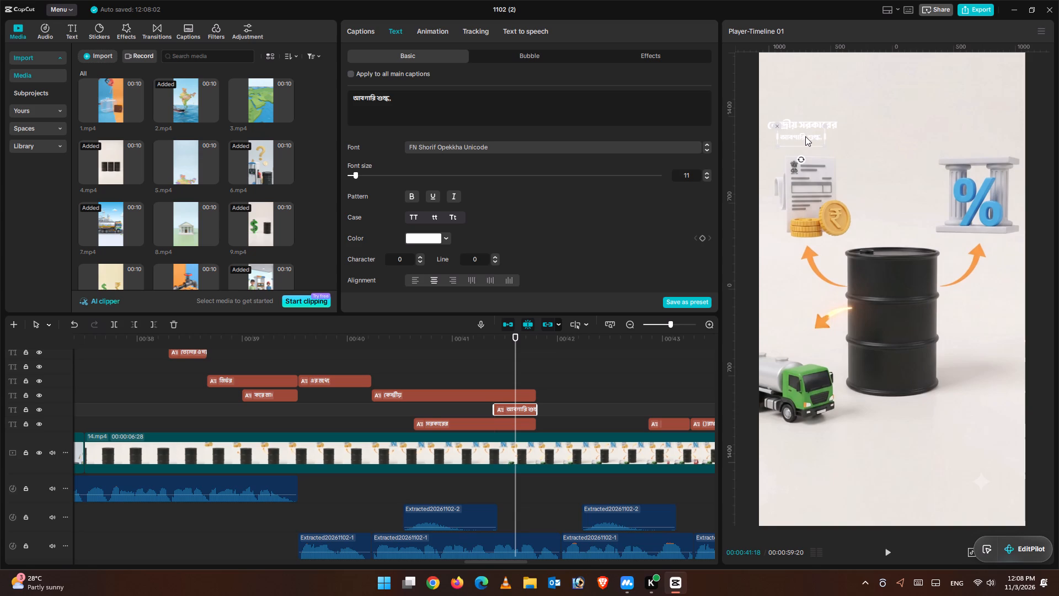
click(835, 188)
click(797, 138)
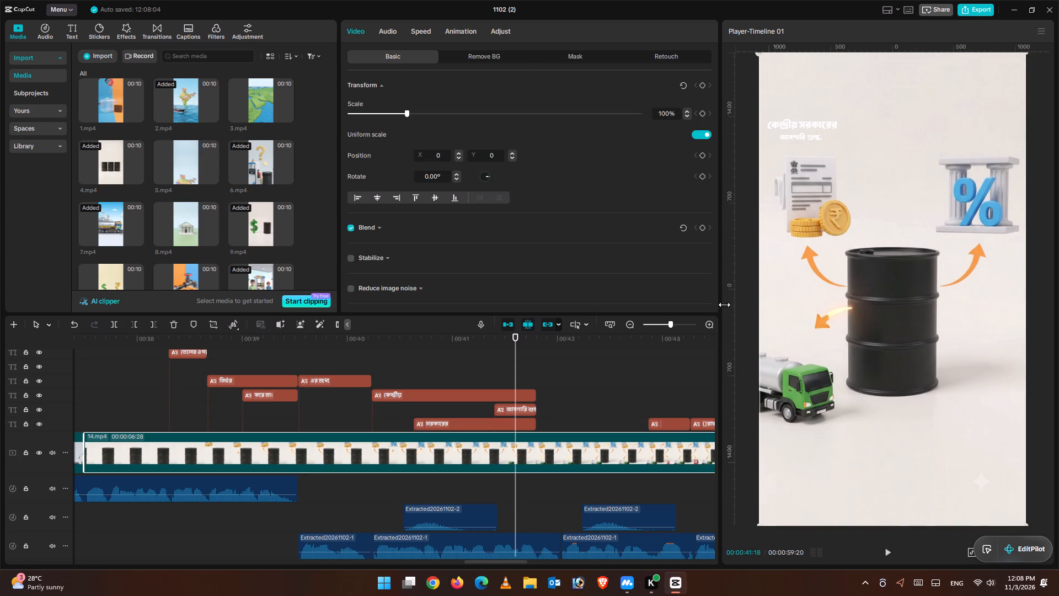
click(519, 409)
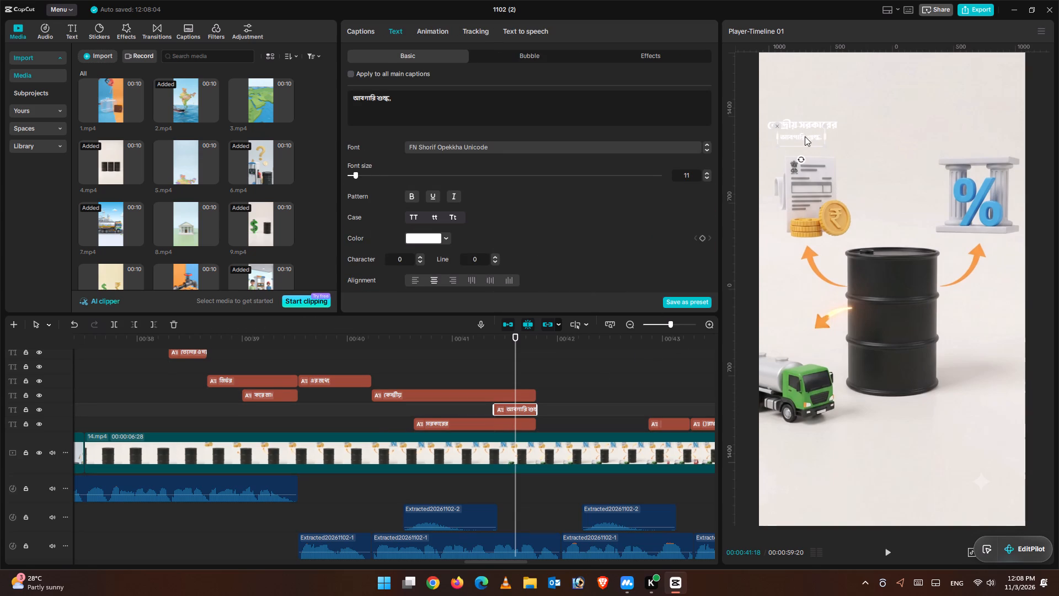
click(805, 136)
click(857, 158)
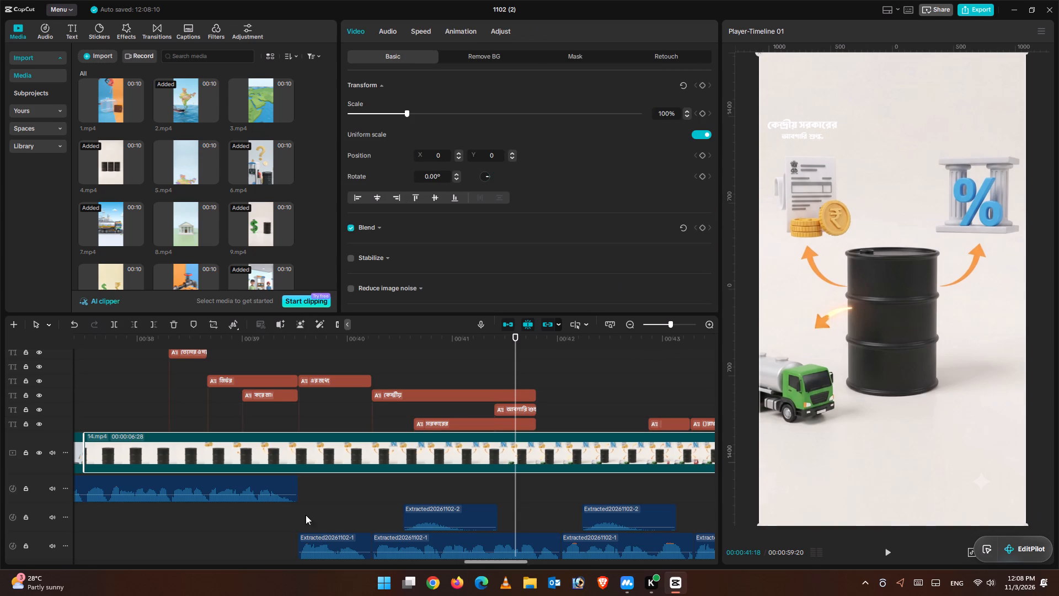
Apply the yellow preset style with black outline to the কেন্দ্রীয়, সরকারের and আবগারি শুল্ক captions together.
drag(400, 350, 517, 431)
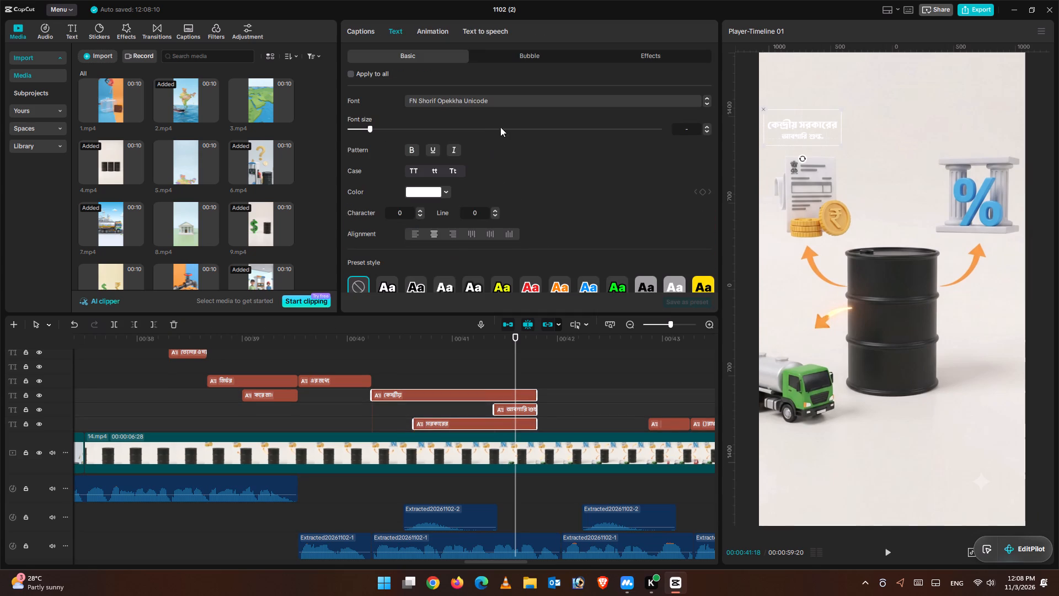
scroll(505, 131, down, 3)
click(502, 184)
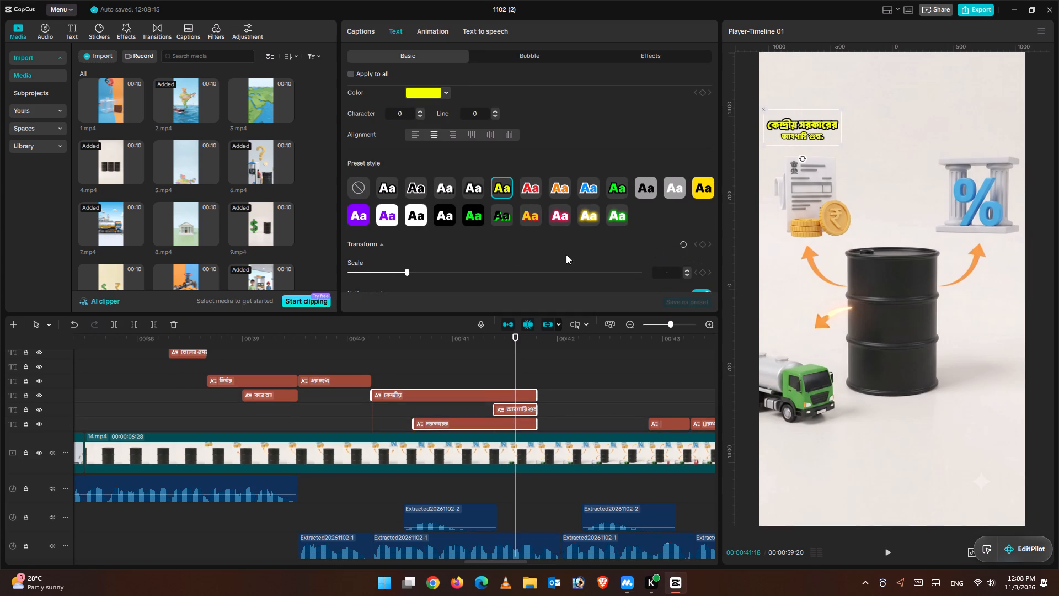
Set the stroke thickness of the three selected captions to 20.
scroll(441, 223, down, 3)
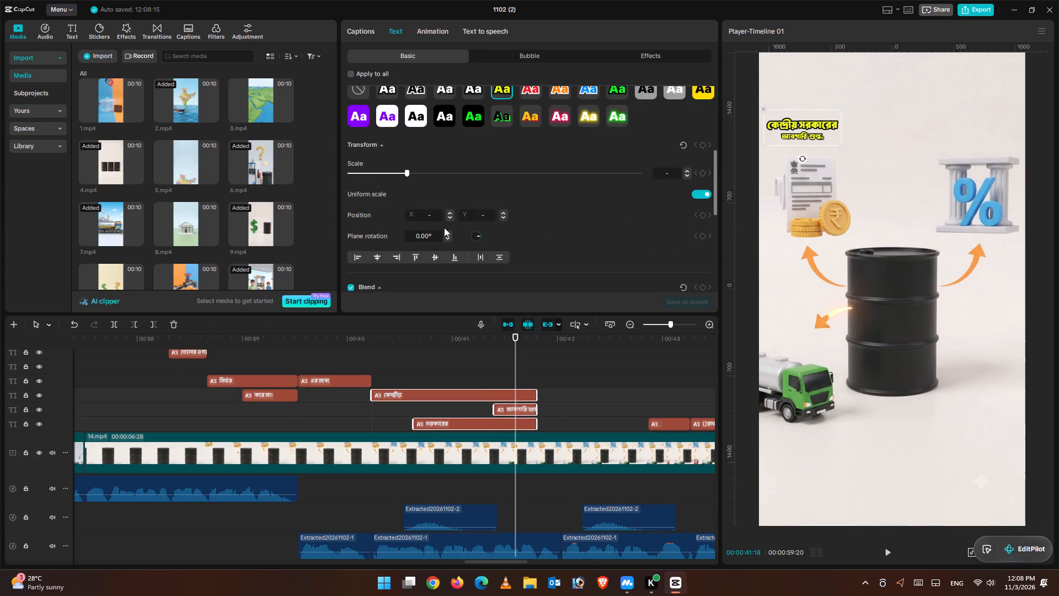
scroll(444, 227, down, 1)
scroll(529, 230, down, 2)
scroll(529, 230, up, 1)
scroll(529, 230, down, 2)
scroll(529, 230, up, 1)
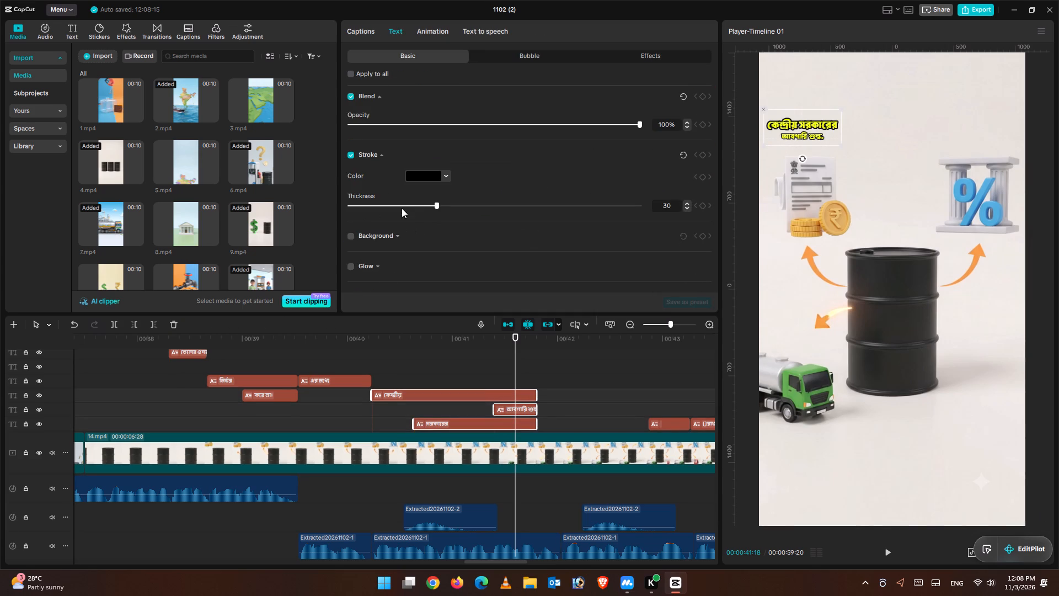
drag(434, 206, 409, 201)
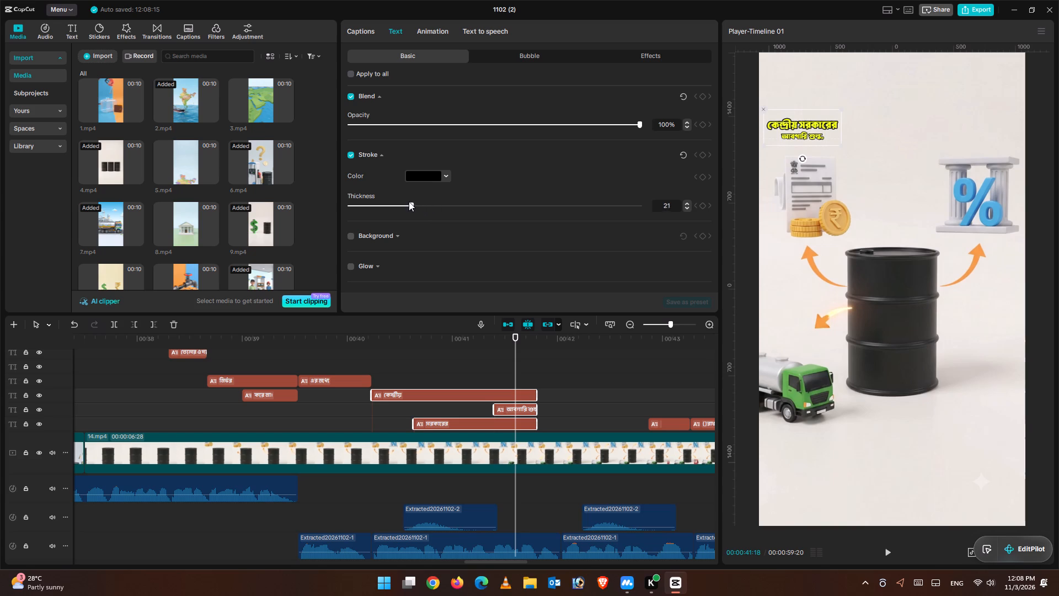
drag(409, 201, 398, 196)
drag(397, 205, 387, 205)
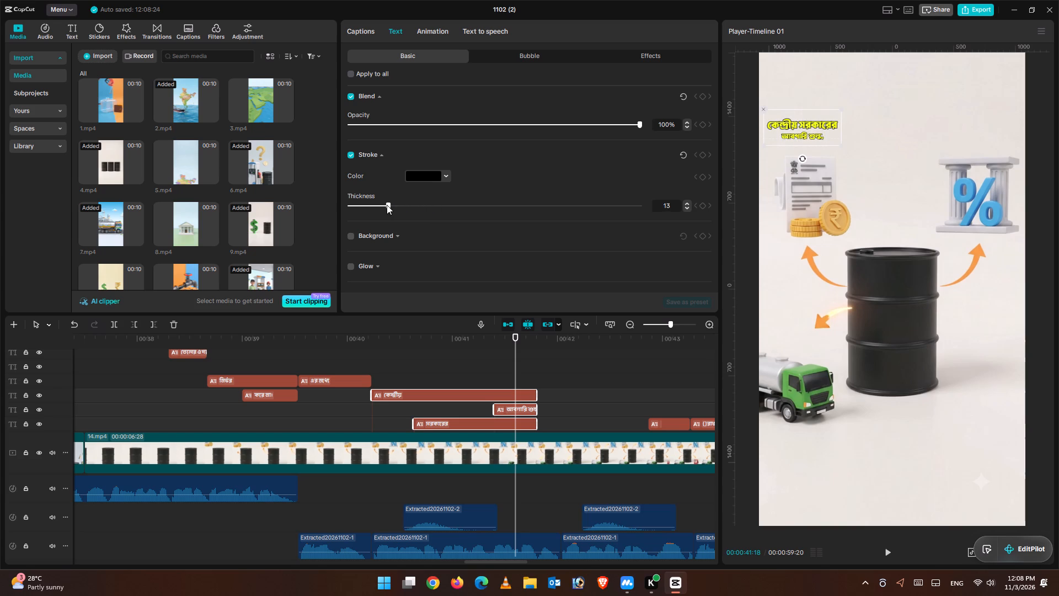
drag(387, 205, 405, 207)
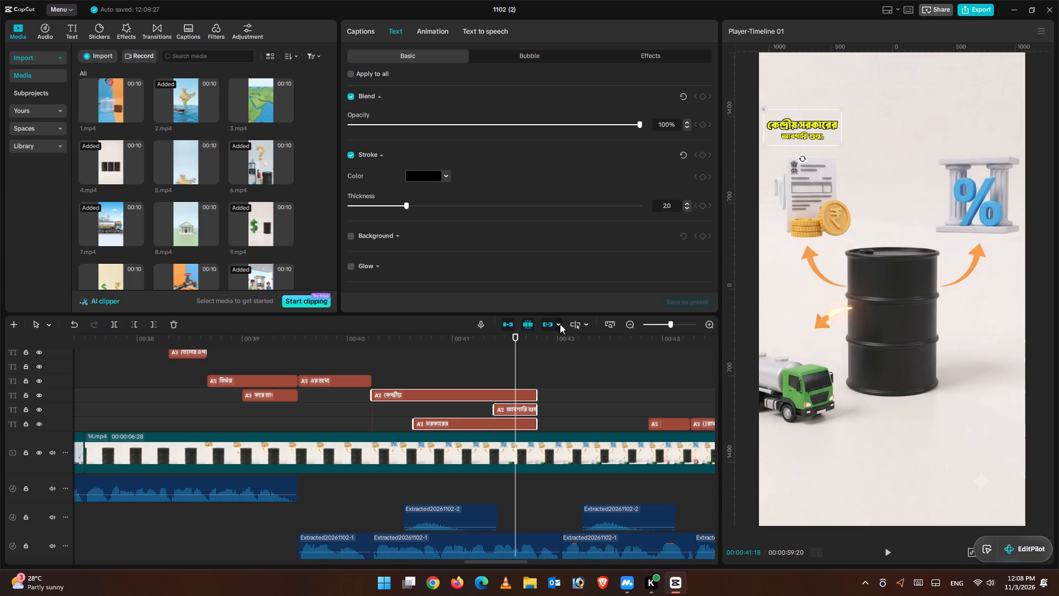
Nudge the সরকারের caption slightly away from কেন্দ্রীয় to widen the gap between the two words.
click(422, 374)
drag(422, 373, 444, 381)
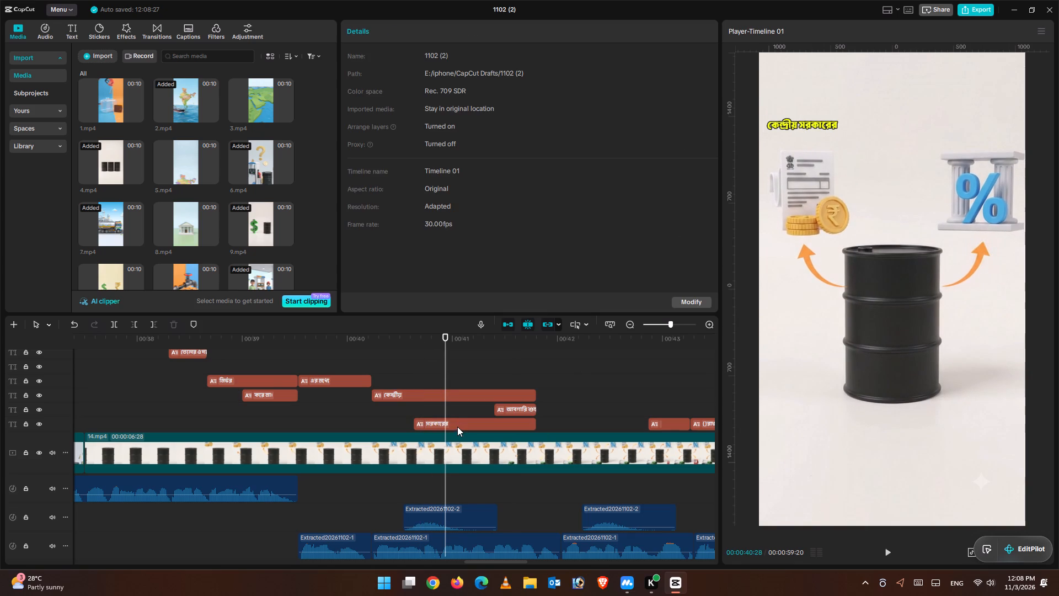
click(457, 428)
click(808, 122)
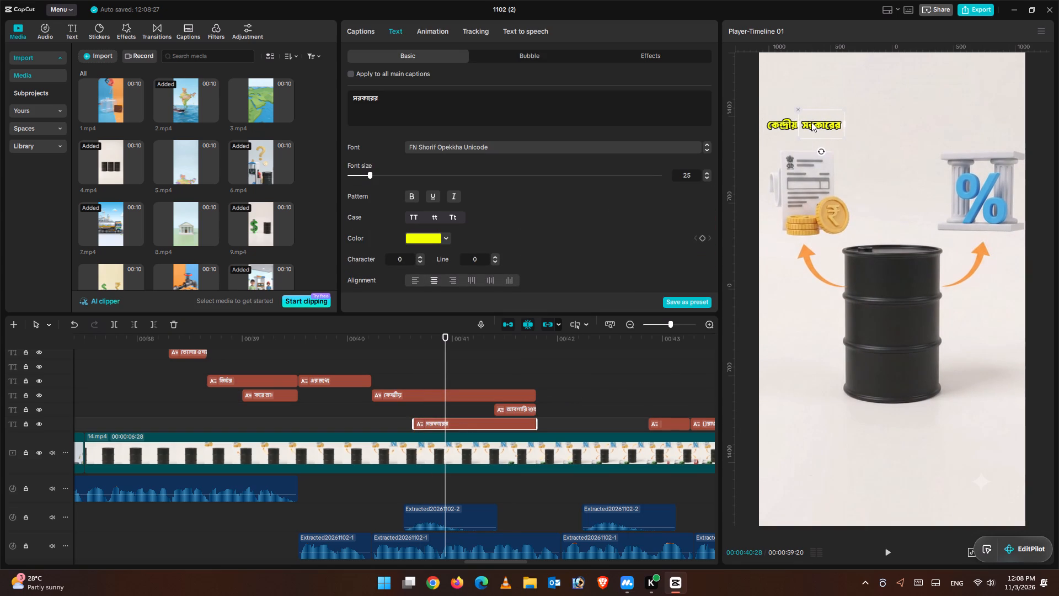
click(857, 152)
Nudge the আবগারি শুল্ক caption slightly to the right beneath the কেন্দ্রীয় সরকারের line.
drag(452, 346, 454, 347)
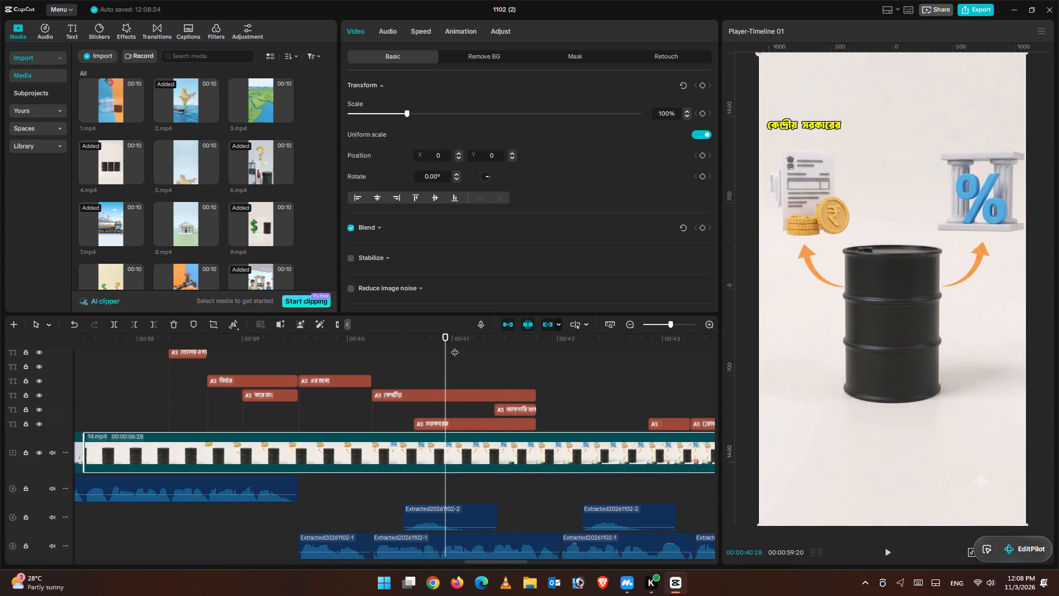
drag(454, 347, 514, 354)
click(515, 408)
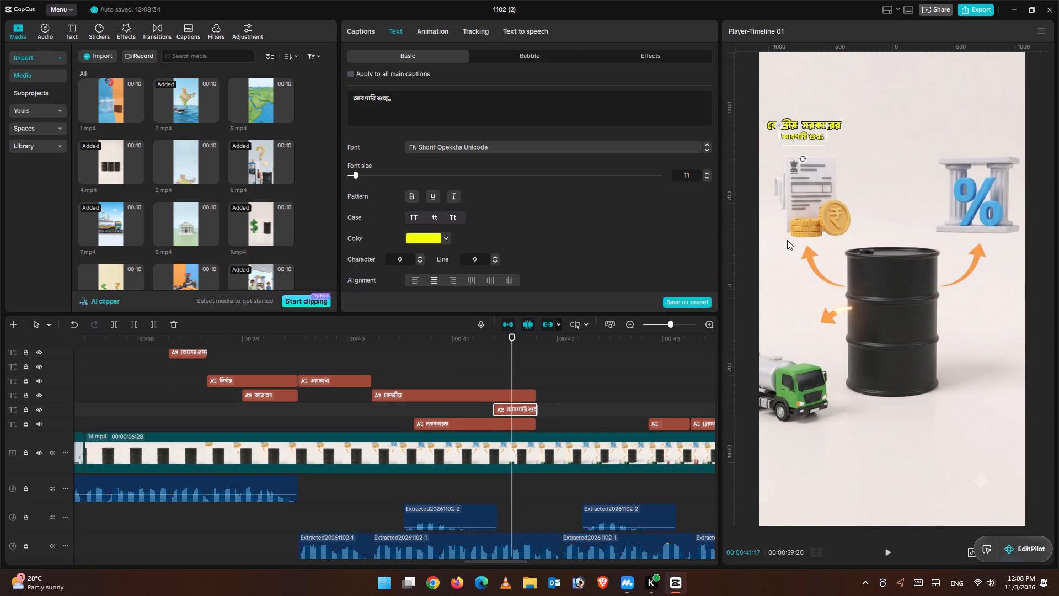
click(797, 137)
click(819, 191)
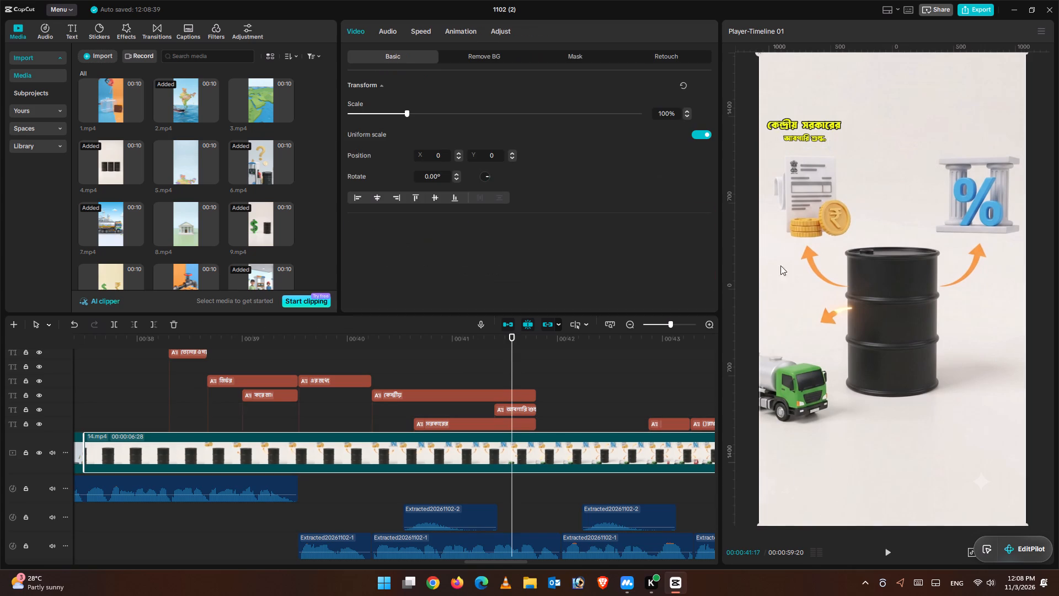
Preview the voice-over after the আবগারি শুল্ক caption and delete the first caption following সরকারের on its track.
click(275, 349)
click(883, 555)
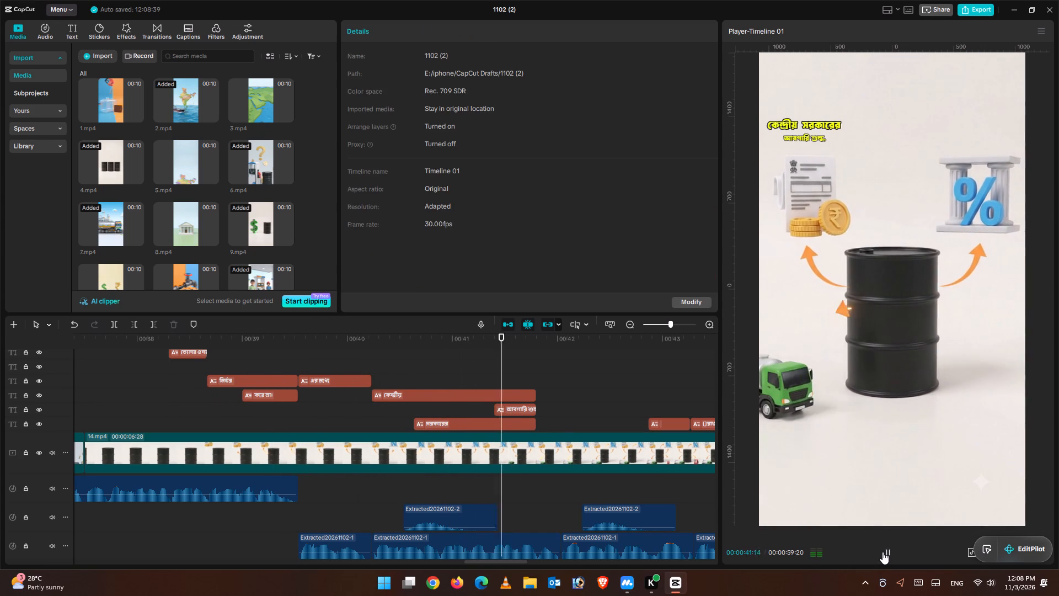
click(882, 552)
click(880, 550)
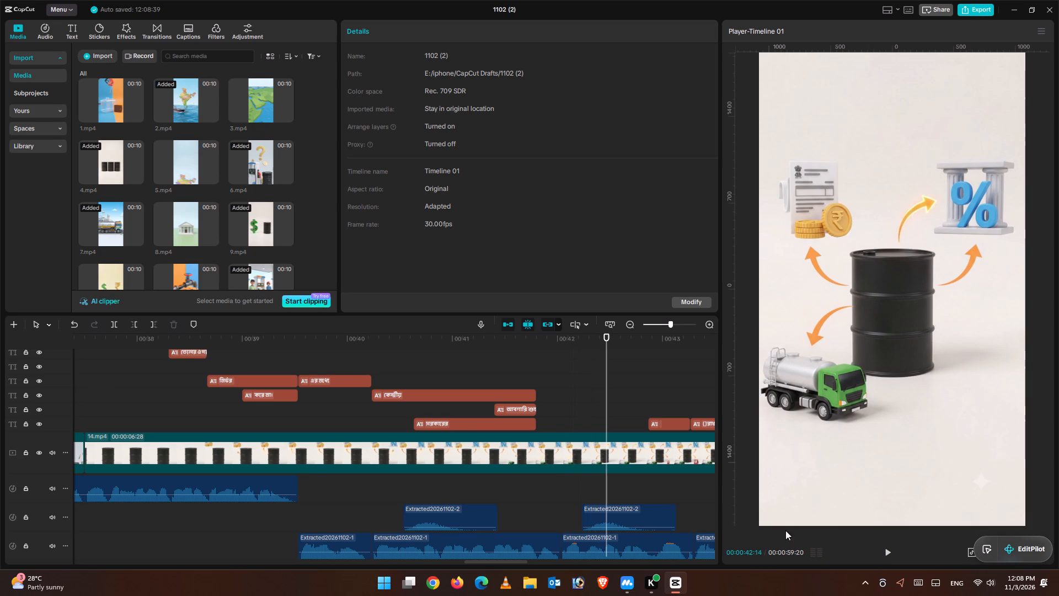
drag(604, 407, 544, 408)
click(891, 554)
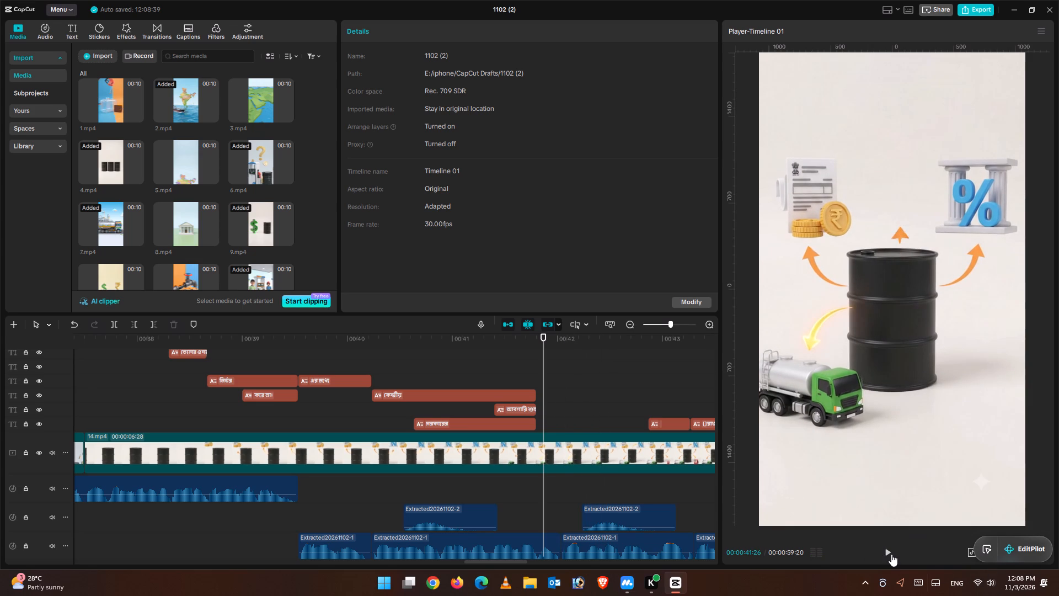
click(891, 554)
drag(592, 353, 558, 359)
click(668, 422)
click(178, 326)
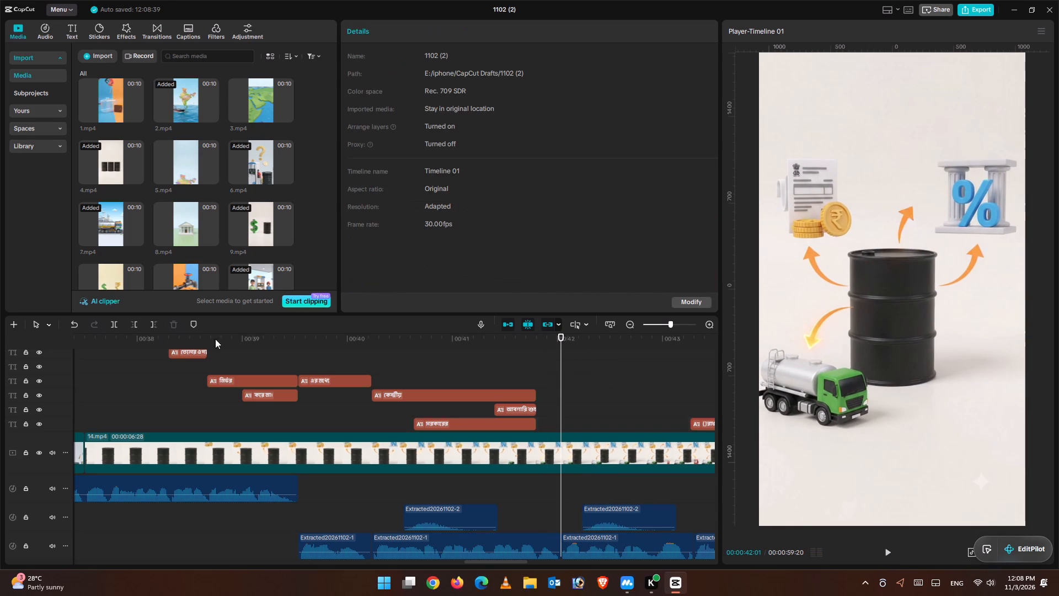
Move the single-line {}রাজ্য caption earlier onto its own track, starting at 00:00:42:01 where the word is spoken.
click(890, 550)
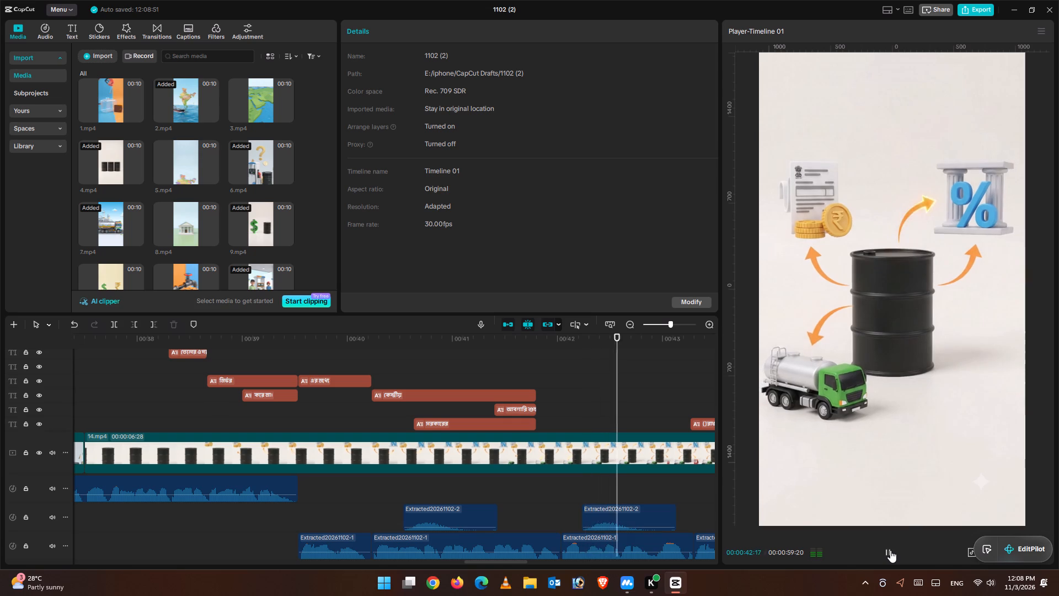
click(890, 550)
click(573, 388)
drag(572, 389, 561, 389)
key(ctrl+minus)
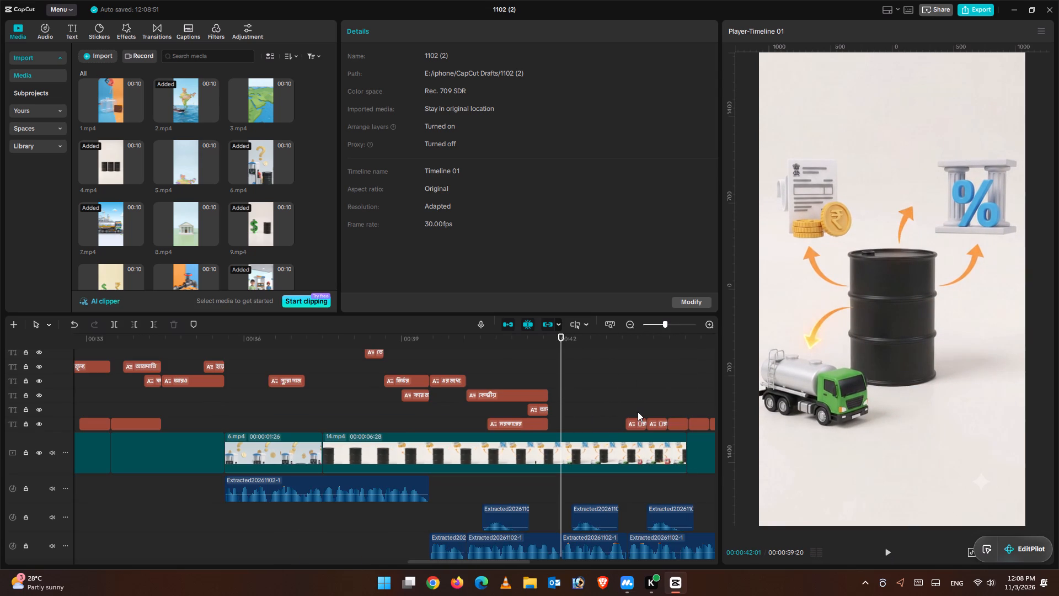
click(637, 429)
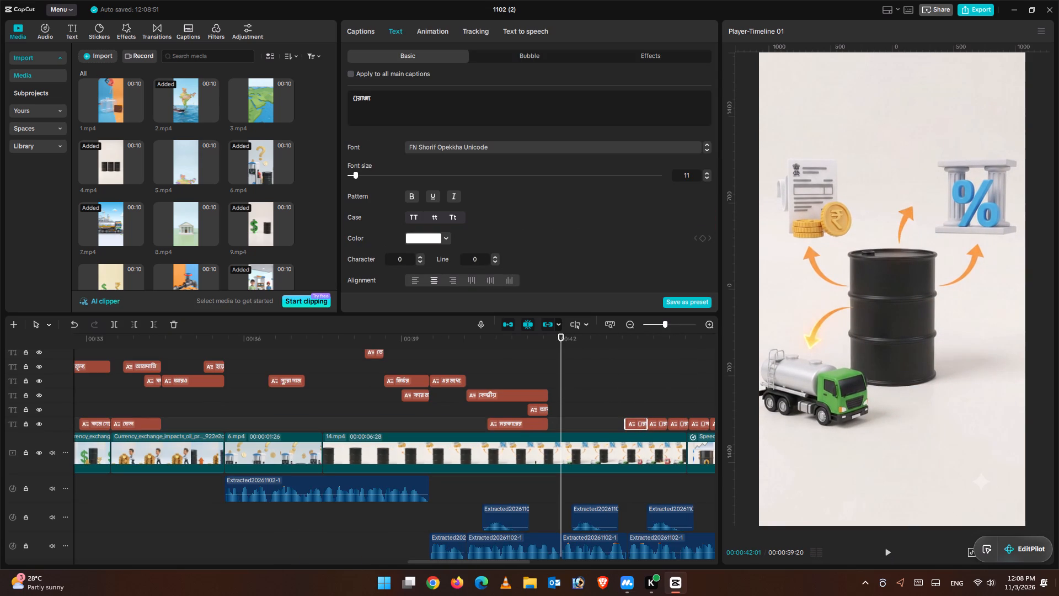
drag(639, 422, 576, 416)
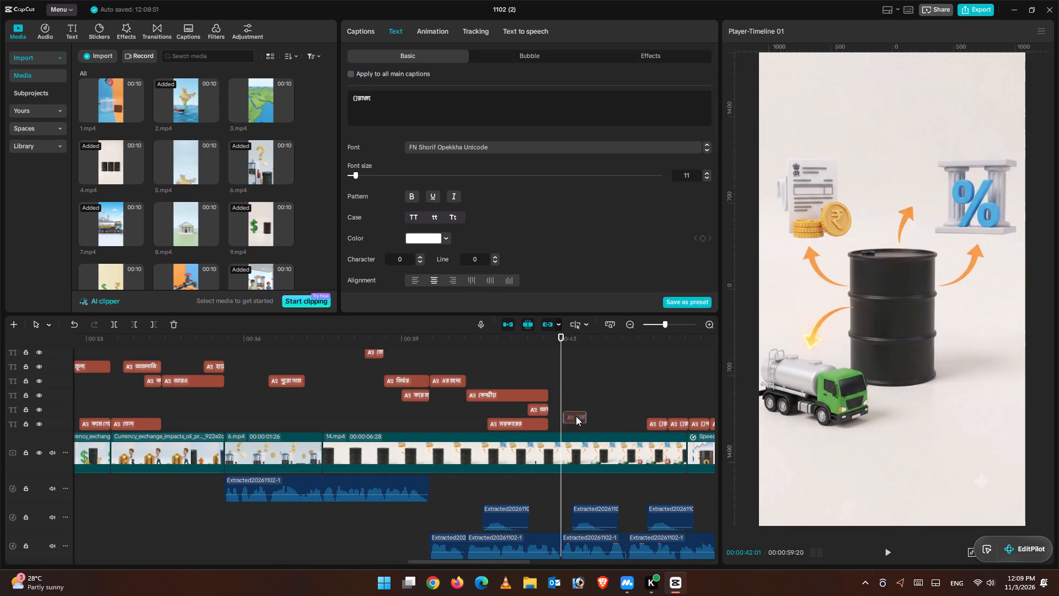
drag(576, 416, 575, 416)
Move the two-line caption with {}রাজ্য and <b>সরকারের</b> earlier to start at 00:00:42:13, matching the voice-over.
click(886, 552)
click(883, 550)
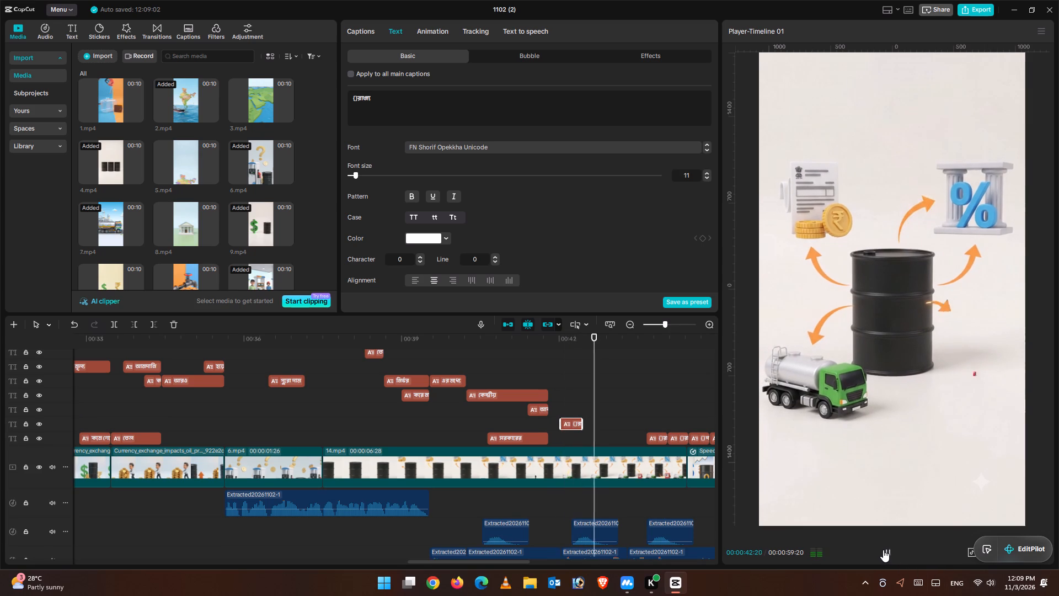
drag(595, 393, 577, 393)
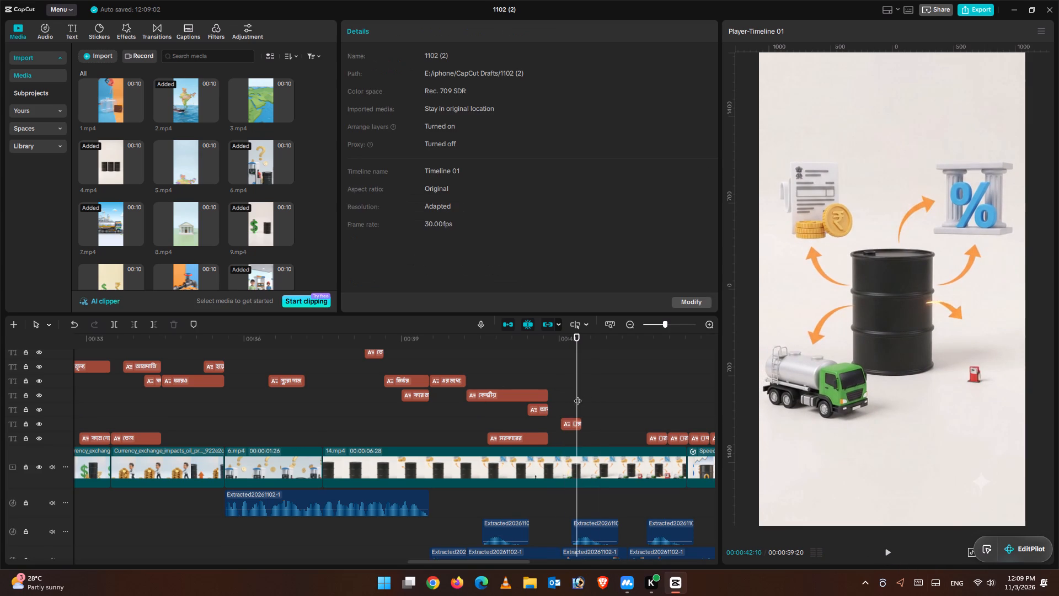
click(577, 395)
scroll(591, 432, down, 3)
click(657, 402)
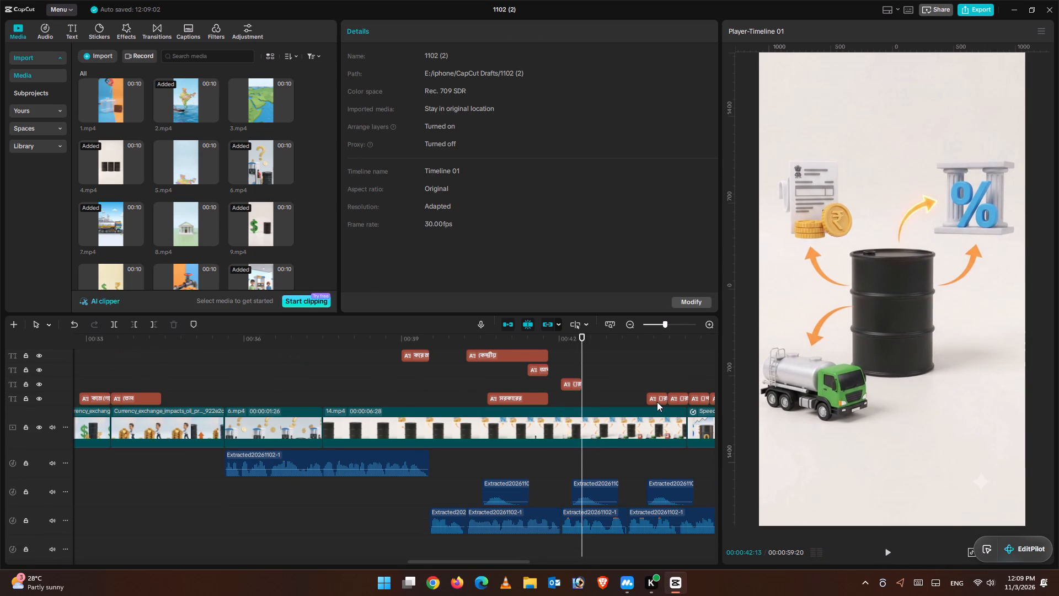
drag(659, 398, 595, 396)
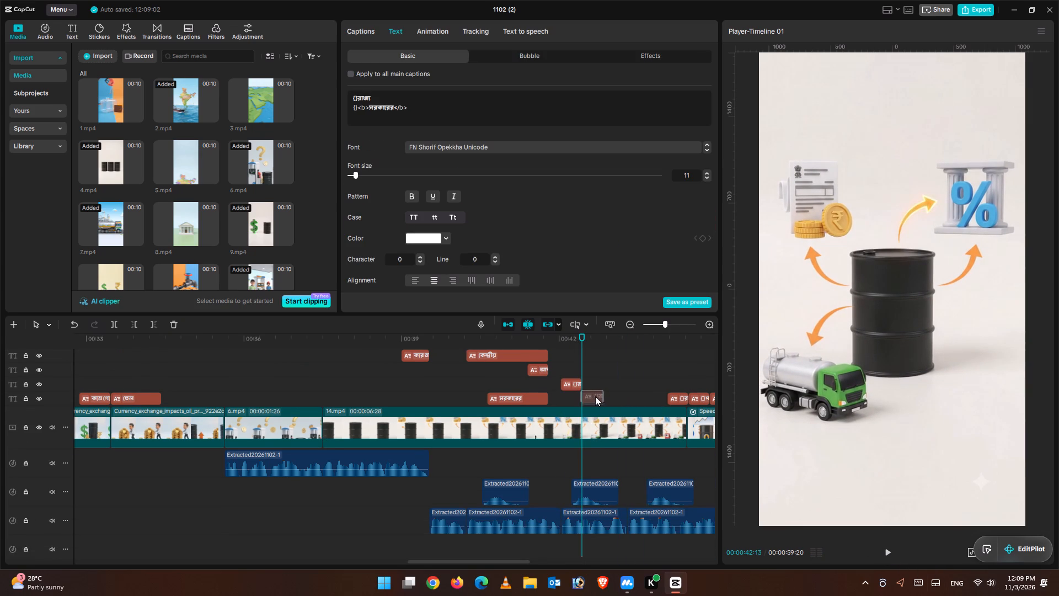
drag(595, 396, 593, 396)
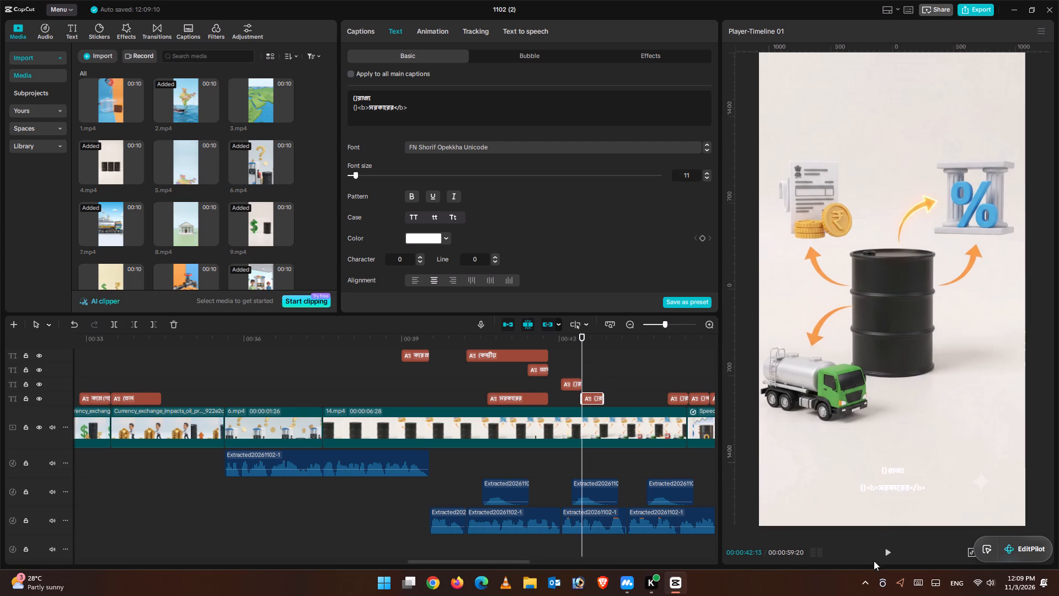
Move the three-line caption containing রাজ্য and সরকারের earlier to start at 00:00:43:01, matching the voice-over.
click(885, 554)
click(885, 552)
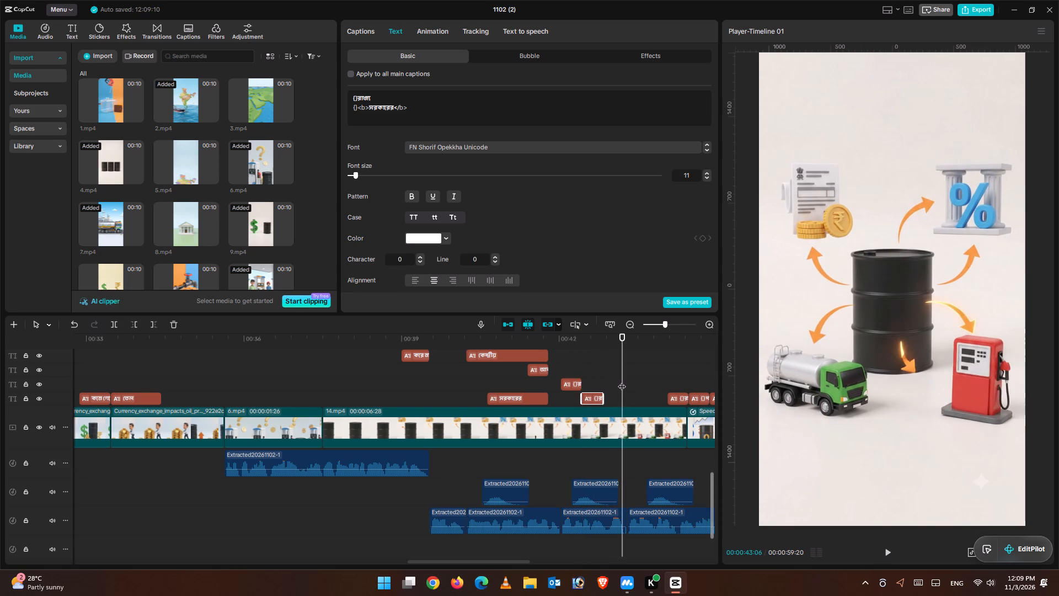
drag(622, 381, 613, 381)
click(670, 398)
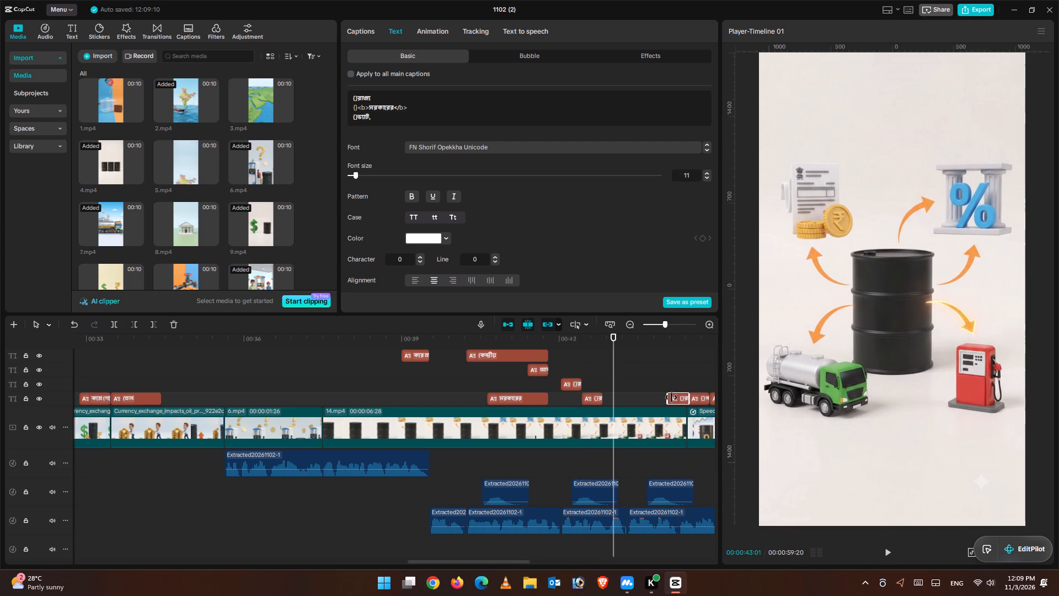
drag(676, 397, 632, 396)
drag(632, 396, 624, 396)
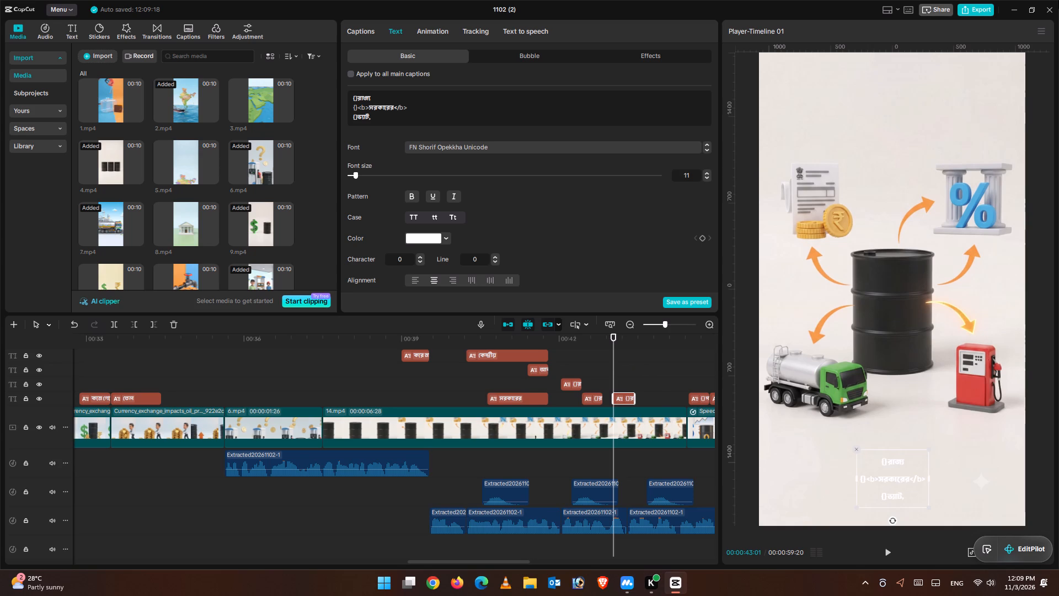
Remove the stray {} characters from the first moved caption so its text is just রাজ্য.
drag(611, 340, 568, 340)
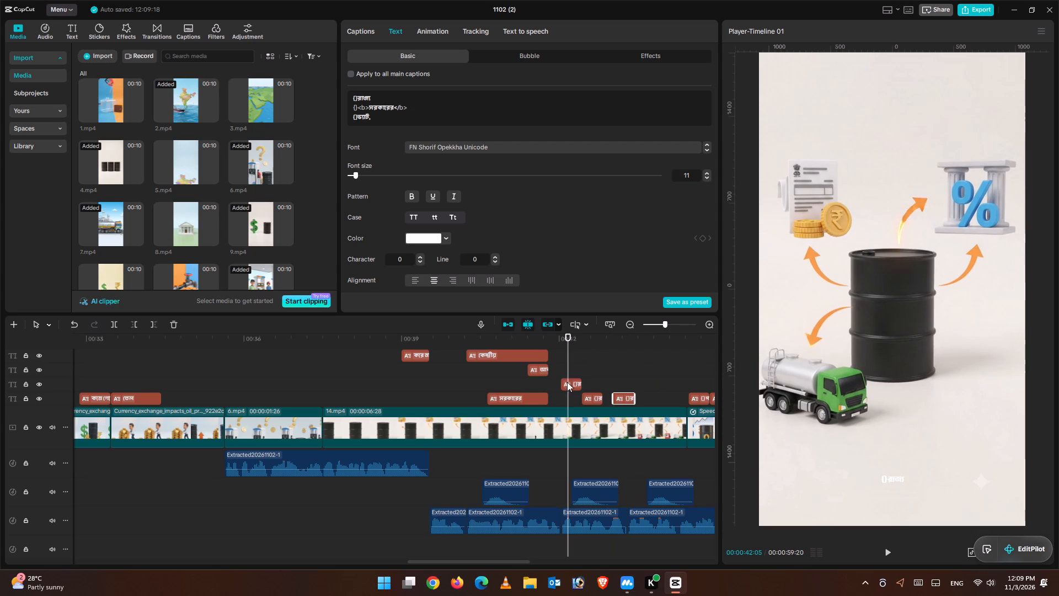
click(570, 382)
click(357, 93)
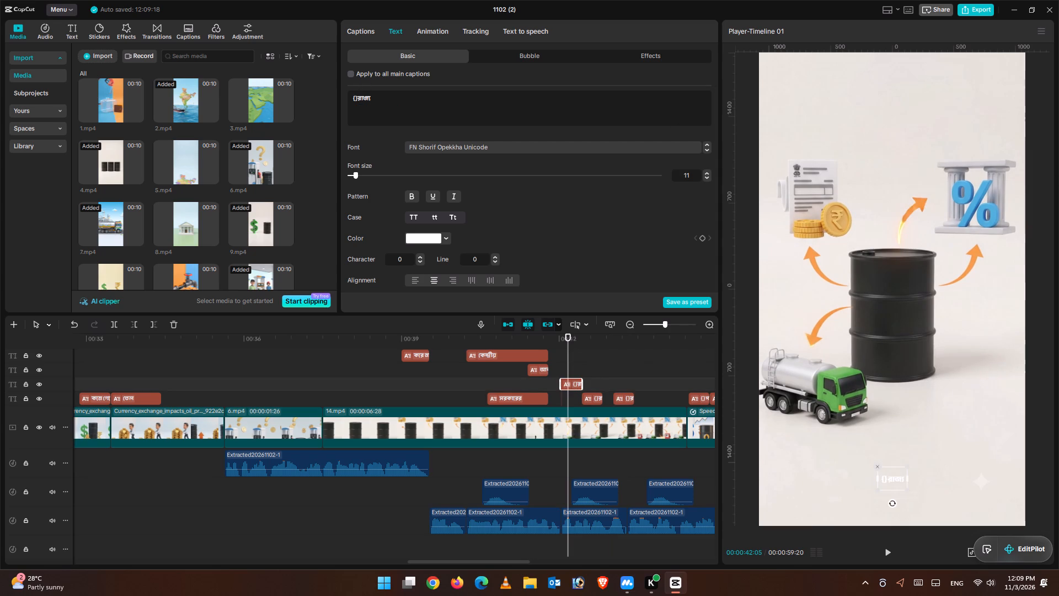
key(Right)
key(Right)
key(Return)
key(BackSpace)
key(BackSpace)
key(BackSpace)
Strip the রাজ্য line, braces and <b> tags from the two-line caption, leaving only সরকারের.
click(592, 398)
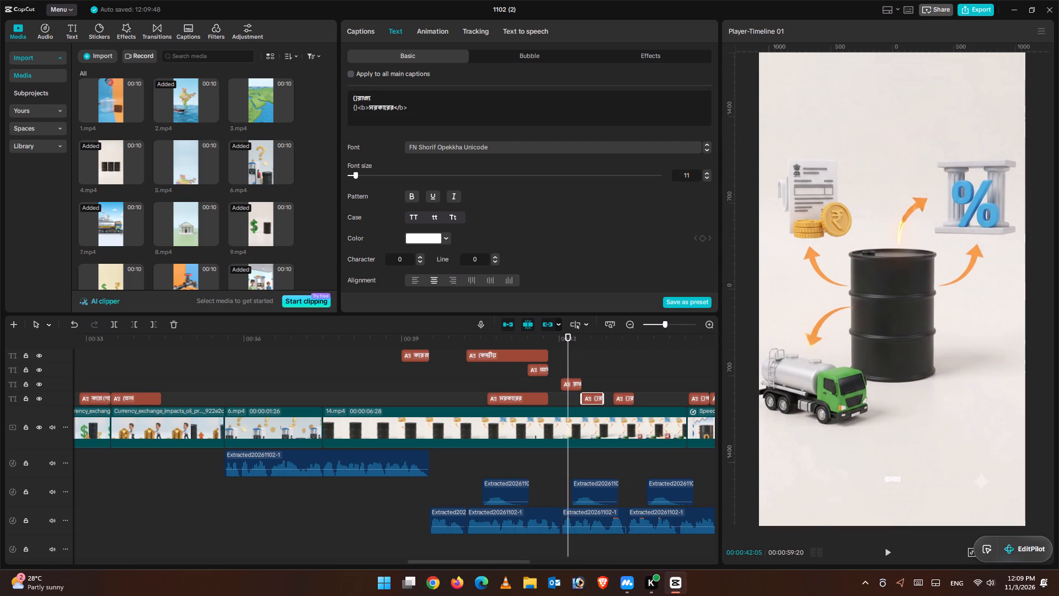
click(370, 107)
key(BackSpace)
key(BackSpace)
key(BackSpace)
key(BackSpace)
key(BackSpace)
key(BackSpace)
key(BackSpace)
key(BackSpace)
key(BackSpace)
key(BackSpace)
key(BackSpace)
key(BackSpace)
key(BackSpace)
key(BackSpace)
key(BackSpace)
key(BackSpace)
key(BackSpace)
key(BackSpace)
key(BackSpace)
key(BackSpace)
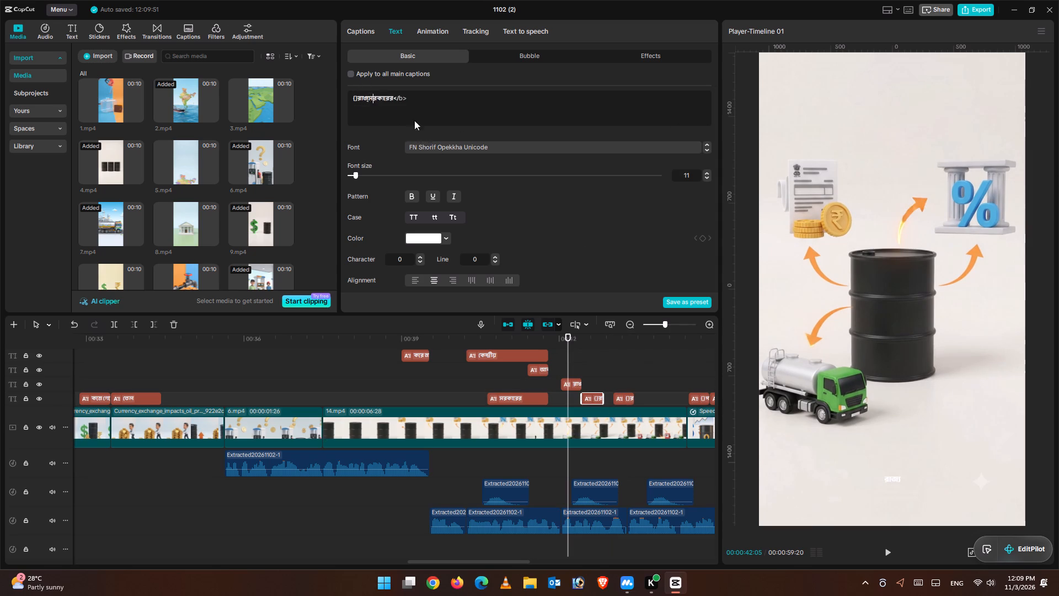
click(419, 103)
key(BackSpace)
key(BackSpace)
key(BackSpace)
key(BackSpace)
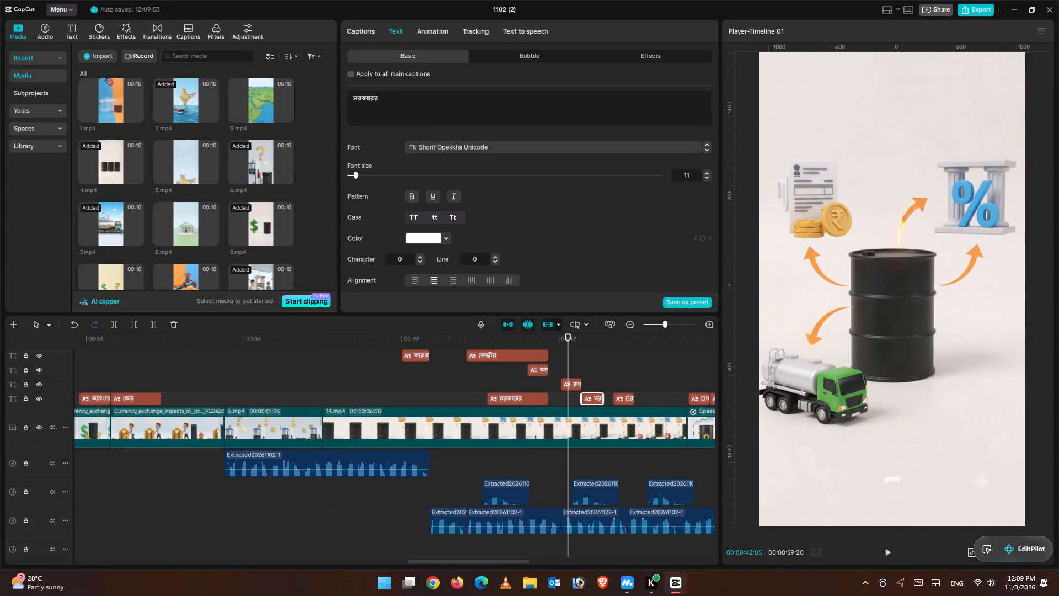
Replace the entire text of the three-line caption at 00:00:43:01 with Tax.
drag(568, 349, 586, 351)
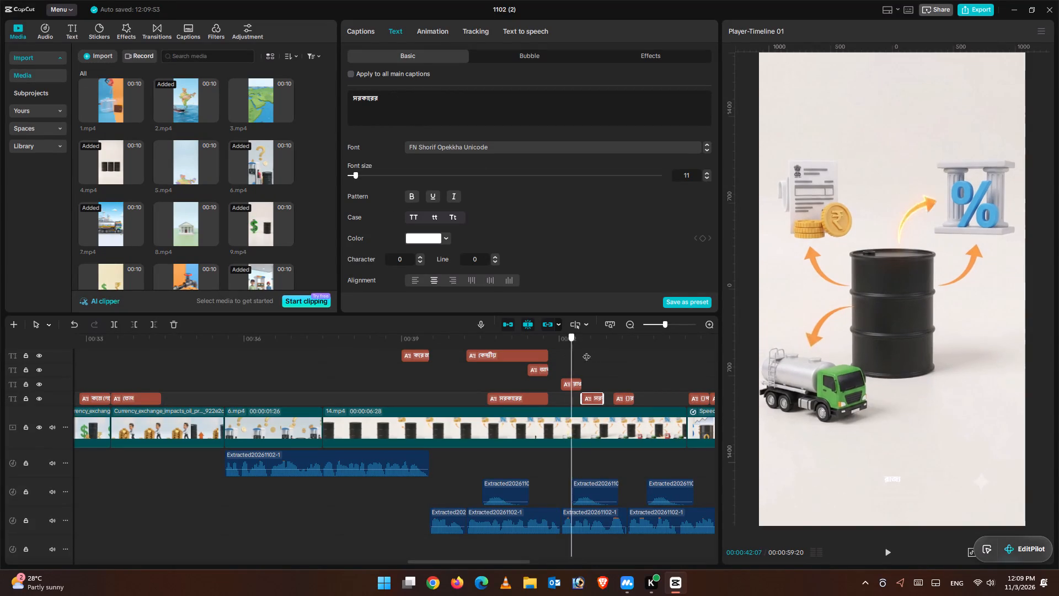
drag(586, 351, 622, 357)
click(629, 393)
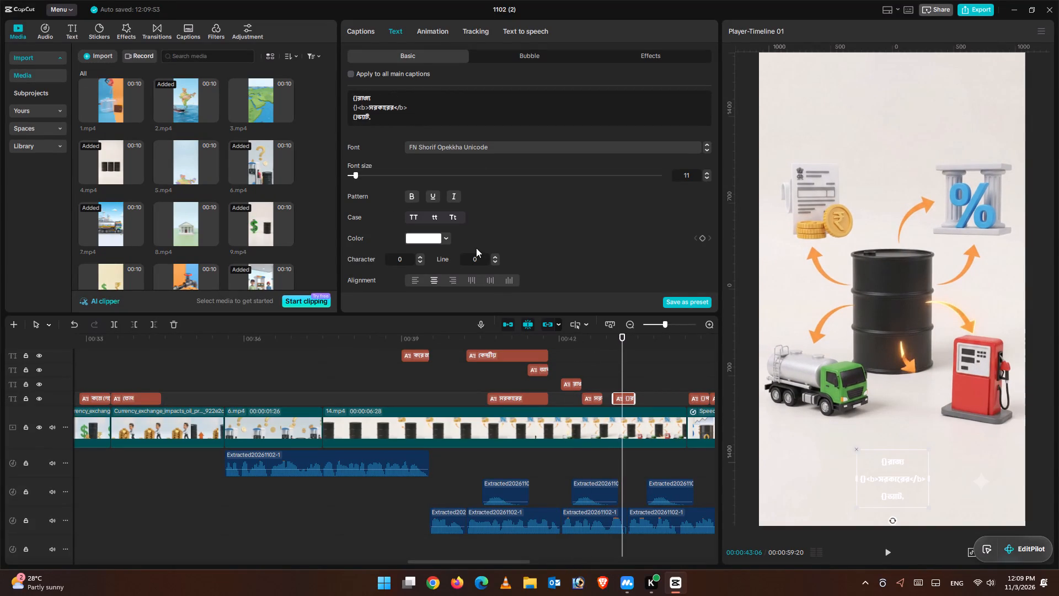
click(631, 396)
drag(423, 122, 299, 63)
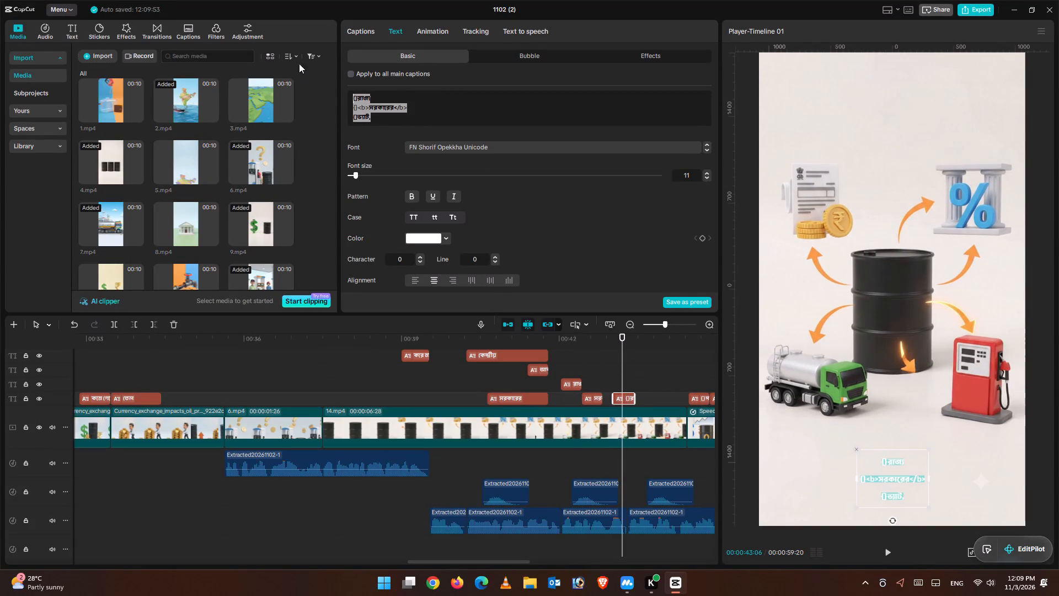
drag(299, 63, 297, 54)
key(BackSpace)
text(Tax)
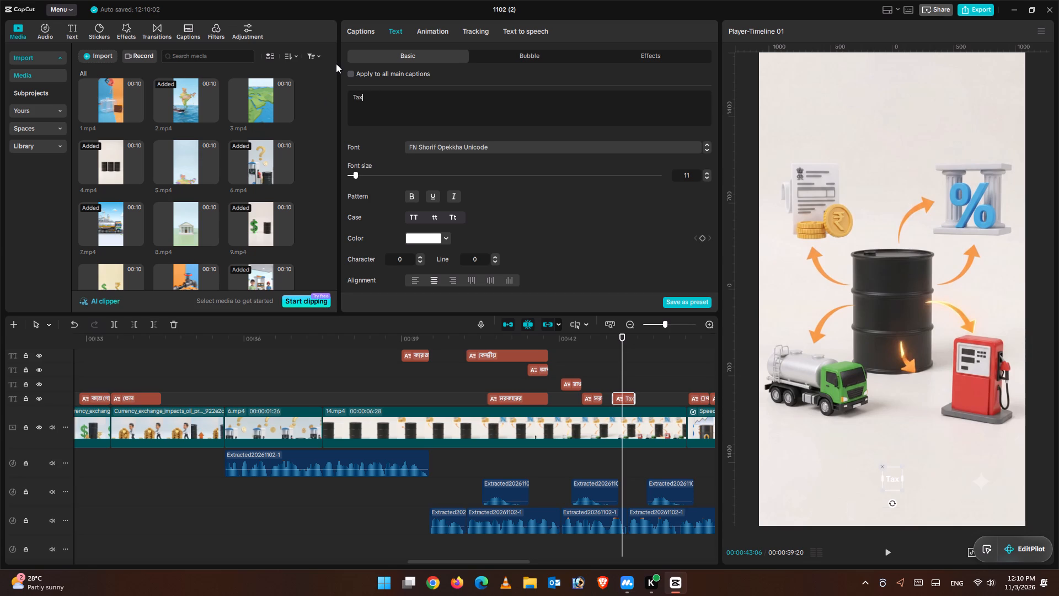
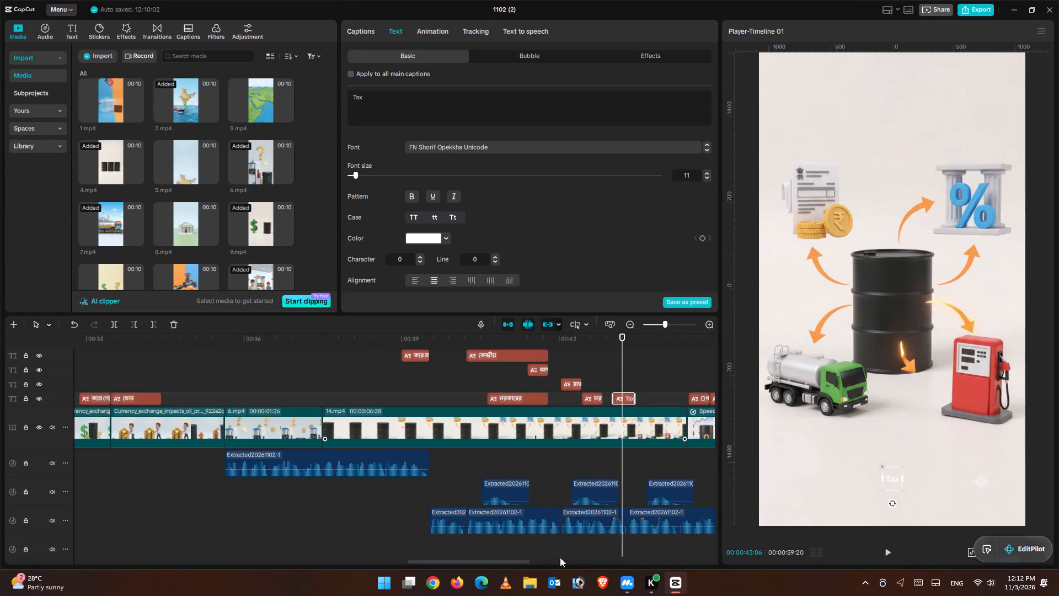
Extend the রাজ্য caption so its end lines up with the end of the Tax caption.
click(554, 363)
drag(554, 358, 579, 368)
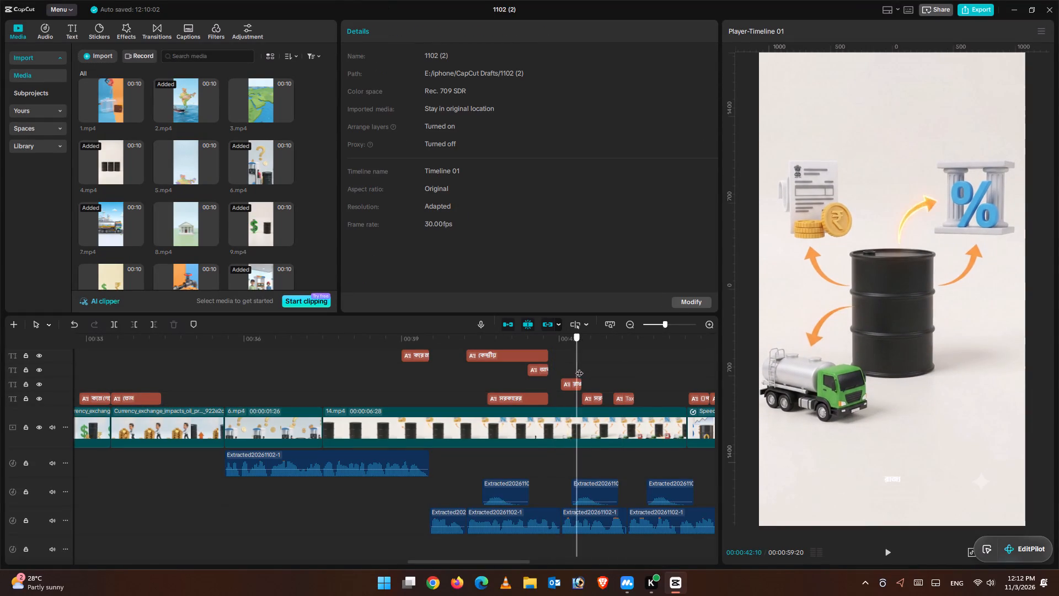
drag(579, 368, 594, 368)
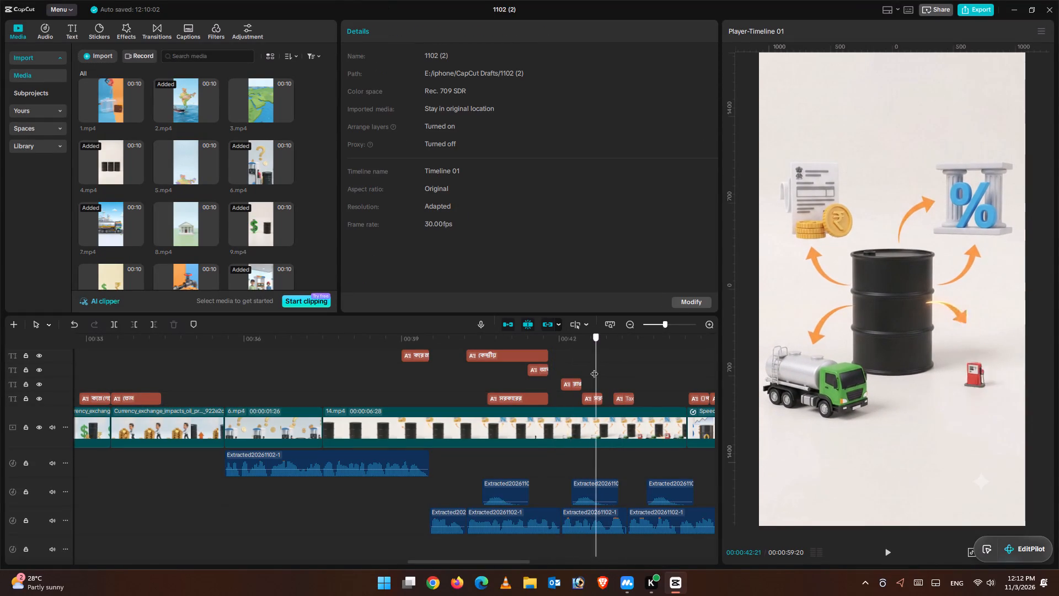
drag(594, 368, 593, 368)
click(579, 380)
drag(584, 384, 634, 385)
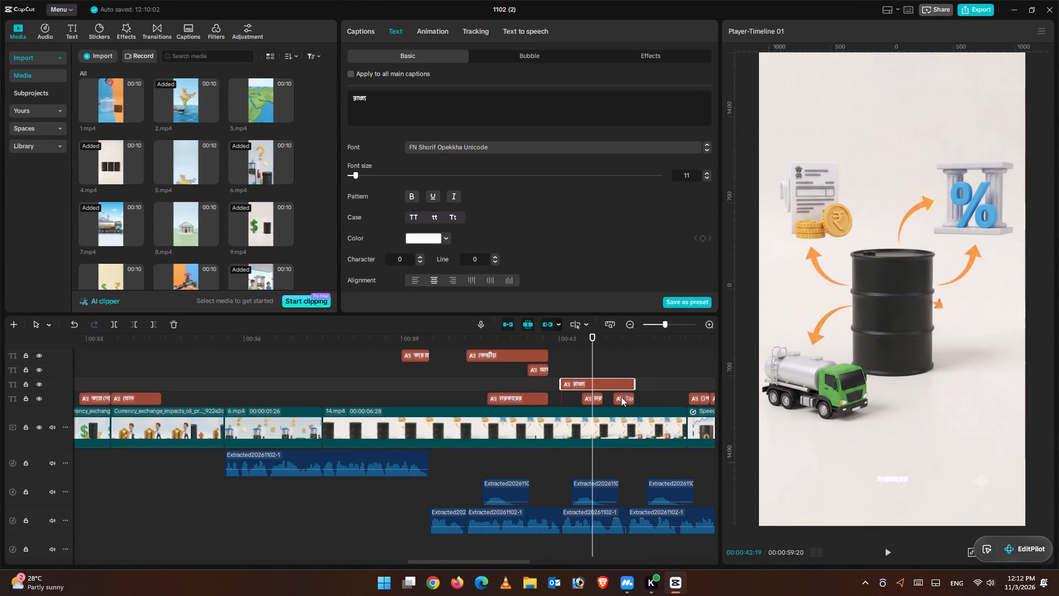
Move the সরকারের caption onto its own track above রাজ্য and extend it to end together with the Tax caption.
drag(600, 399, 597, 378)
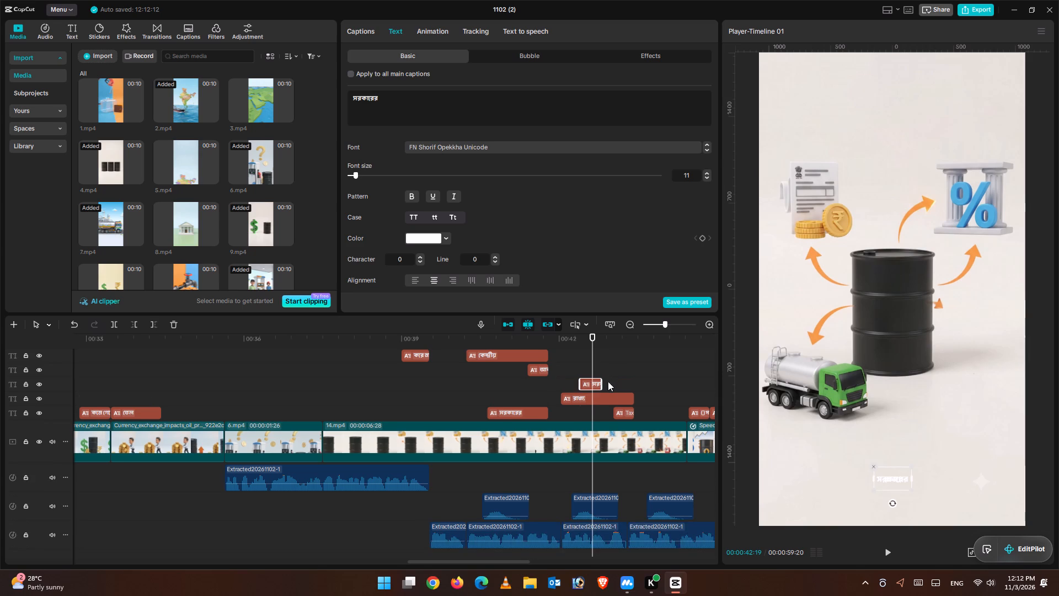
click(605, 383)
click(601, 383)
drag(601, 383, 626, 384)
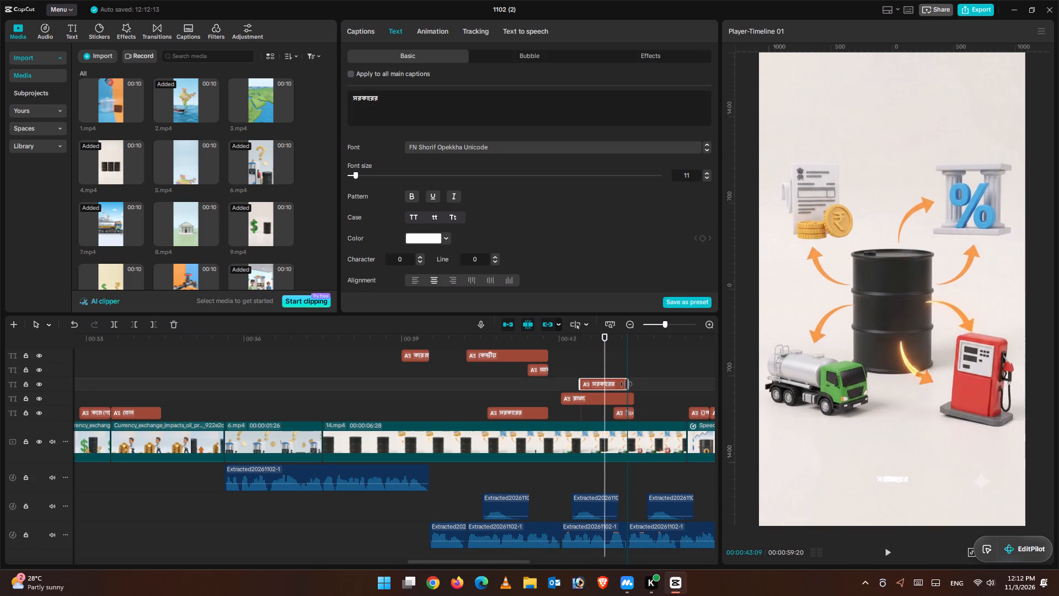
drag(626, 384, 630, 385)
click(665, 390)
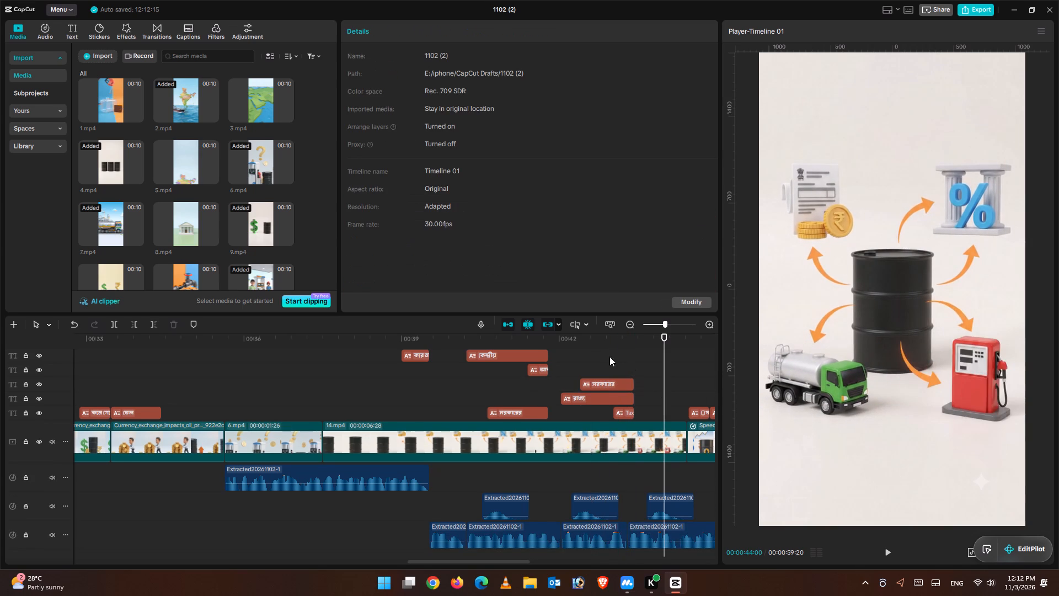
Trim the ends of the রাজ্য, সরকারের and Tax captions together to 00:00:43:09.
click(608, 356)
drag(608, 356, 633, 365)
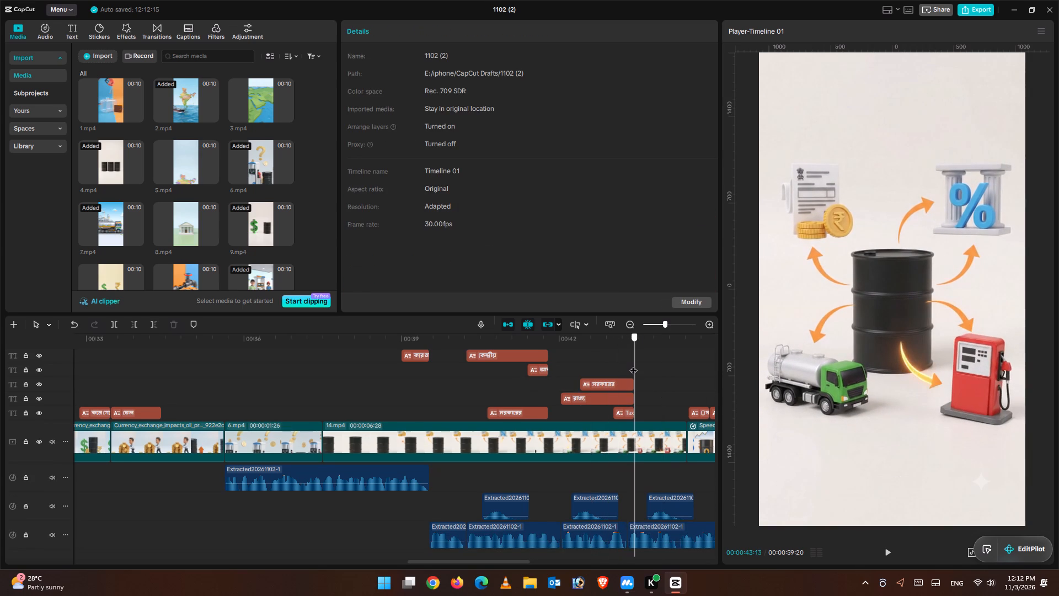
drag(633, 365, 633, 365)
key(ctrl+equal)
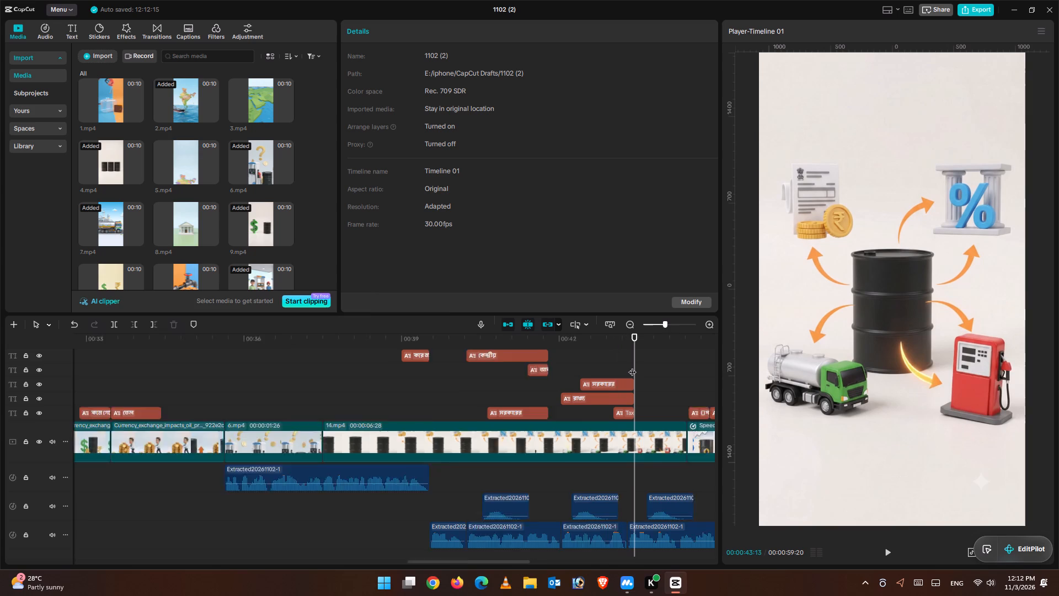
drag(632, 364, 633, 364)
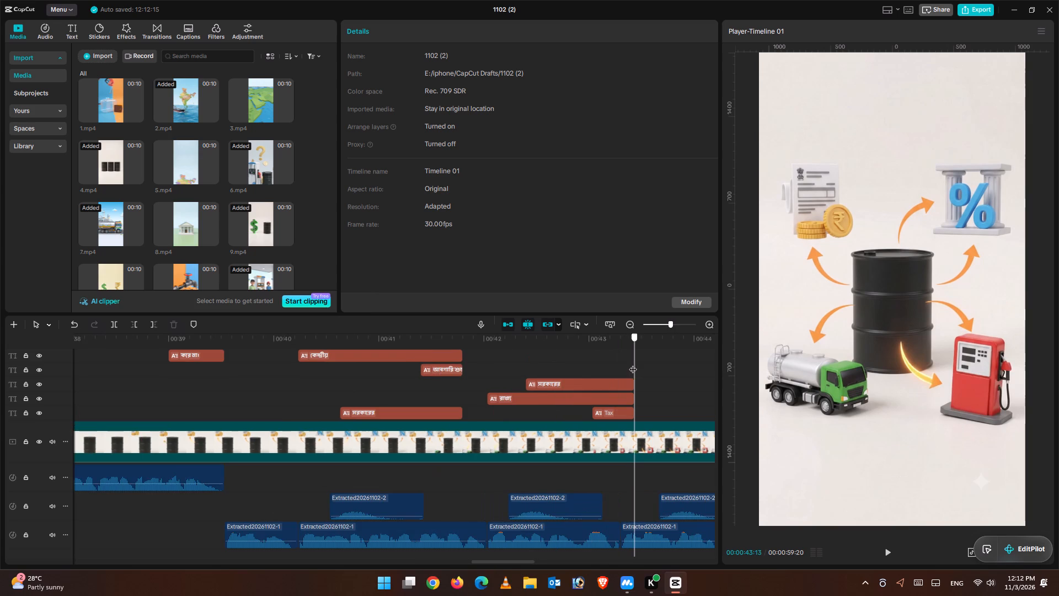
drag(633, 364, 623, 363)
click(633, 408)
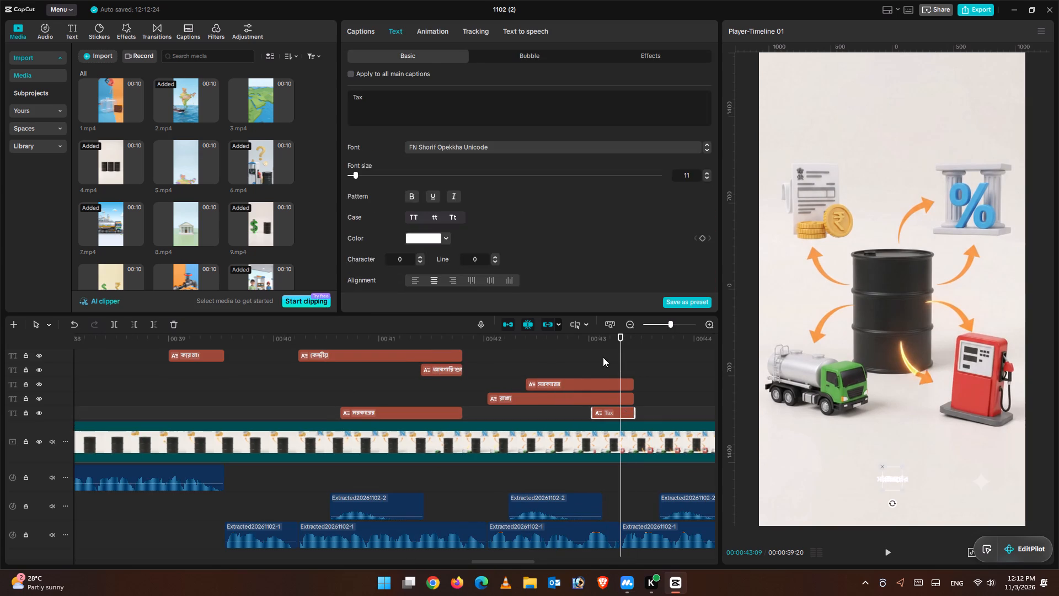
drag(603, 356, 621, 418)
click(158, 328)
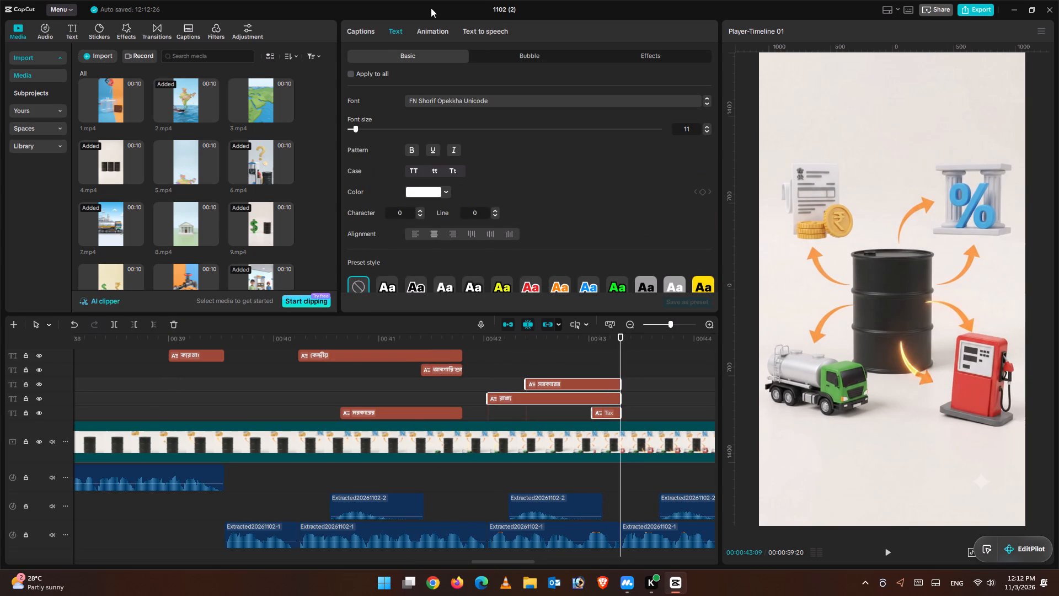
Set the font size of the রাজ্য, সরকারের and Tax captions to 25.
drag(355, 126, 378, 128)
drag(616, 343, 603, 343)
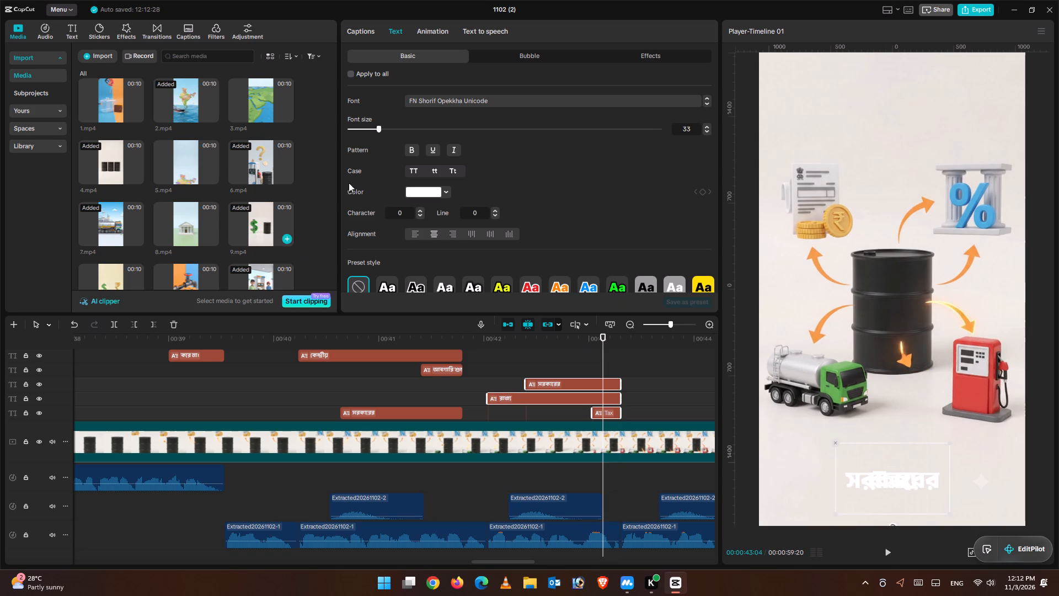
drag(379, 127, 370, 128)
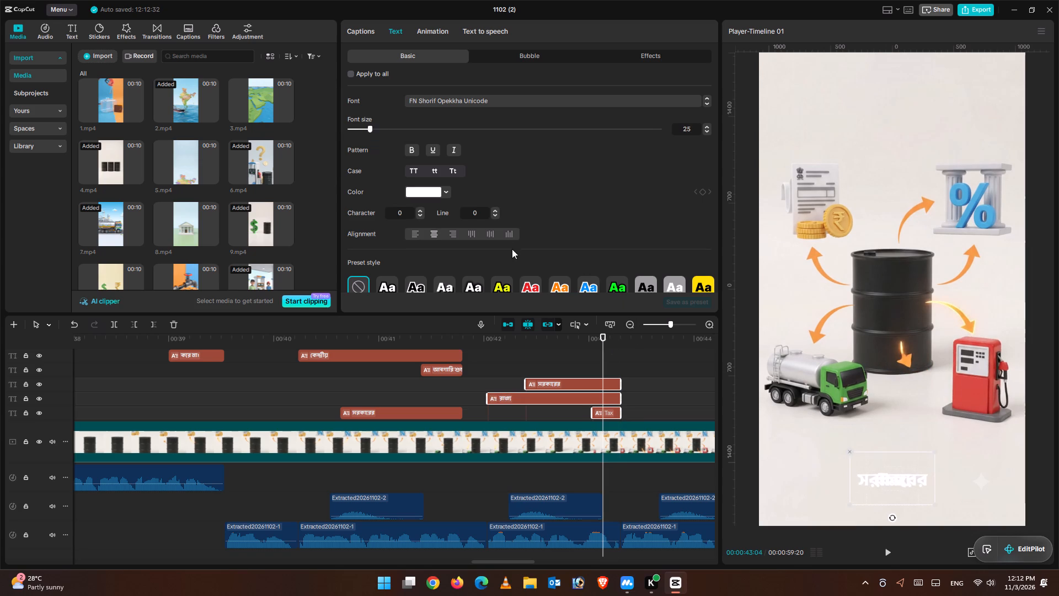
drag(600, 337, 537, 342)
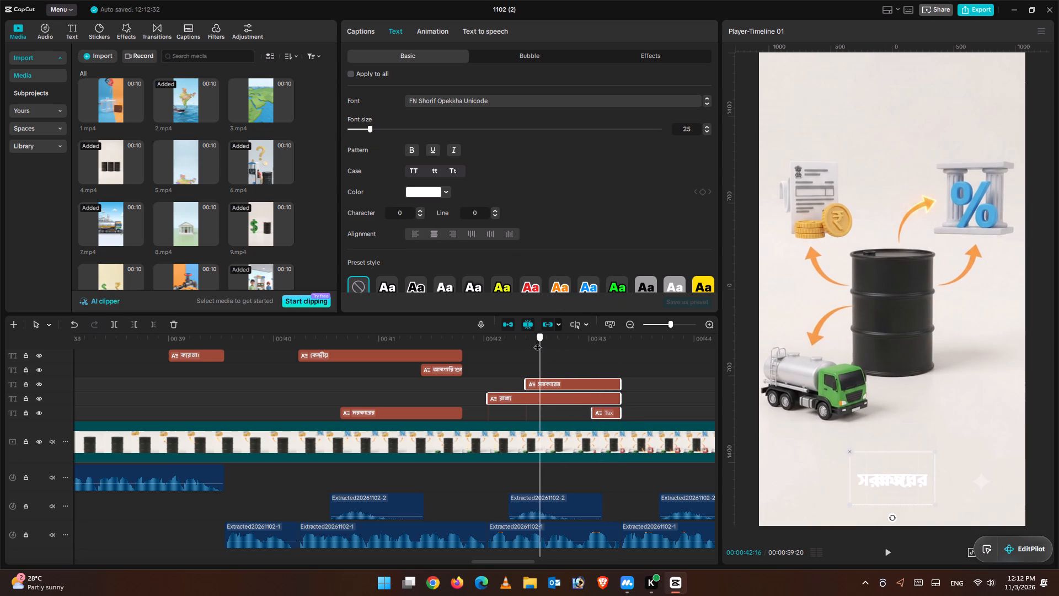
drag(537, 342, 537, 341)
Copy the yellow কেন্দ্রীয় caption's text style, location size, blend and stroke onto the রাজ্য, সরকারের and Tax captions.
scroll(319, 392, up, 1)
scroll(202, 408, up, 3)
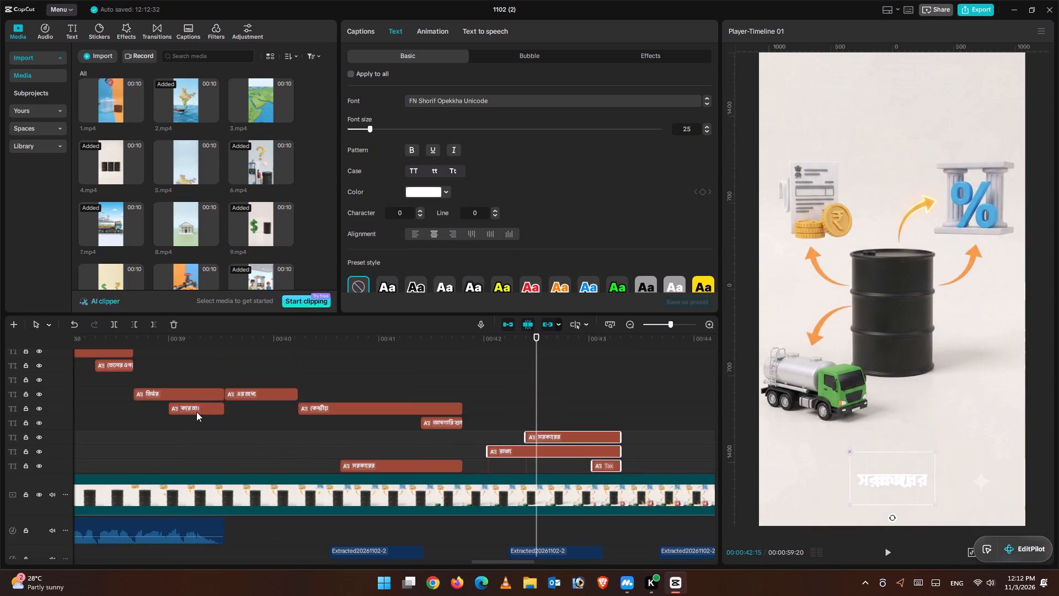
click(350, 410)
right_click(349, 410)
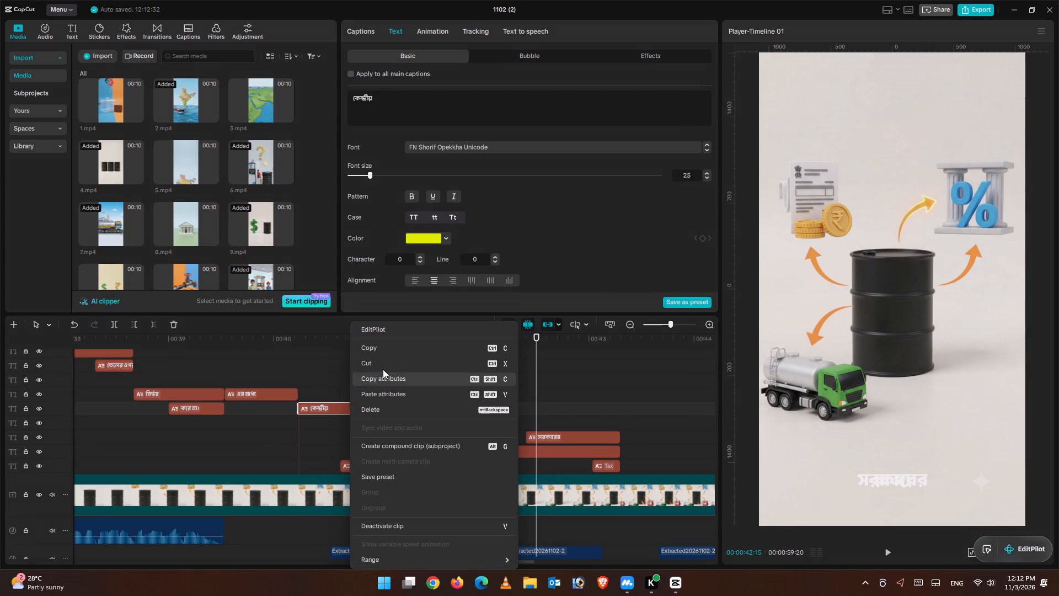
click(378, 354)
drag(532, 407, 611, 464)
right_click(581, 438)
click(630, 397)
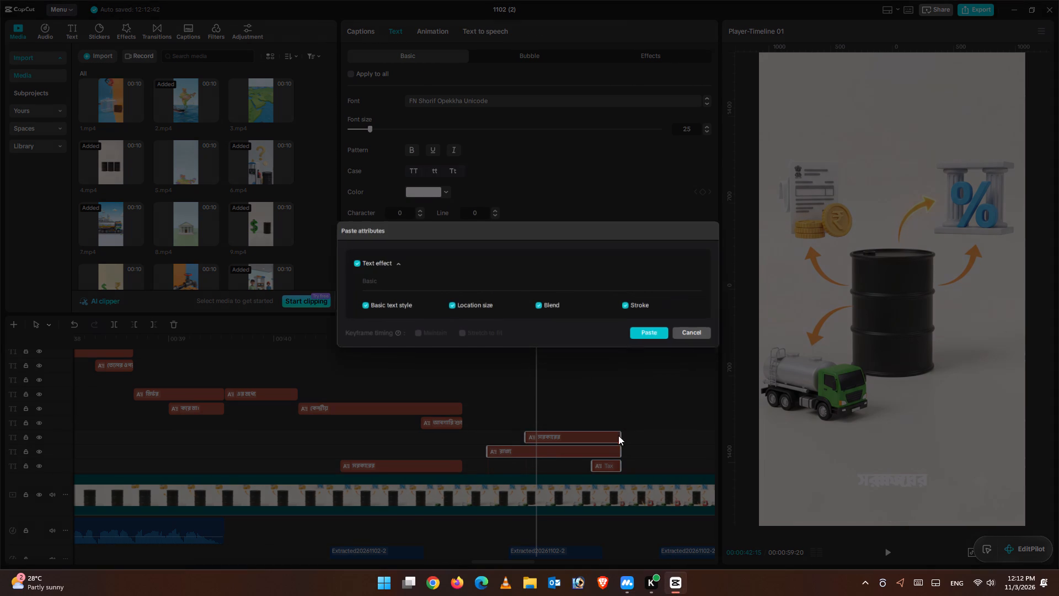
click(651, 337)
Move the রাজ্য caption in the frame to clear the overlapping সরকারের, placing it above the coins and document graphic.
drag(538, 373, 542, 373)
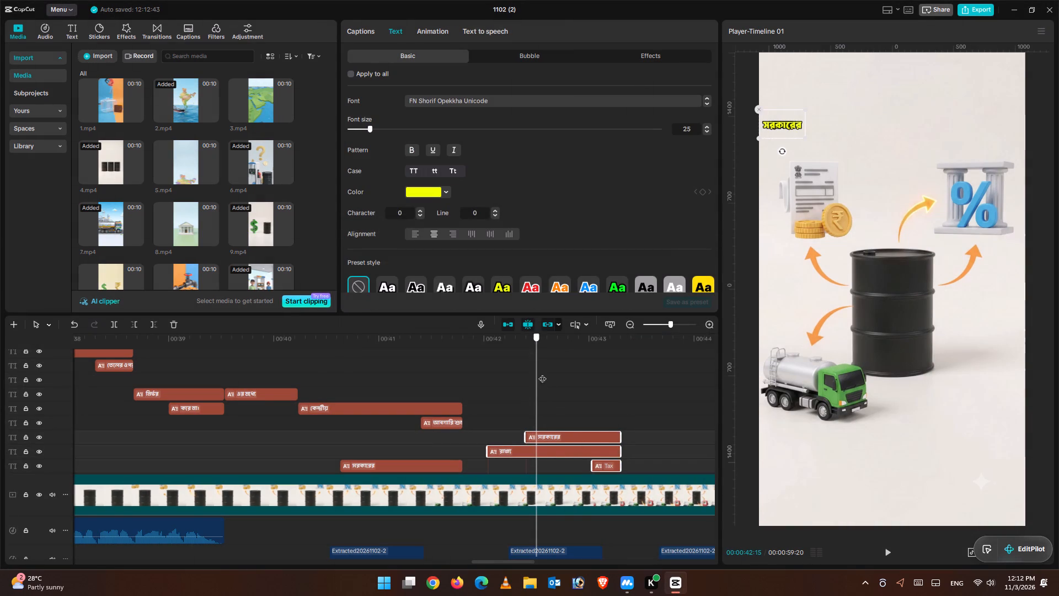
drag(542, 373, 613, 375)
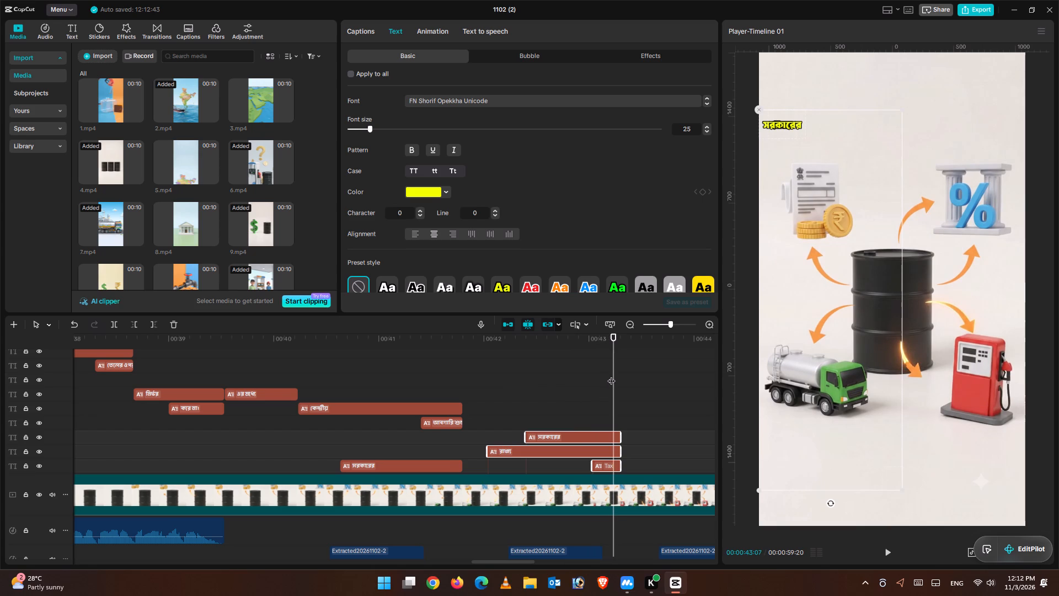
click(610, 405)
click(497, 429)
drag(497, 429, 585, 427)
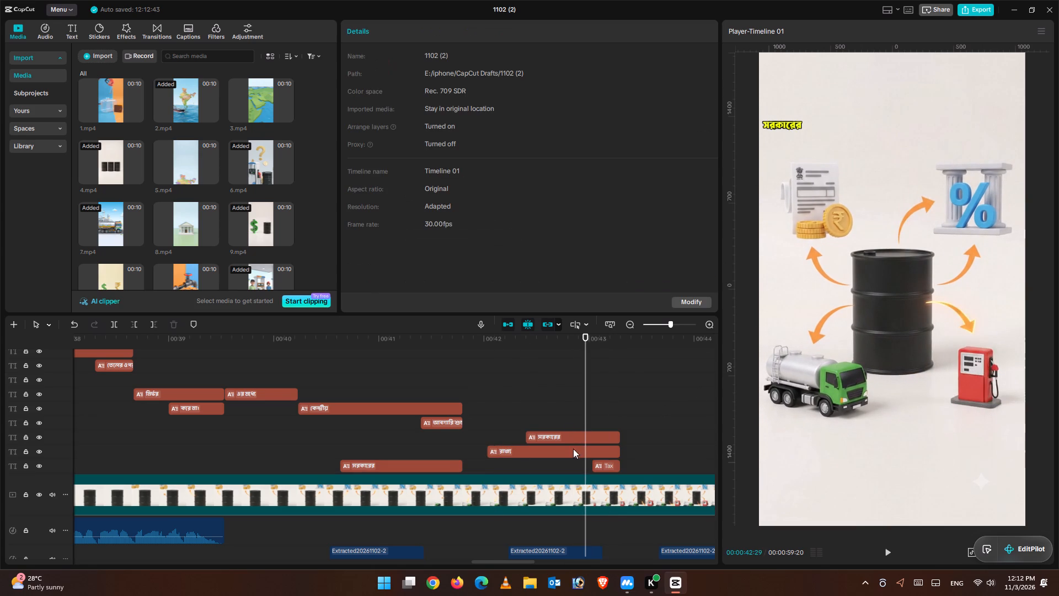
click(570, 450)
drag(782, 113, 819, 118)
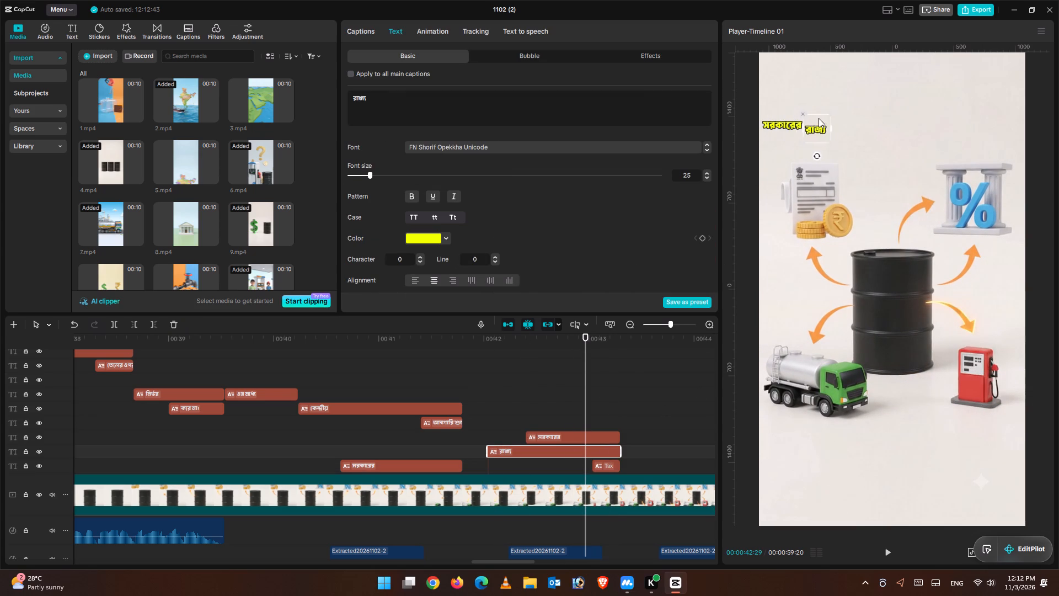
drag(819, 118, 826, 115)
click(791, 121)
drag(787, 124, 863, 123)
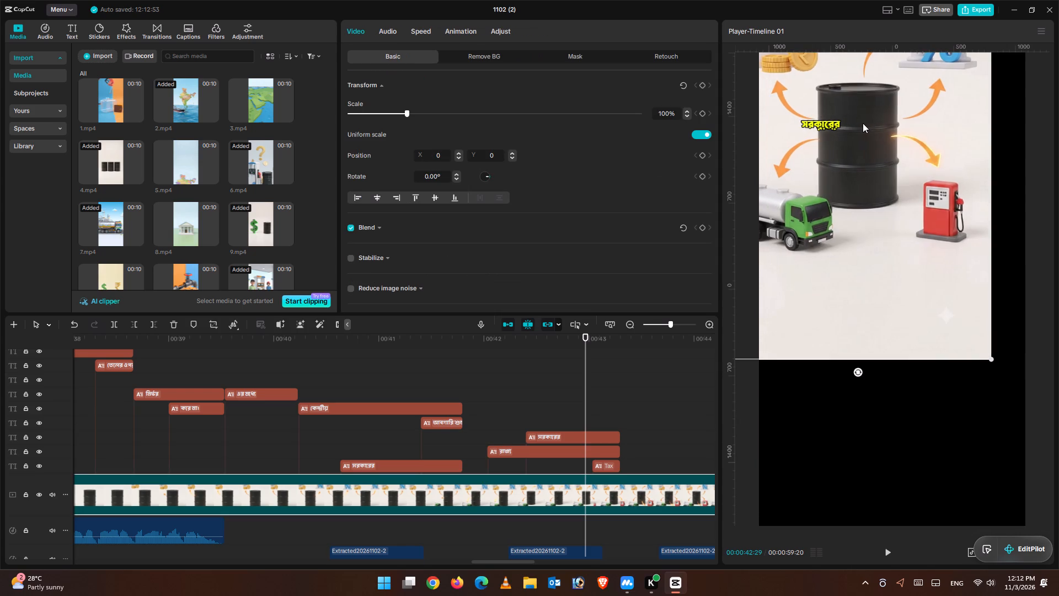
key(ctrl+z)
Place the সরকারের caption directly after রাজ্য on the same line so they read রাজ্য সরকারের.
click(790, 121)
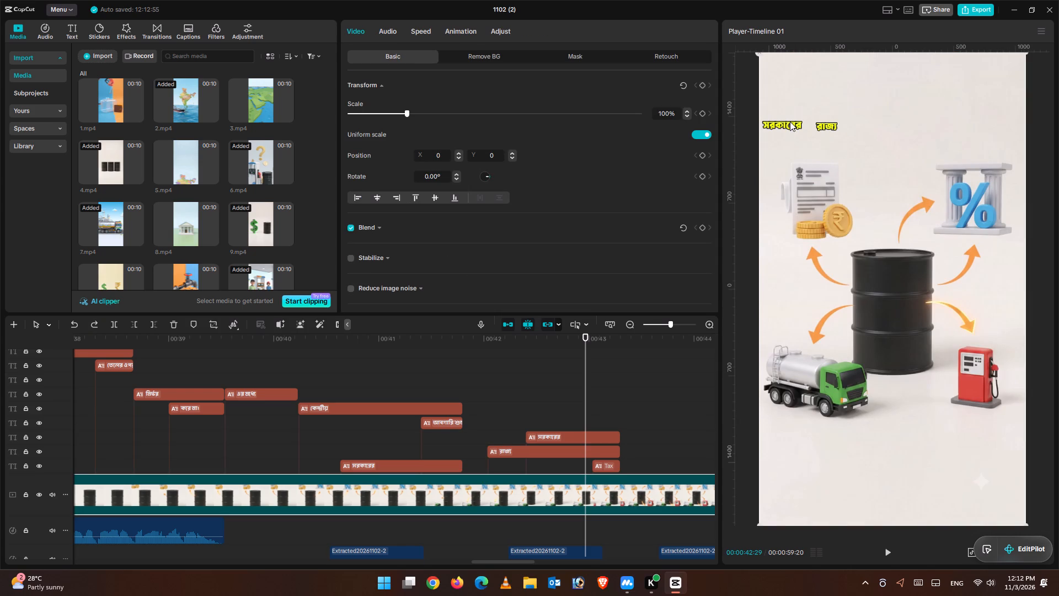
click(795, 123)
drag(791, 125, 871, 125)
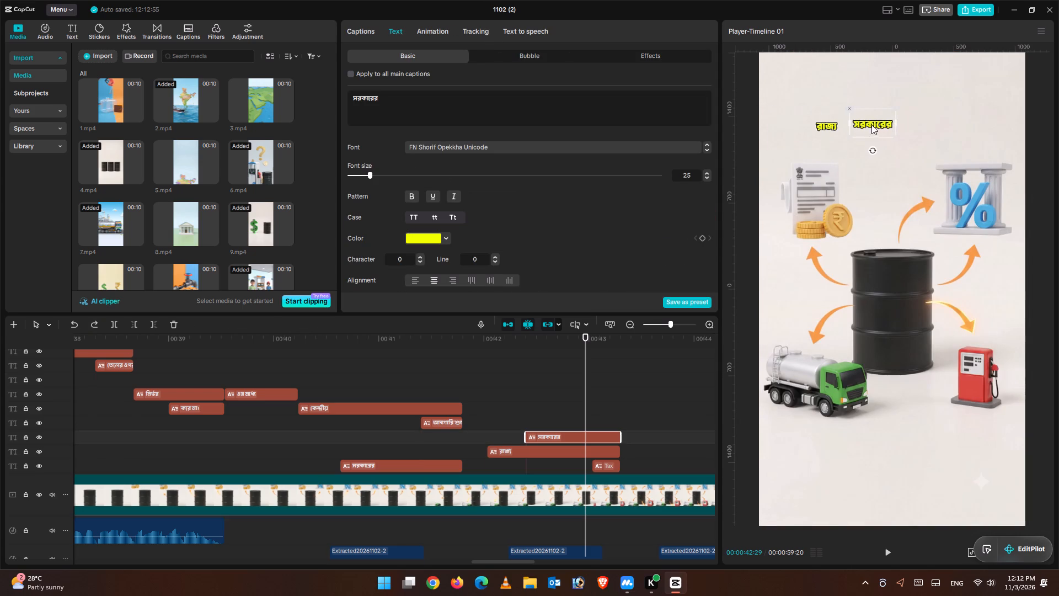
drag(871, 125, 868, 126)
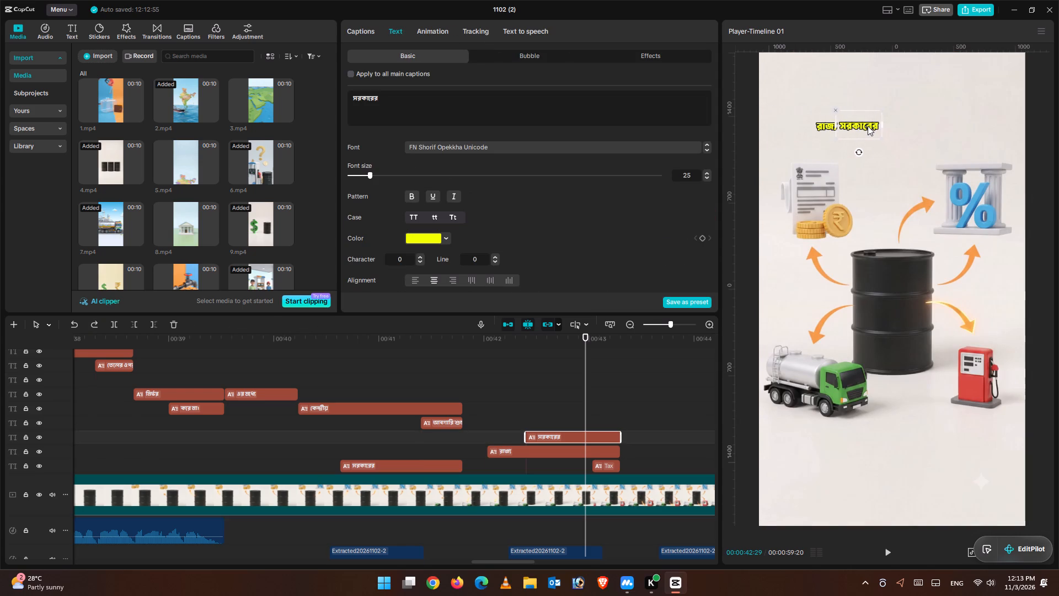
drag(868, 126, 868, 126)
click(852, 151)
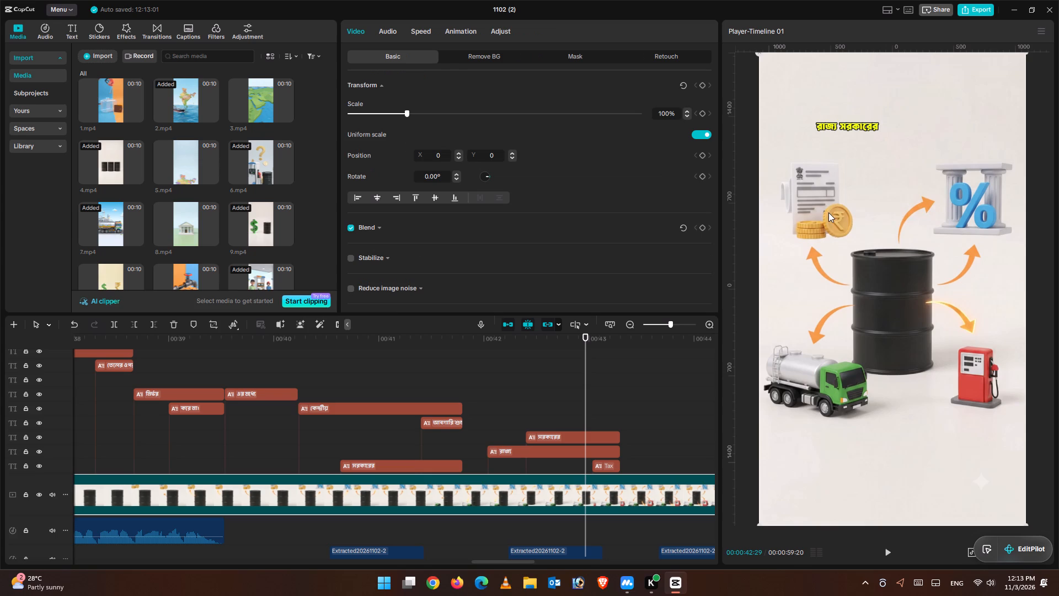
Compare the on-screen placement of the কেন্দ্রীয় সরকারের captions with the রাজ্য সরকারের and Tax captions.
click(389, 383)
drag(389, 383, 403, 383)
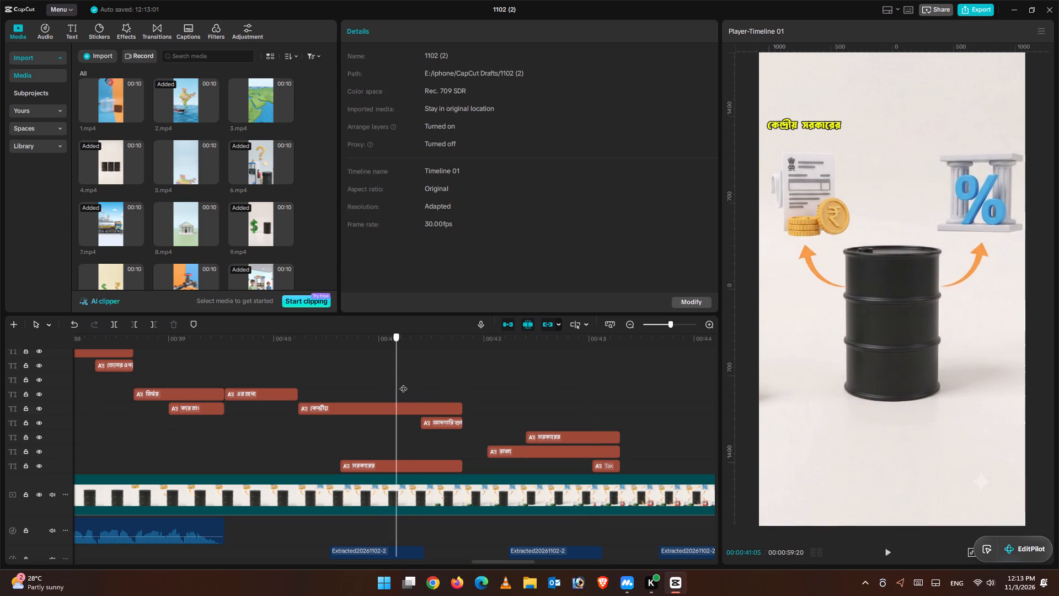
drag(403, 383, 372, 390)
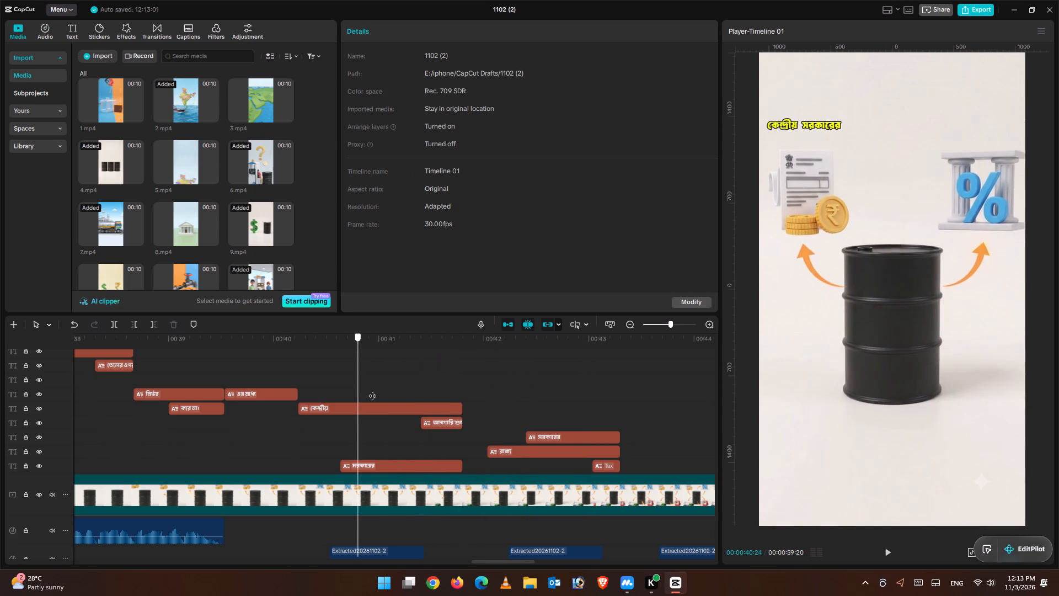
drag(372, 390, 509, 408)
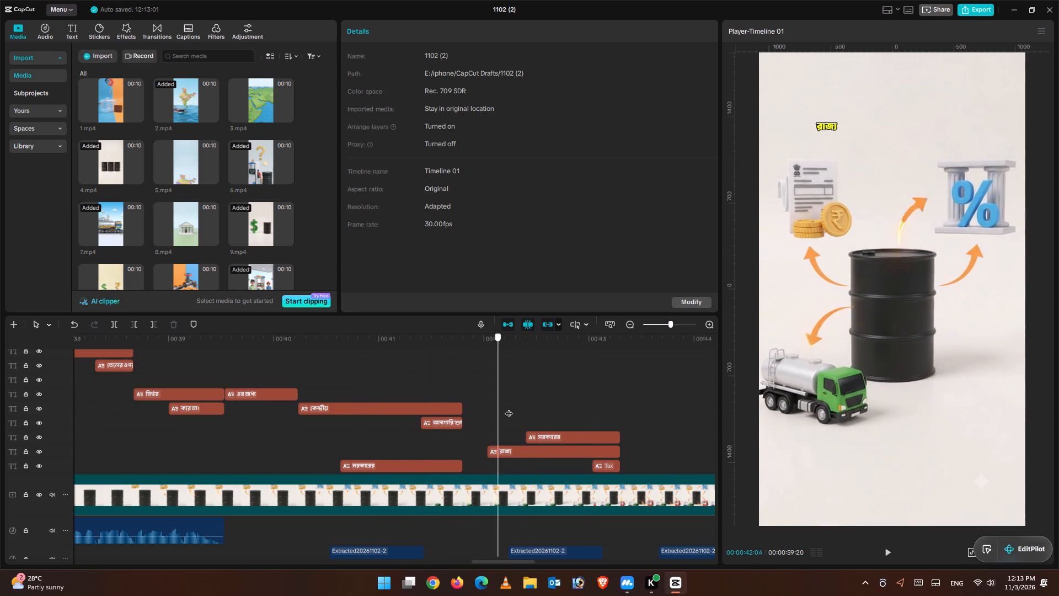
drag(509, 408, 596, 416)
click(606, 460)
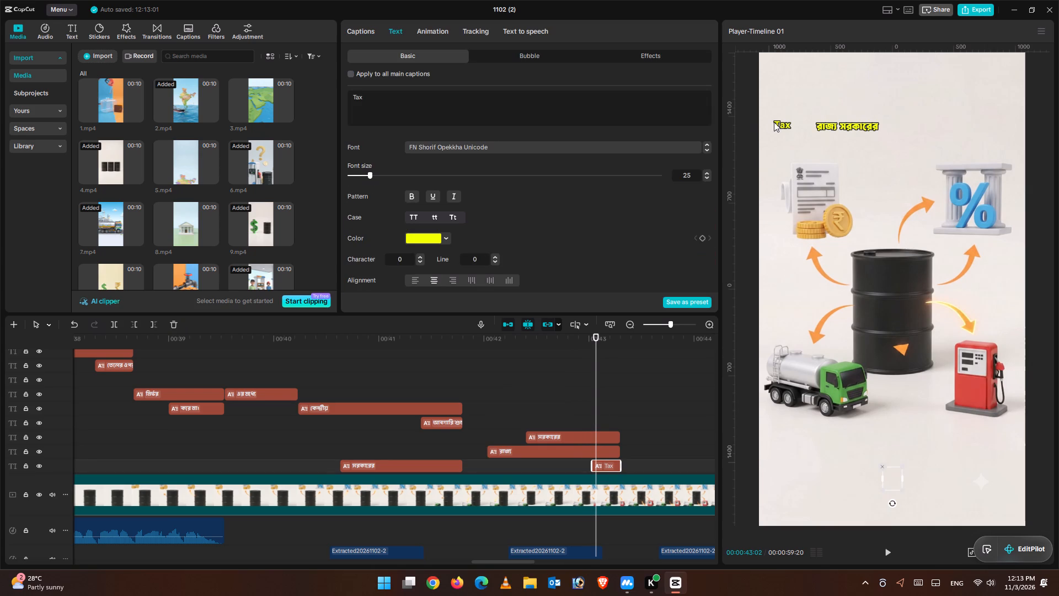
click(780, 123)
click(788, 125)
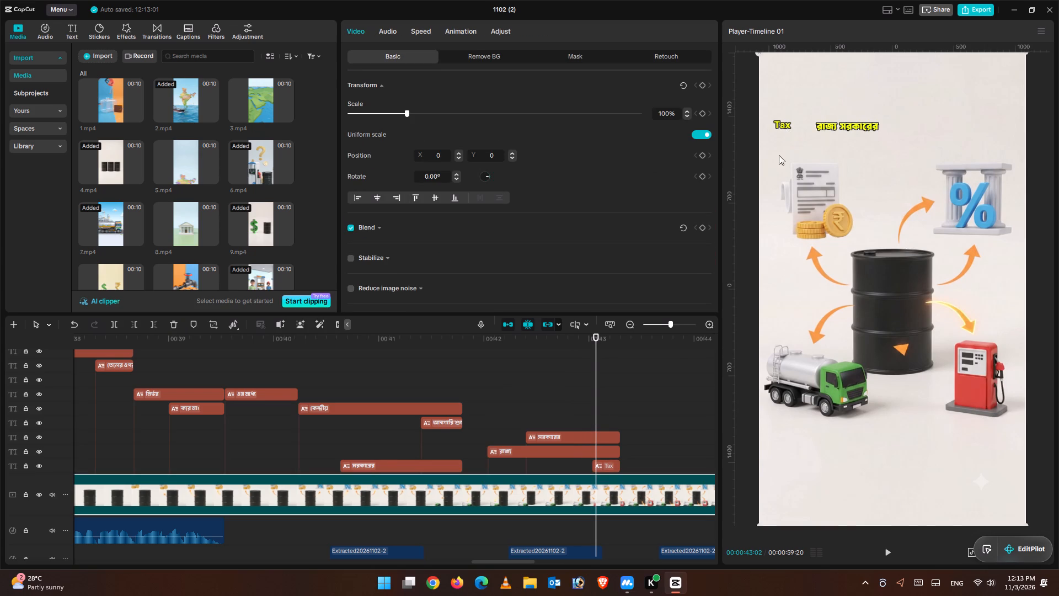
Enlarge the রাজ্য and সরকারের captions together and place them above the percent-sign building graphic.
drag(526, 412, 535, 459)
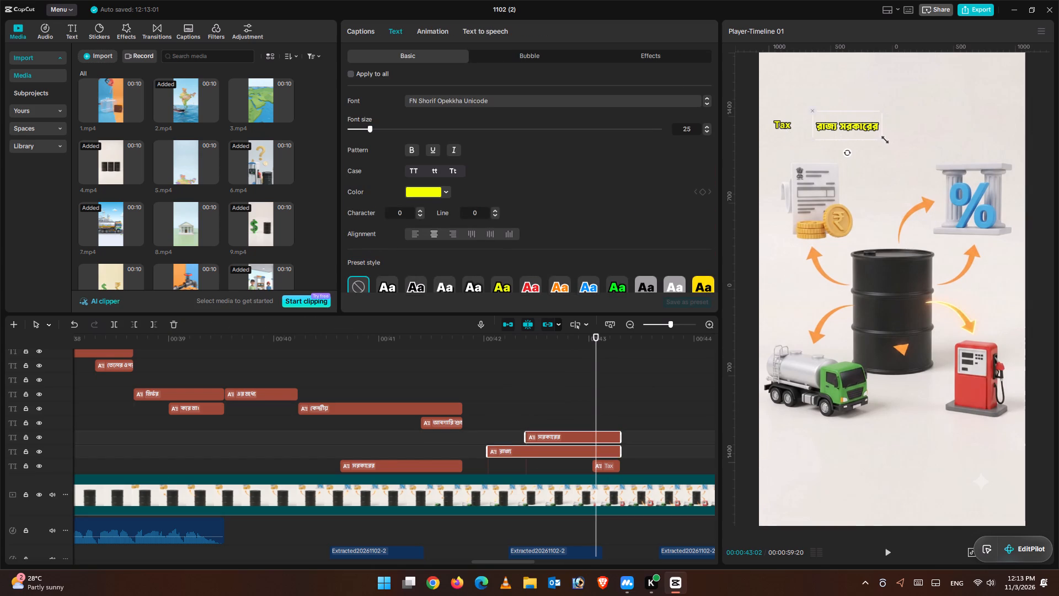
drag(882, 139, 905, 159)
drag(867, 130, 986, 130)
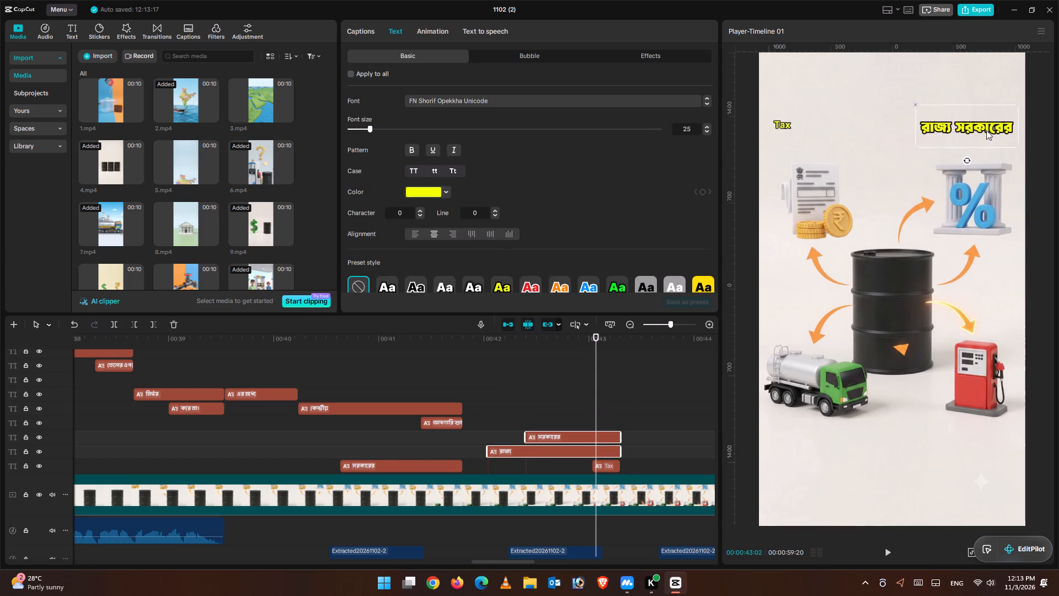
drag(986, 130, 990, 134)
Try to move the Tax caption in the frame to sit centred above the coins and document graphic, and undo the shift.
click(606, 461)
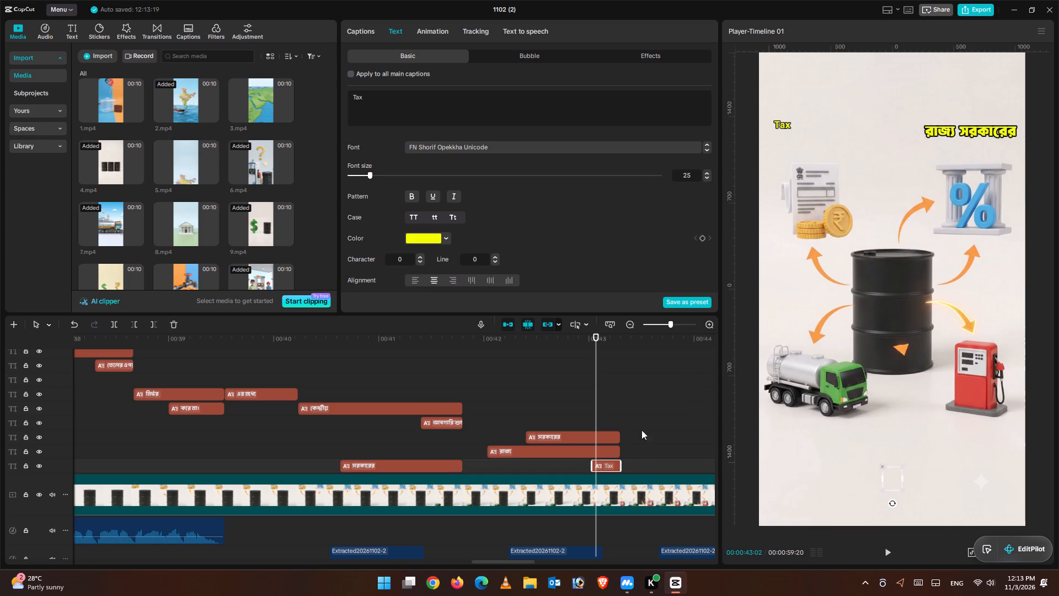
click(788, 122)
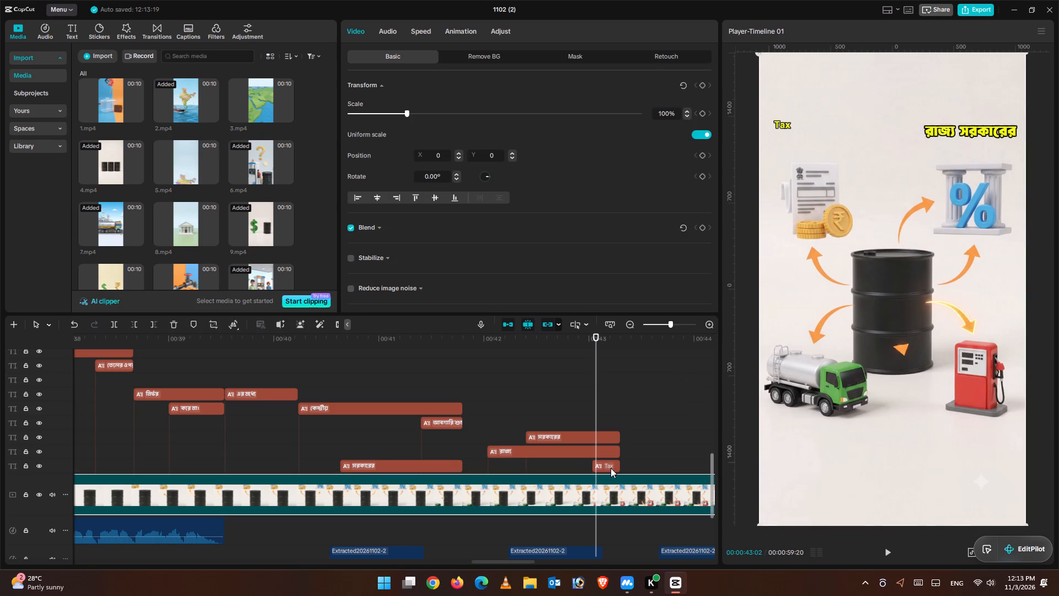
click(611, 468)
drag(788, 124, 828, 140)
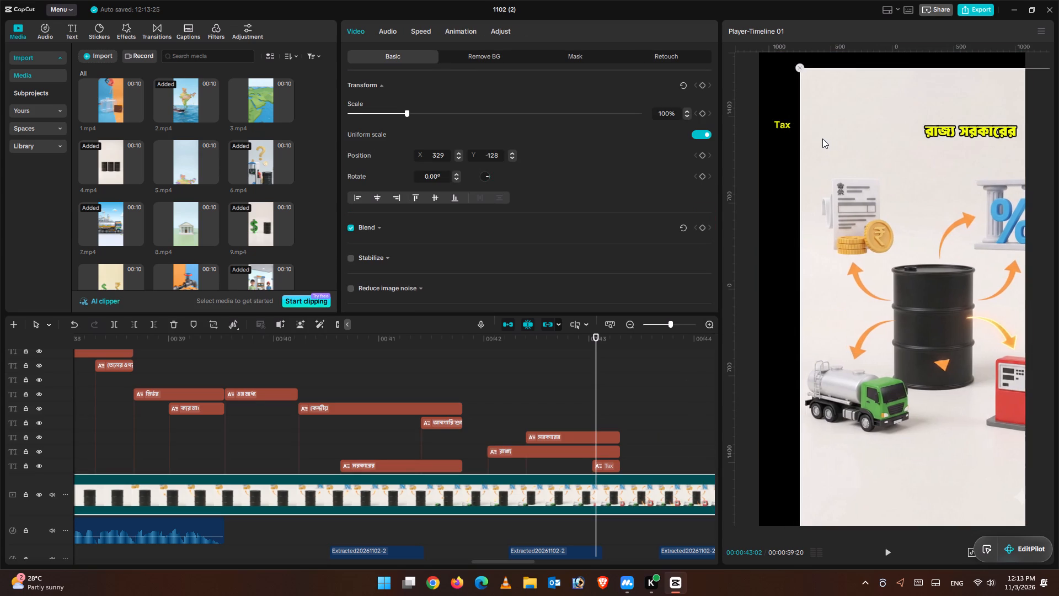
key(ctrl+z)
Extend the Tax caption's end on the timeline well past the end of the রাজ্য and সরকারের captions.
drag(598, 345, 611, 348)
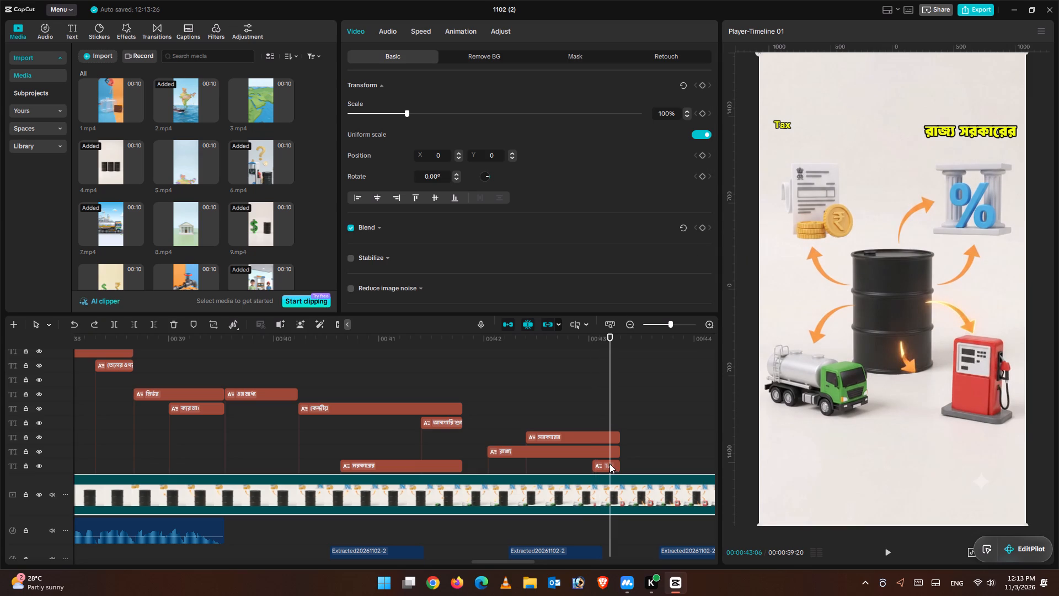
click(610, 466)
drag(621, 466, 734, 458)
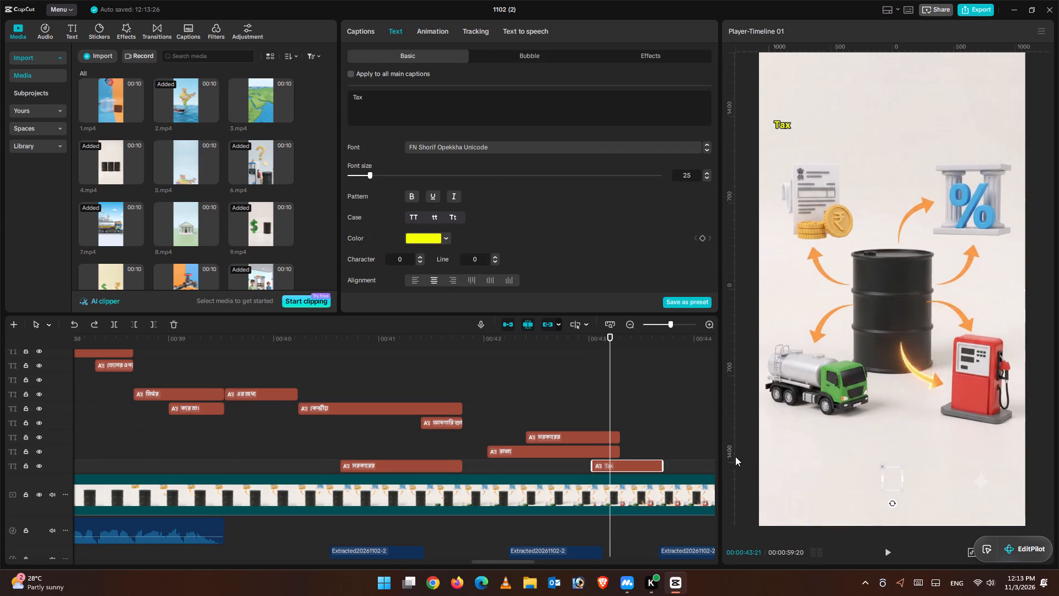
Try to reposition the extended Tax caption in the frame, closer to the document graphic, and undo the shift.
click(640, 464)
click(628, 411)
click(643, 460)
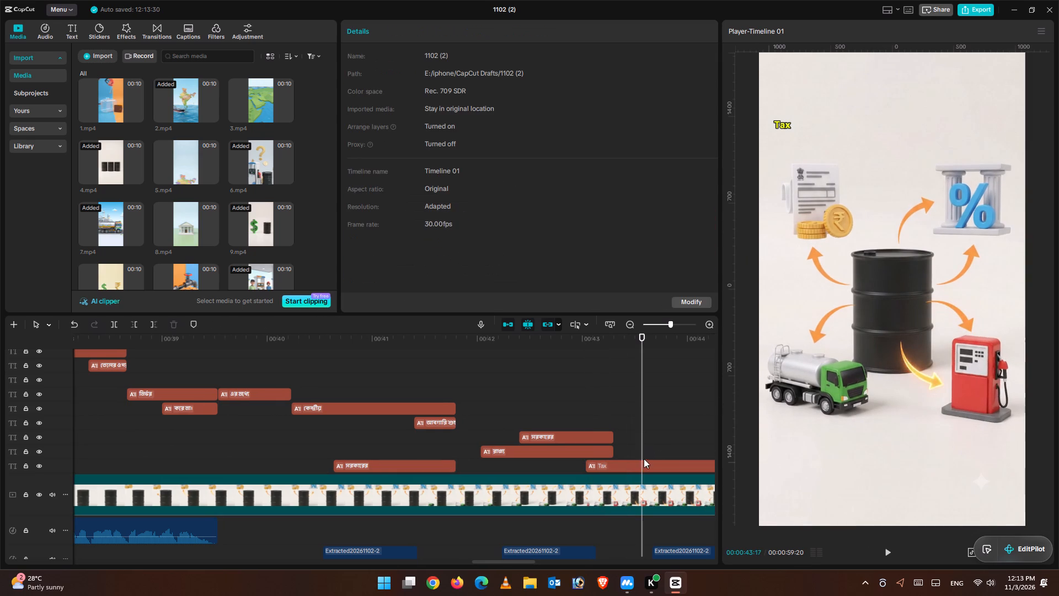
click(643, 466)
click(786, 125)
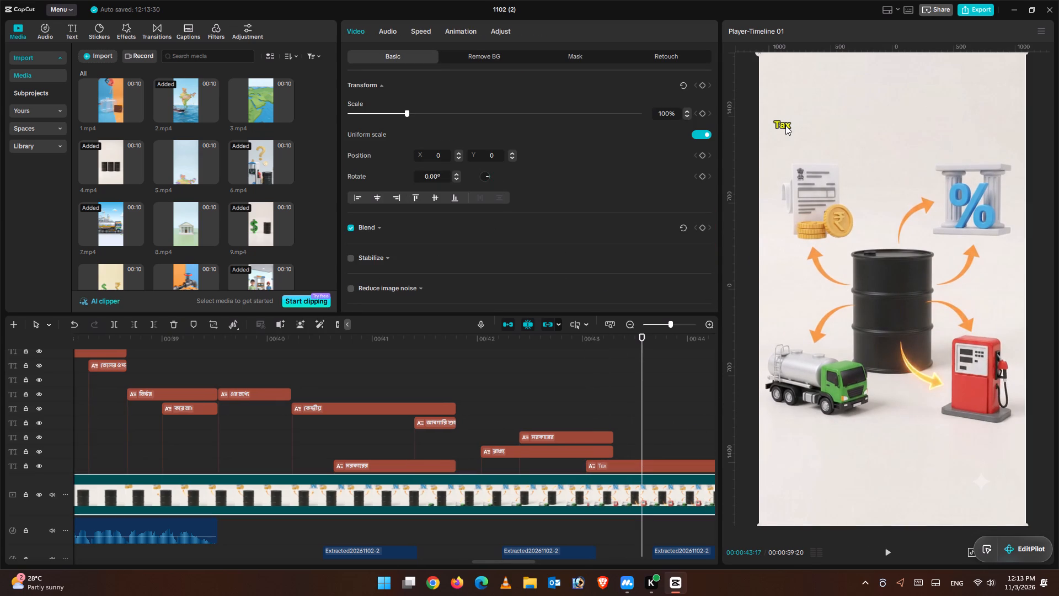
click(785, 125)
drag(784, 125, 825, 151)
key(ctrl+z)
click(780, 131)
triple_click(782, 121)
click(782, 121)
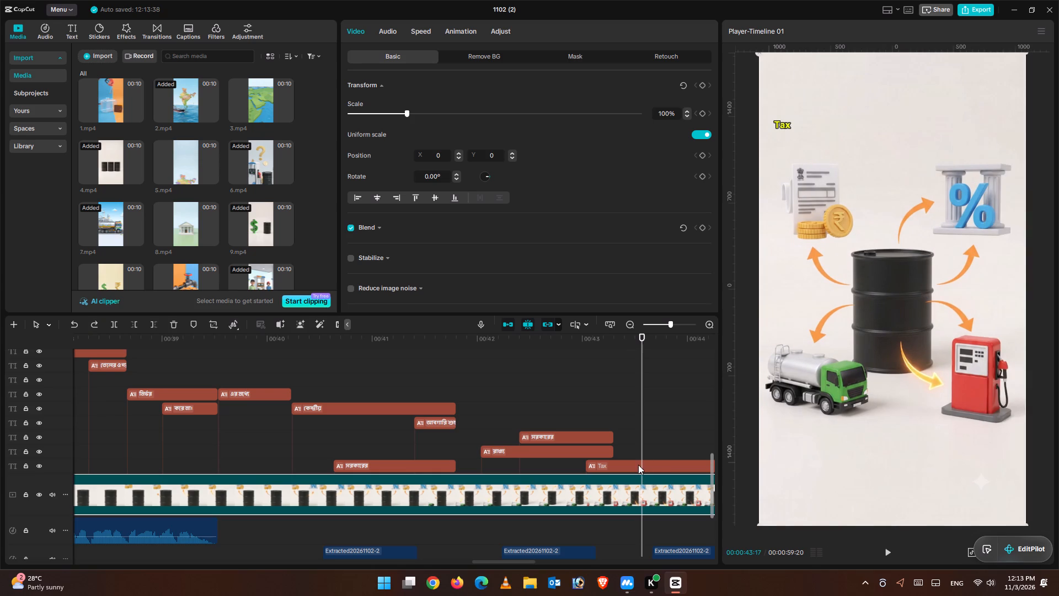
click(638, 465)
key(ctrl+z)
Trim the Tax caption's end to 00:43:09 so it finishes together with the রাজ্য and সরকারের captions.
click(580, 387)
drag(582, 385, 583, 385)
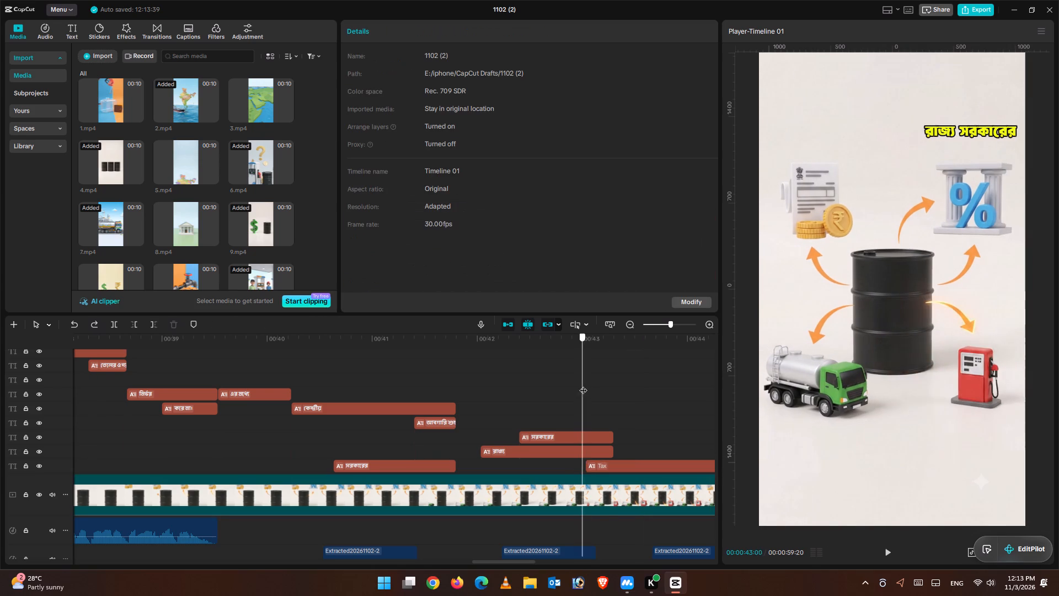
drag(583, 385, 613, 395)
click(632, 460)
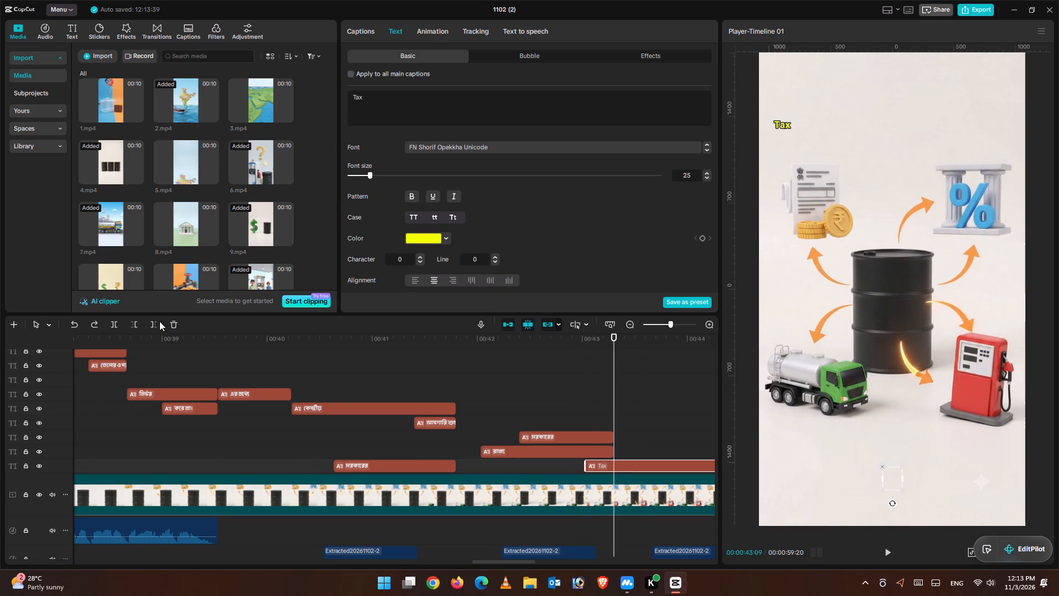
click(154, 323)
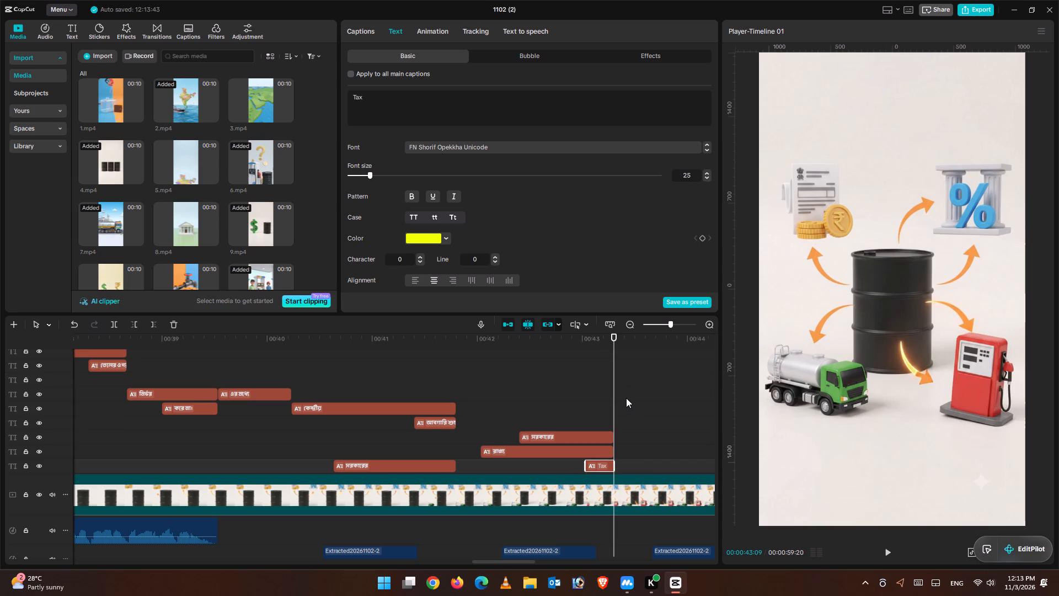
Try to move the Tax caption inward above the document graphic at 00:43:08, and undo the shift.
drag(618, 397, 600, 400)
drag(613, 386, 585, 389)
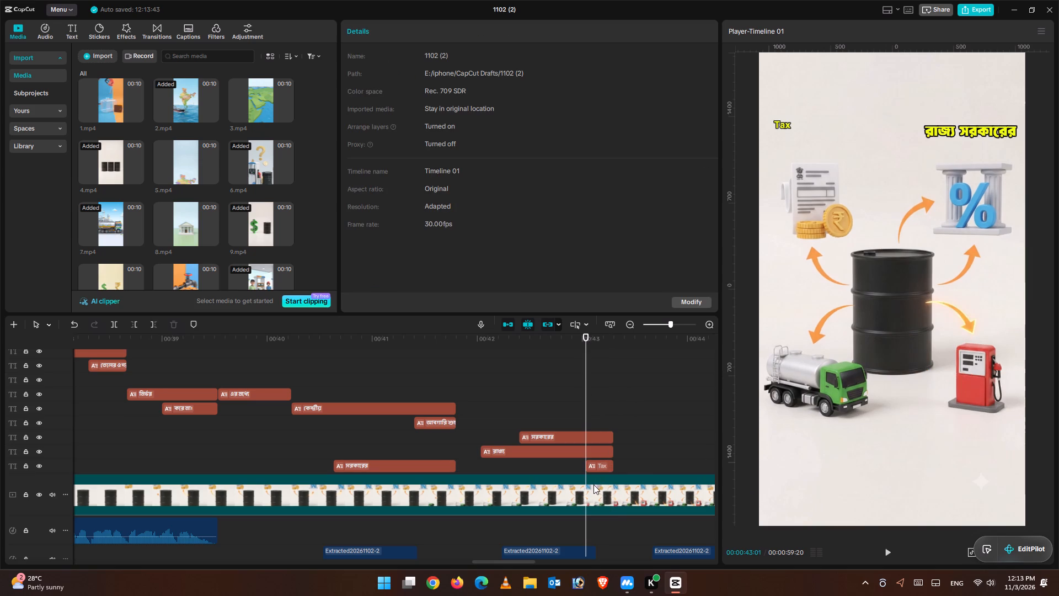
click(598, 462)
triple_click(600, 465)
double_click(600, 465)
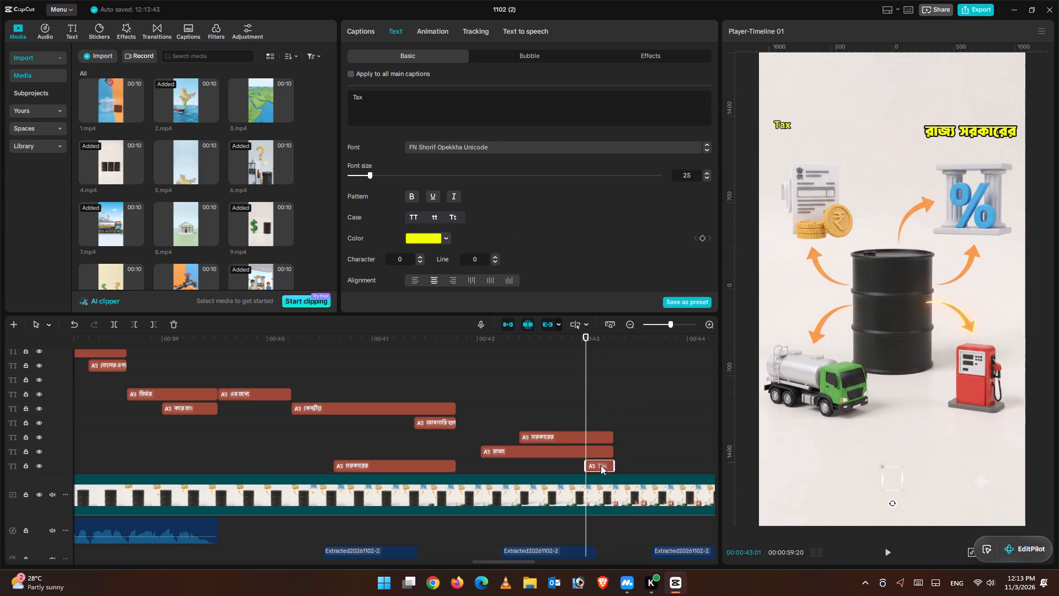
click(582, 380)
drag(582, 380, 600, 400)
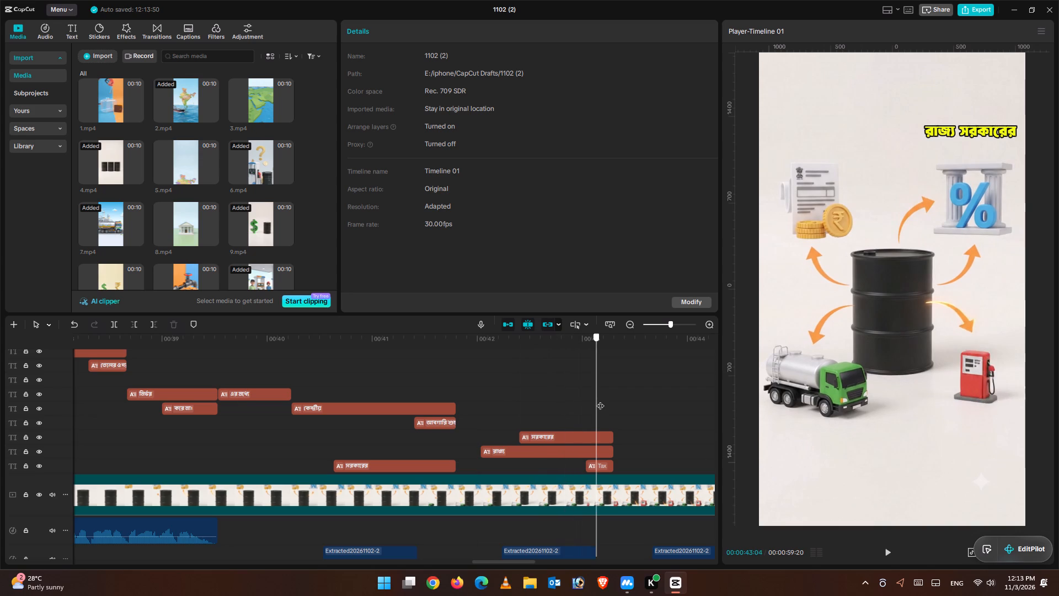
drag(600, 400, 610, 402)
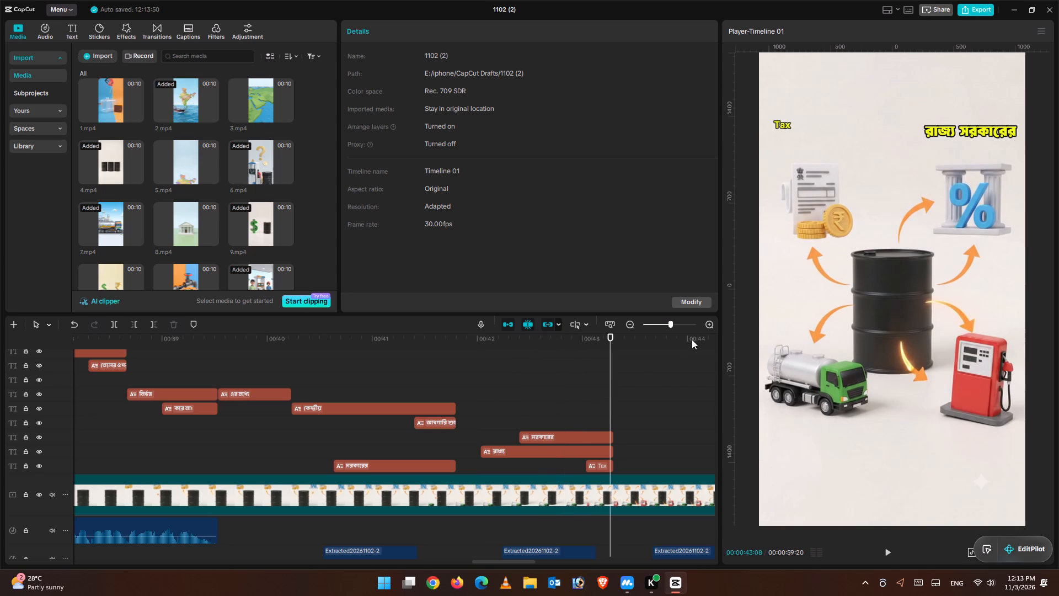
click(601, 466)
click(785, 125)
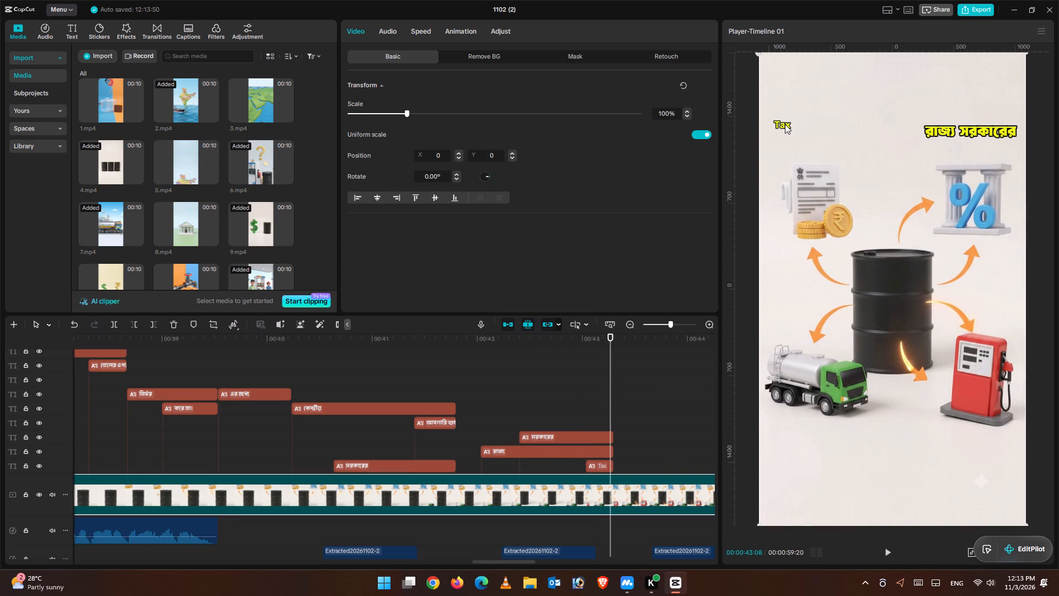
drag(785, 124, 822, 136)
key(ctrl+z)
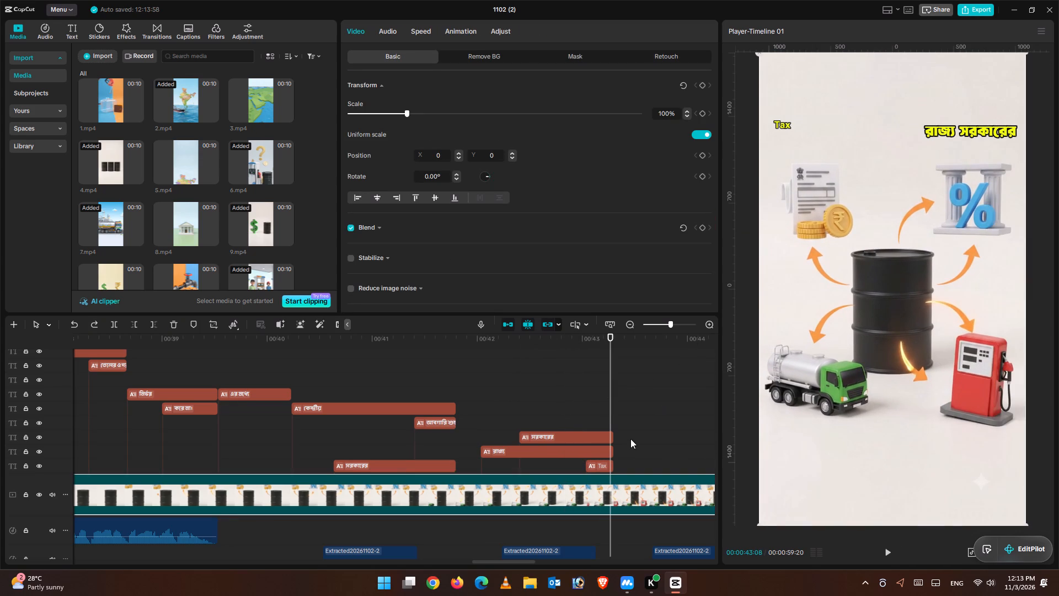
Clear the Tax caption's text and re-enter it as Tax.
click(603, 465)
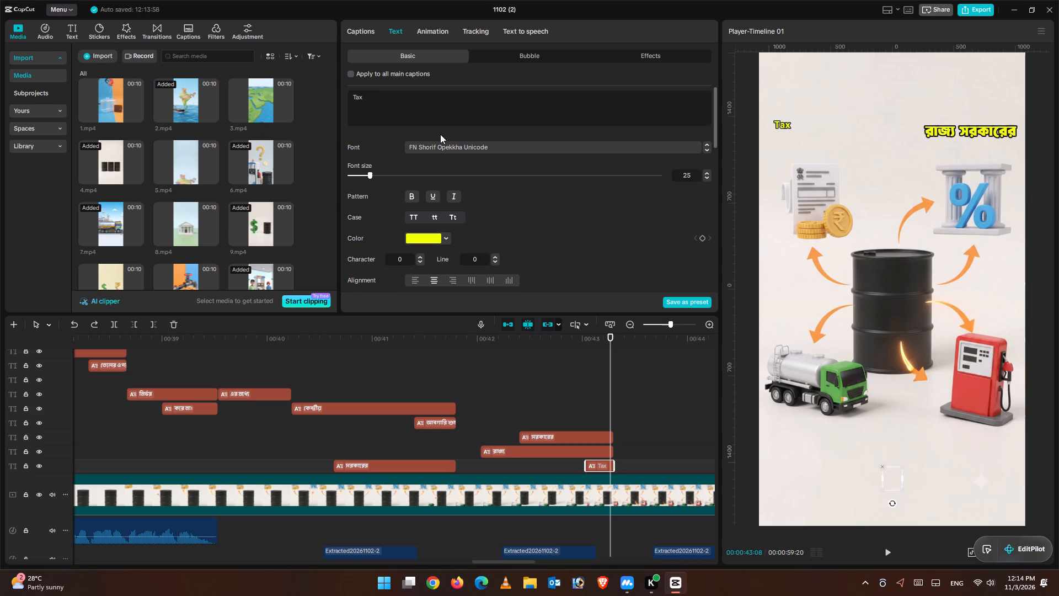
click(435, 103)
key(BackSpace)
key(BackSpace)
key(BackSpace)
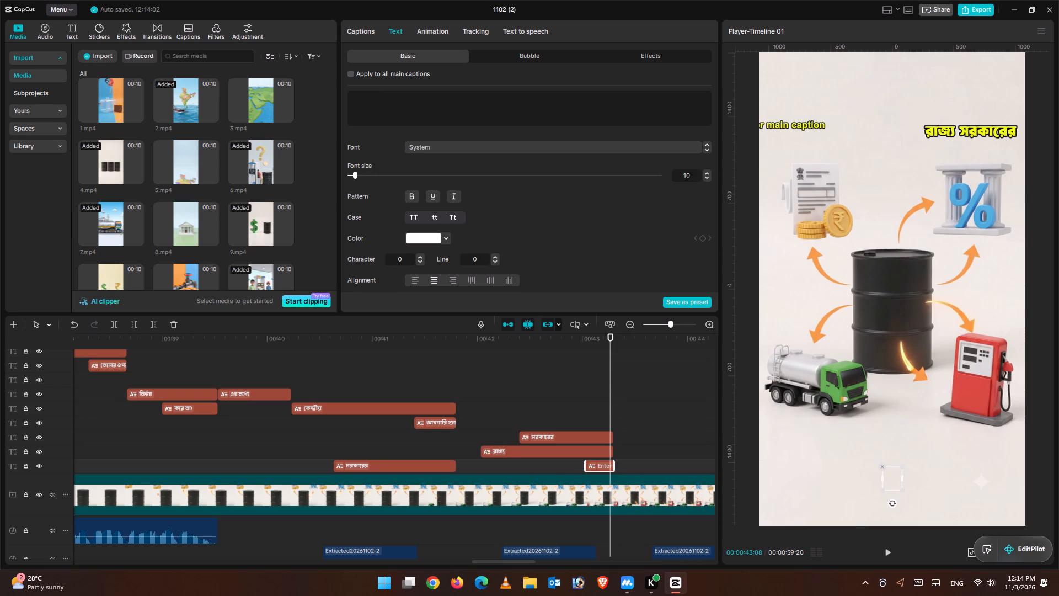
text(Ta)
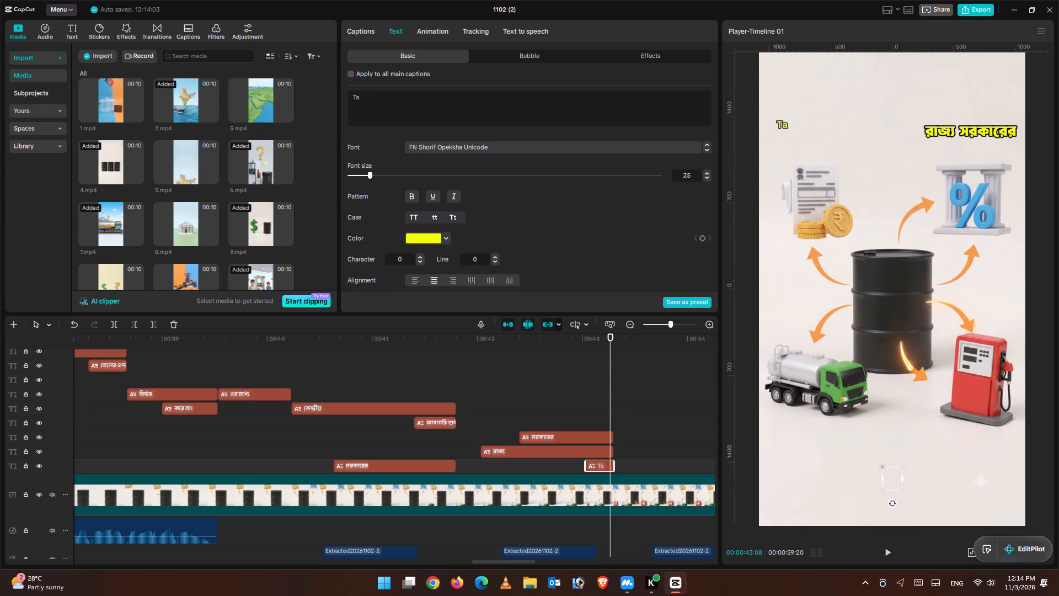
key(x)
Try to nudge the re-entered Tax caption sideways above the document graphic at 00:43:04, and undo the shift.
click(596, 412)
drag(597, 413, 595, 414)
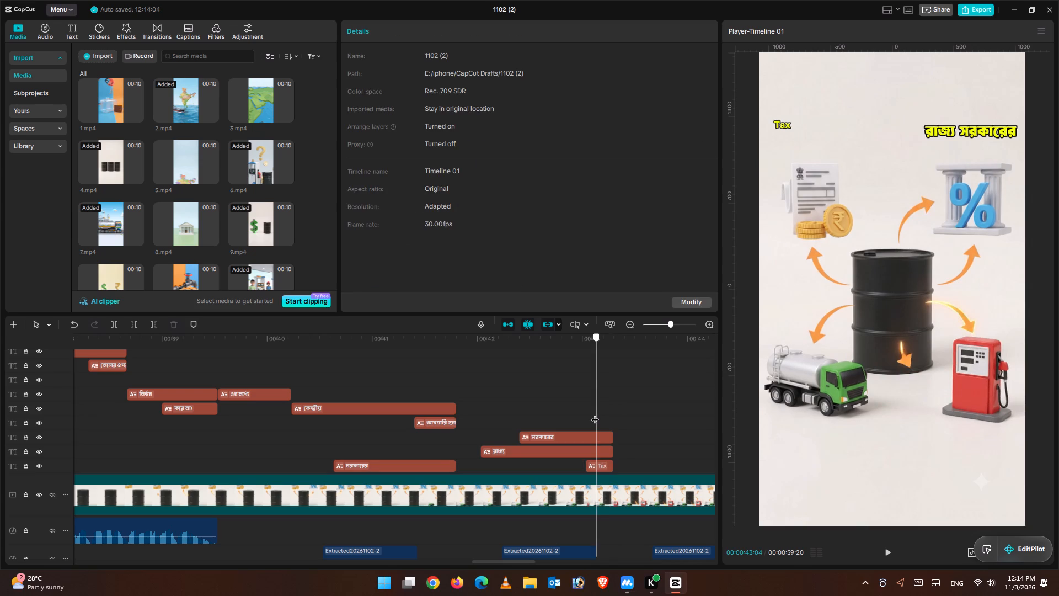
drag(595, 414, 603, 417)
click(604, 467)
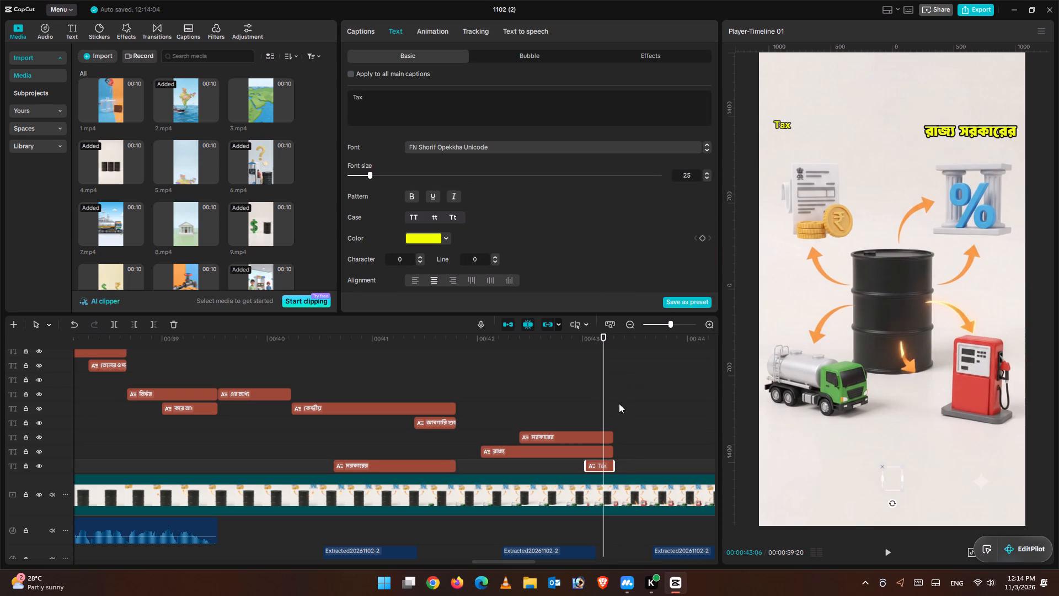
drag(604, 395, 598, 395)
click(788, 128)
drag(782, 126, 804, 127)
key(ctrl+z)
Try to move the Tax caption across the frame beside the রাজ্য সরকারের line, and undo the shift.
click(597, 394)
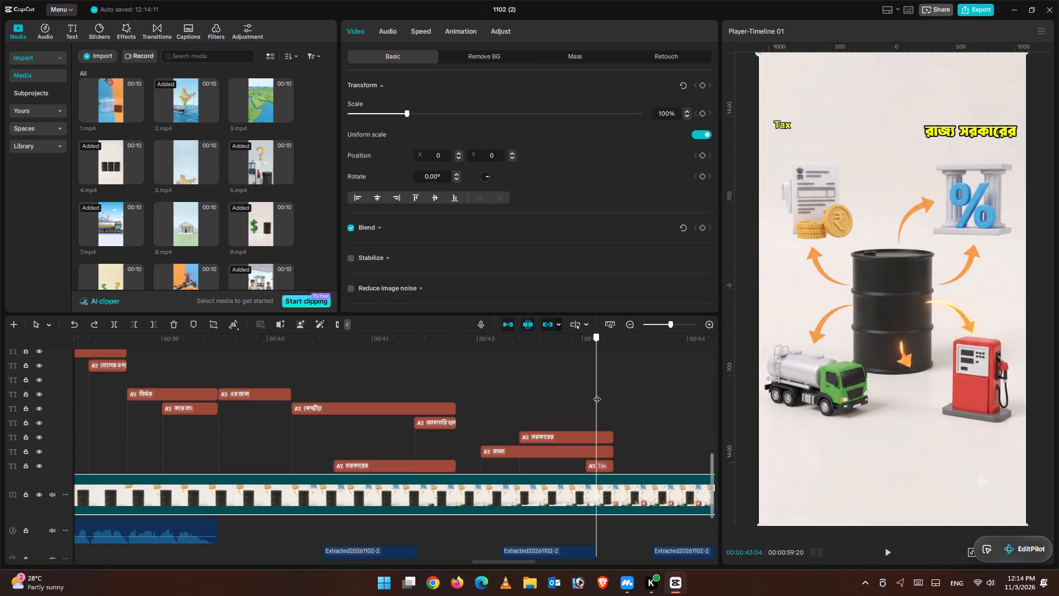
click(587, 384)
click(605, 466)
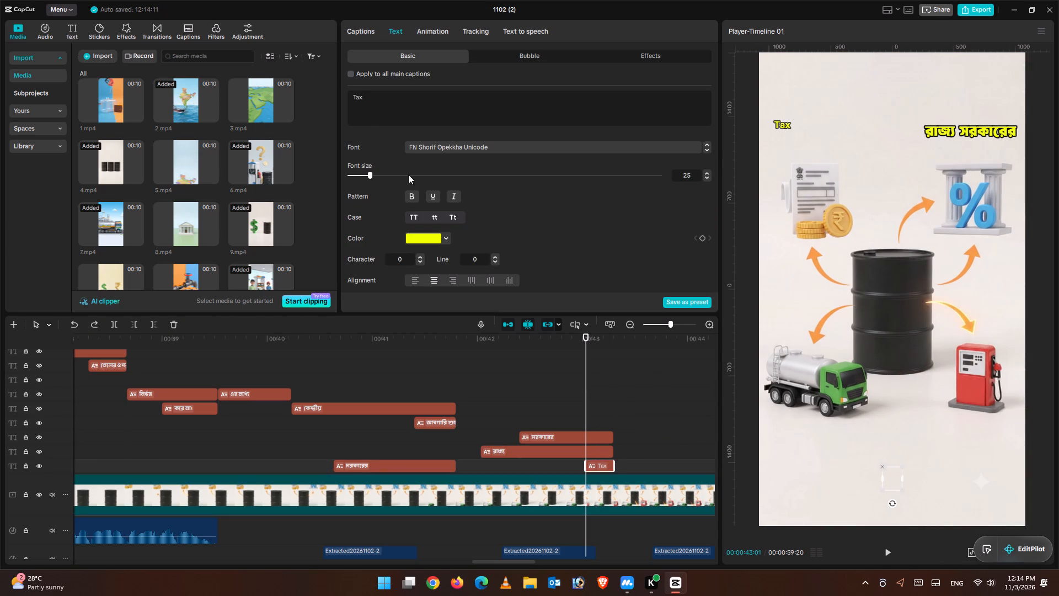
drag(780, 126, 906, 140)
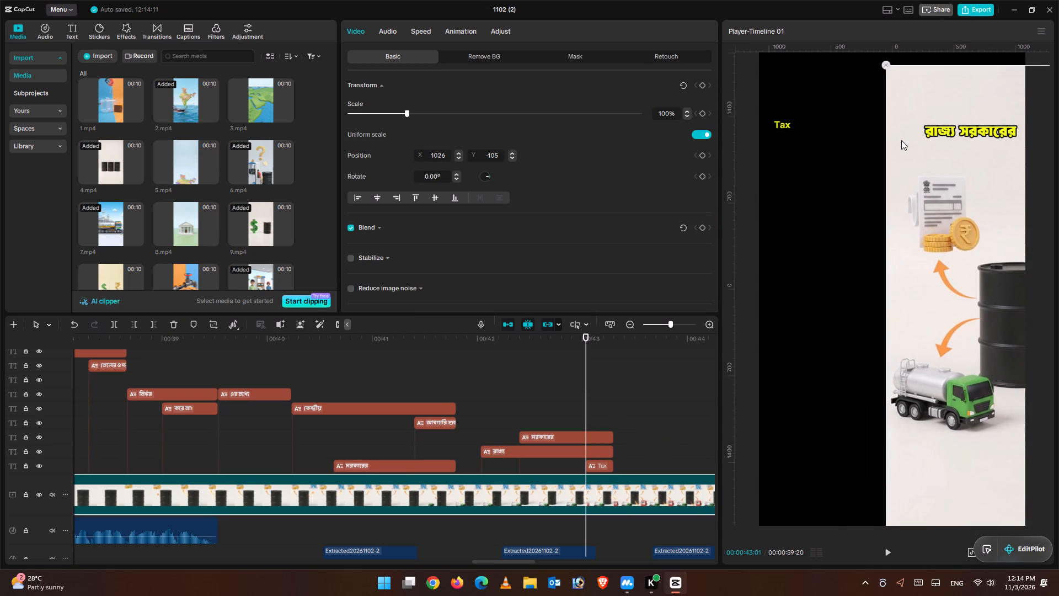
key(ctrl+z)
Check the frame placement of the রাজ্য, সরকারের and Tax captions and play back their section.
drag(540, 405, 589, 441)
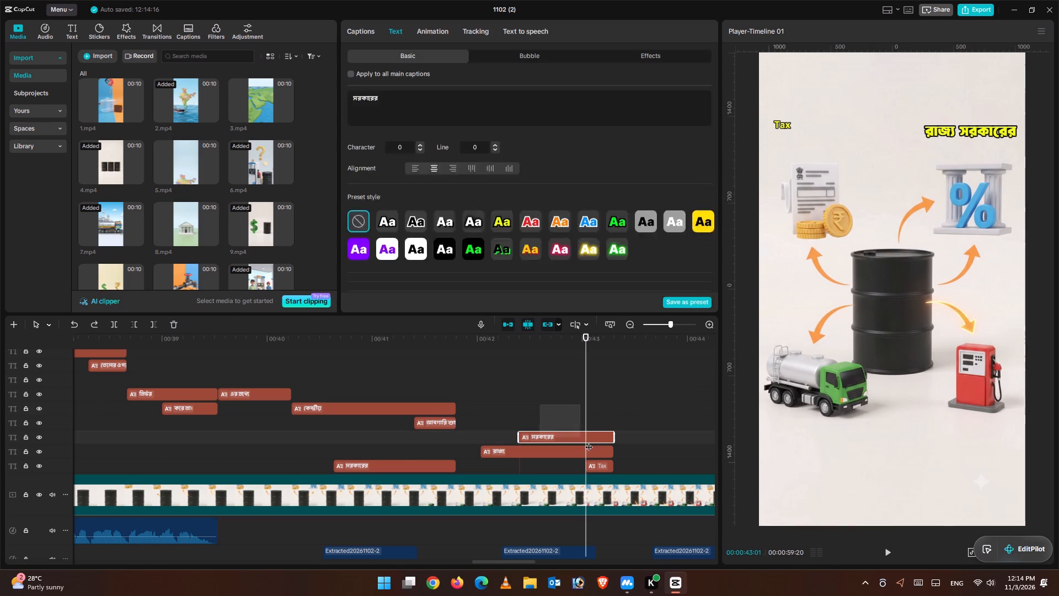
drag(589, 441, 611, 466)
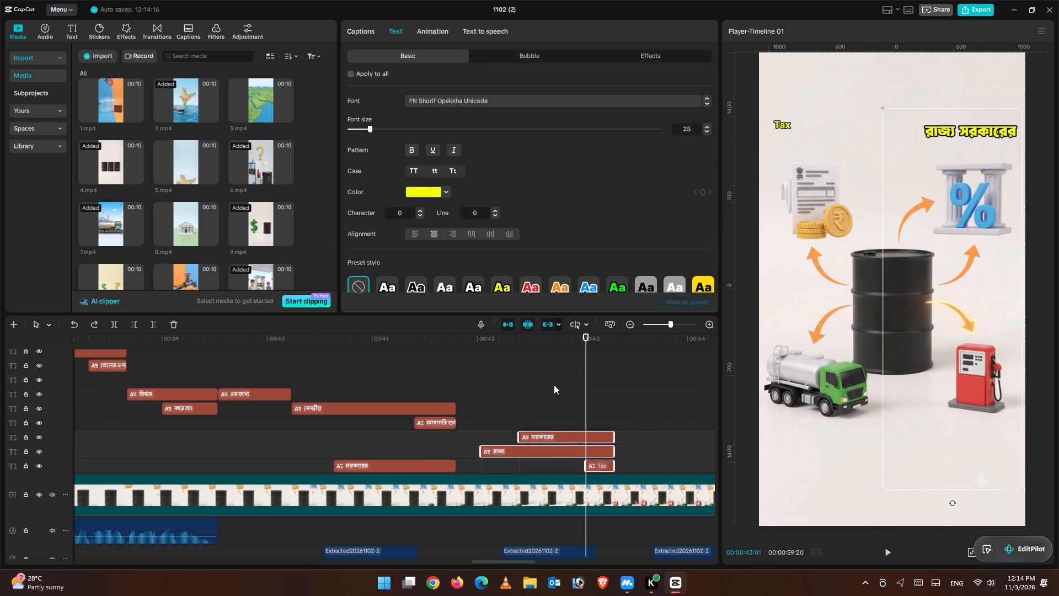
click(554, 385)
click(946, 136)
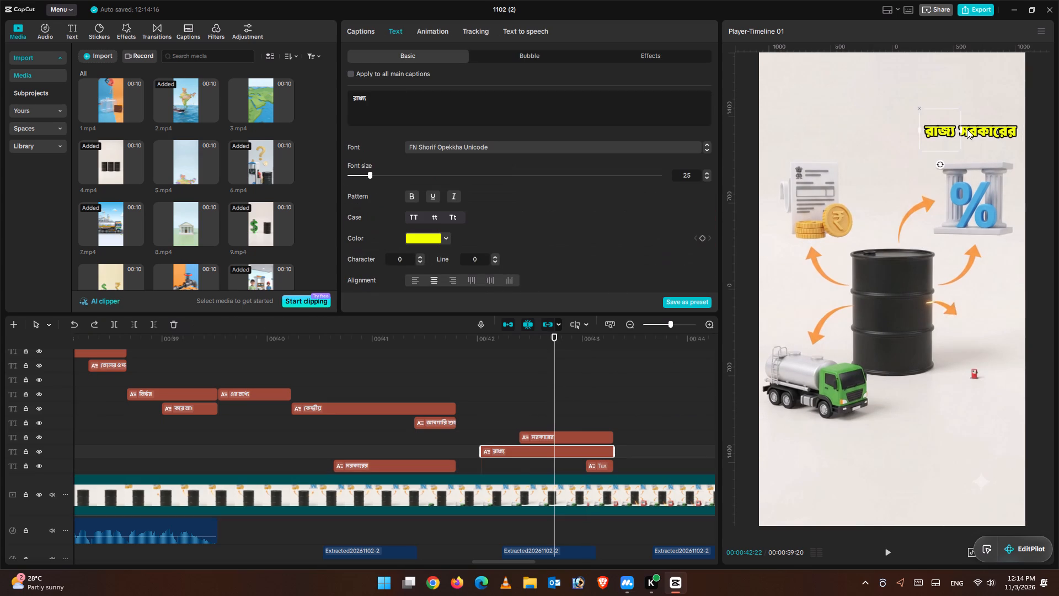
click(977, 129)
drag(527, 407, 532, 464)
drag(559, 348, 206, 320)
click(891, 556)
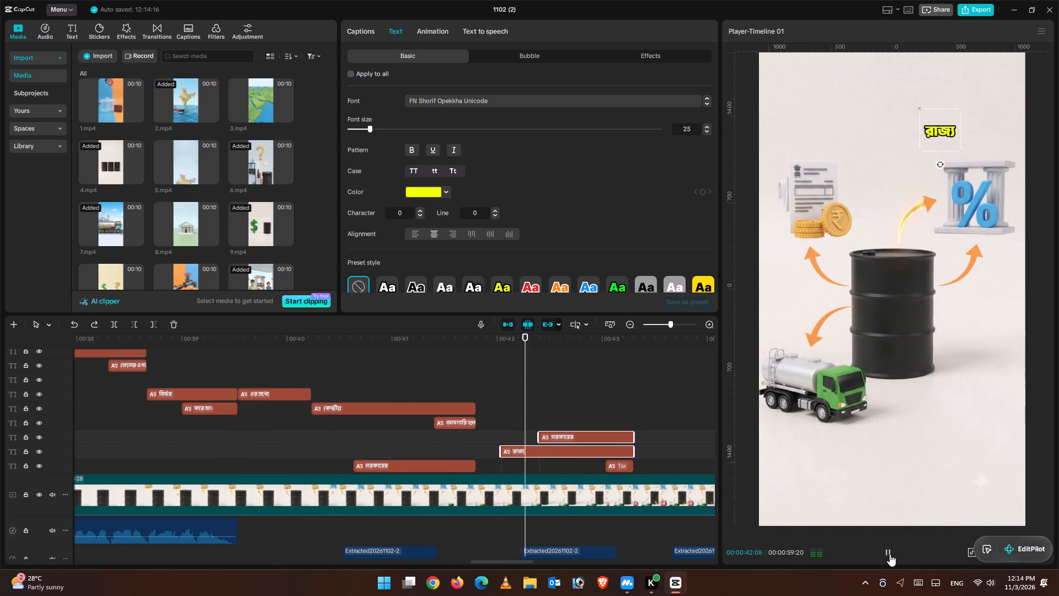
click(889, 554)
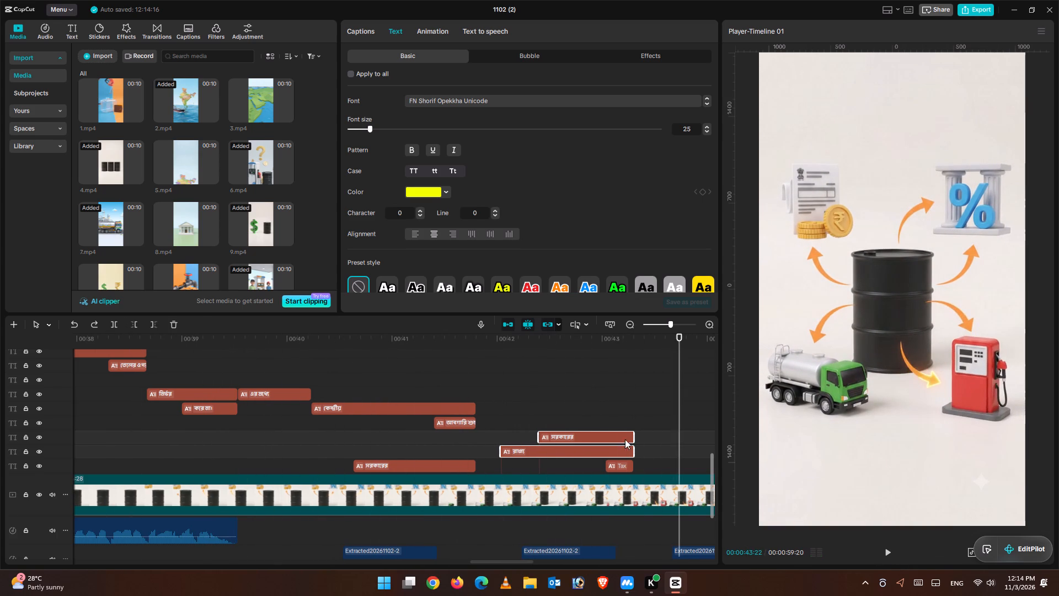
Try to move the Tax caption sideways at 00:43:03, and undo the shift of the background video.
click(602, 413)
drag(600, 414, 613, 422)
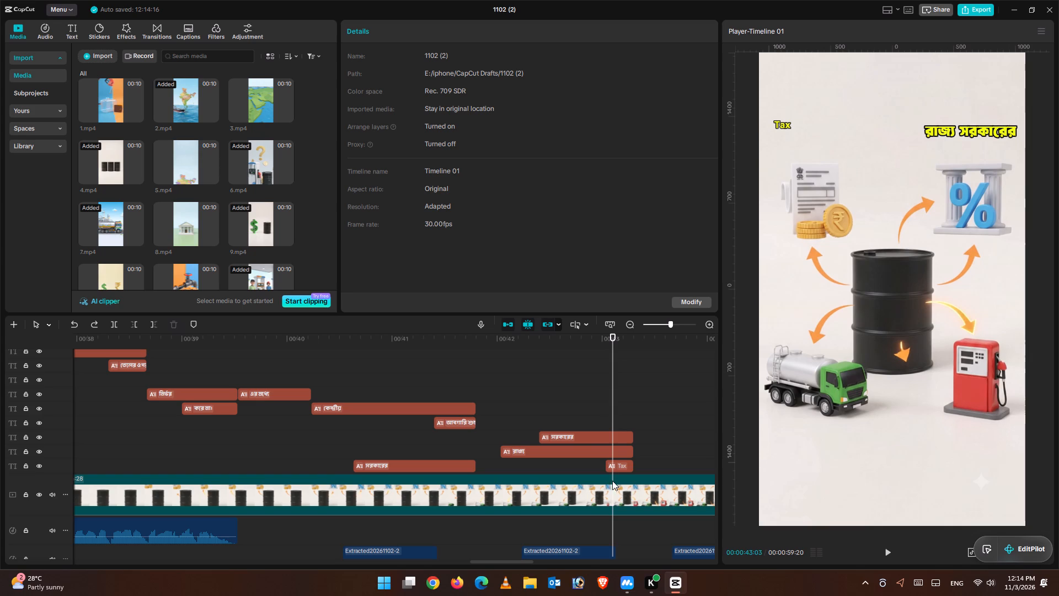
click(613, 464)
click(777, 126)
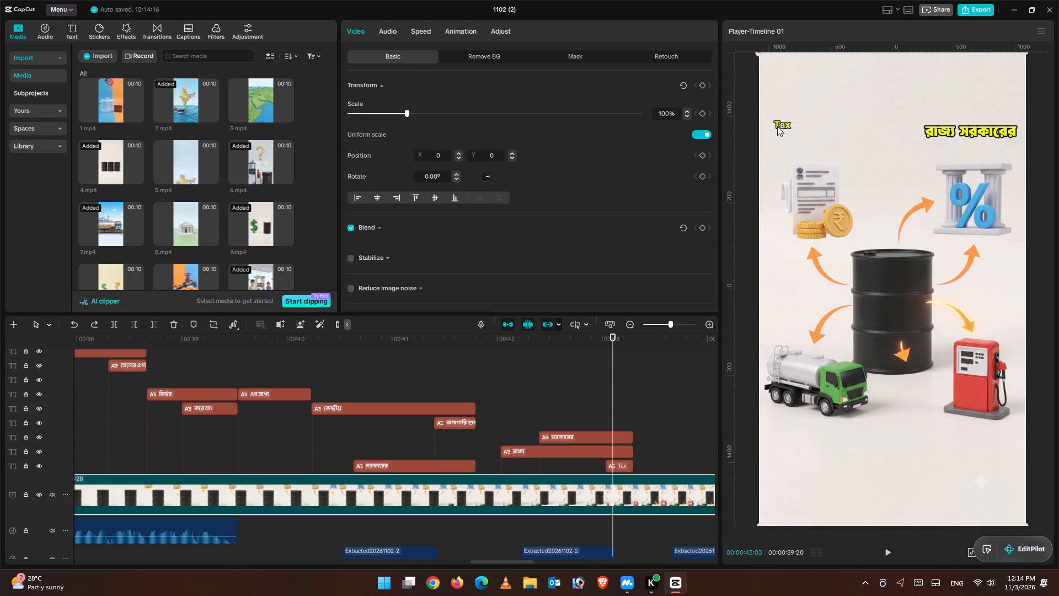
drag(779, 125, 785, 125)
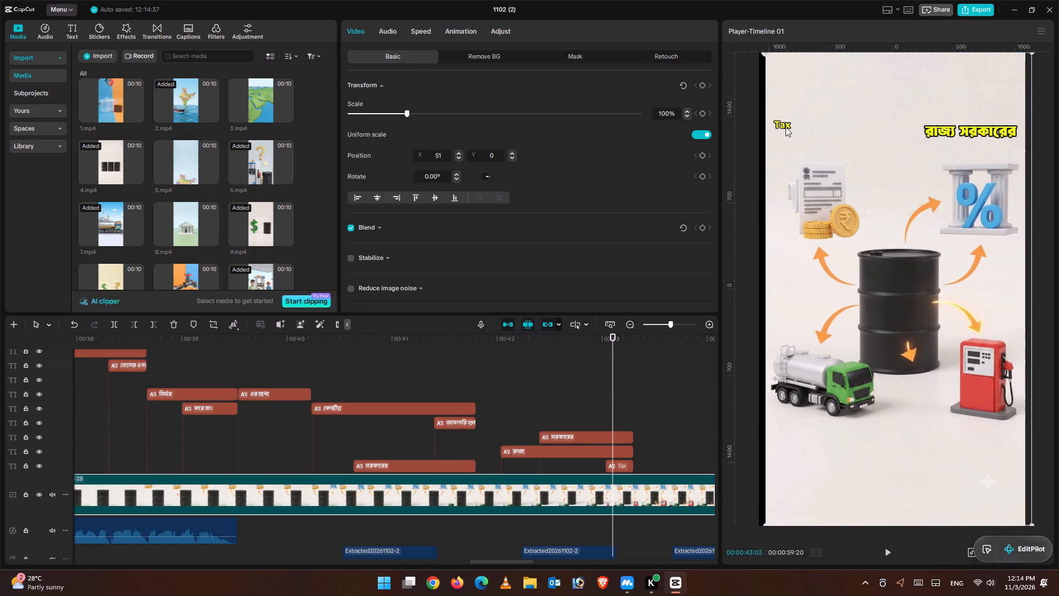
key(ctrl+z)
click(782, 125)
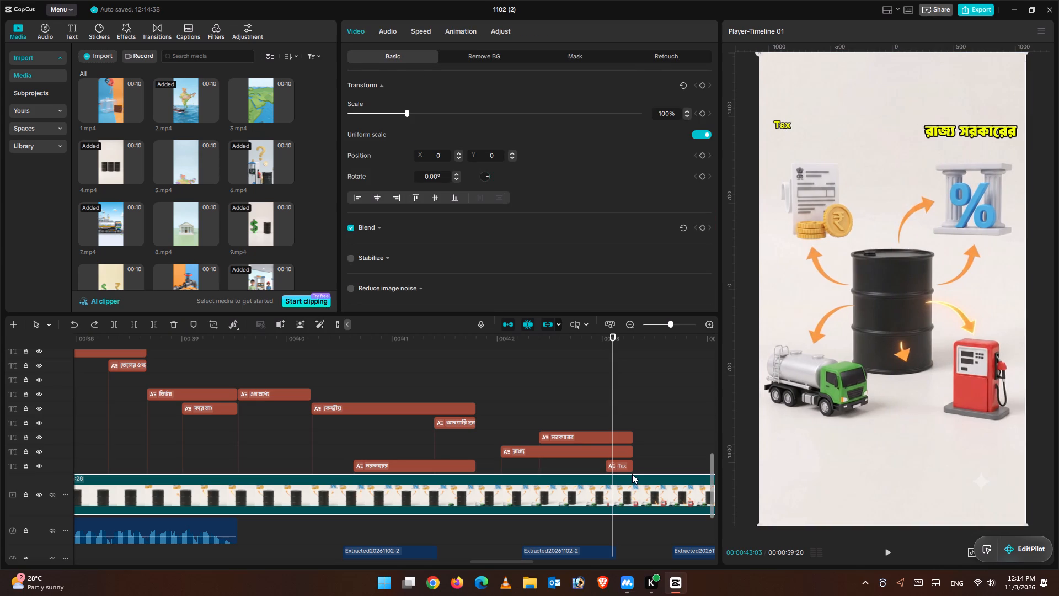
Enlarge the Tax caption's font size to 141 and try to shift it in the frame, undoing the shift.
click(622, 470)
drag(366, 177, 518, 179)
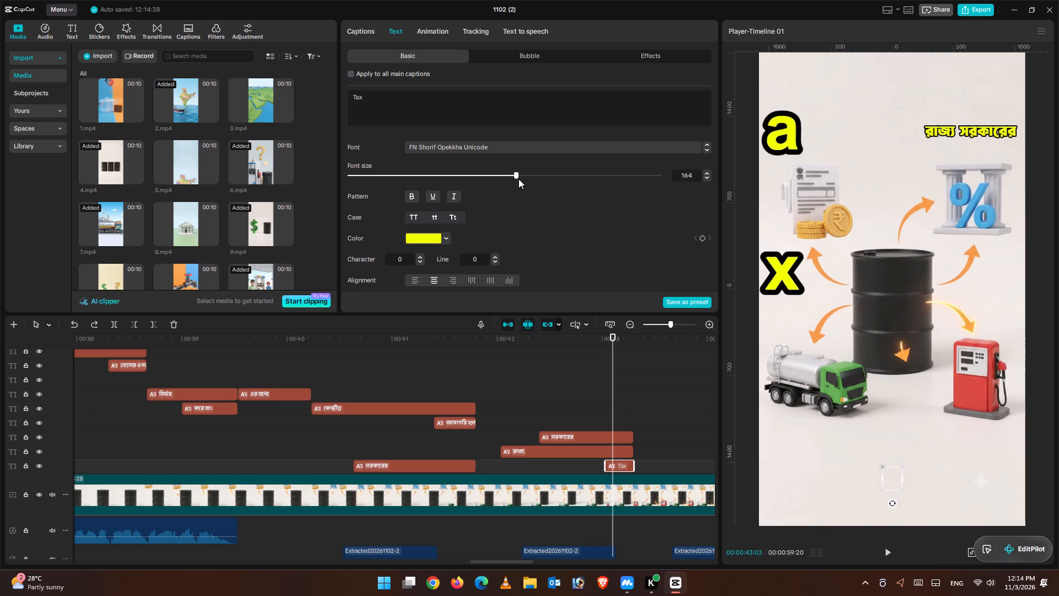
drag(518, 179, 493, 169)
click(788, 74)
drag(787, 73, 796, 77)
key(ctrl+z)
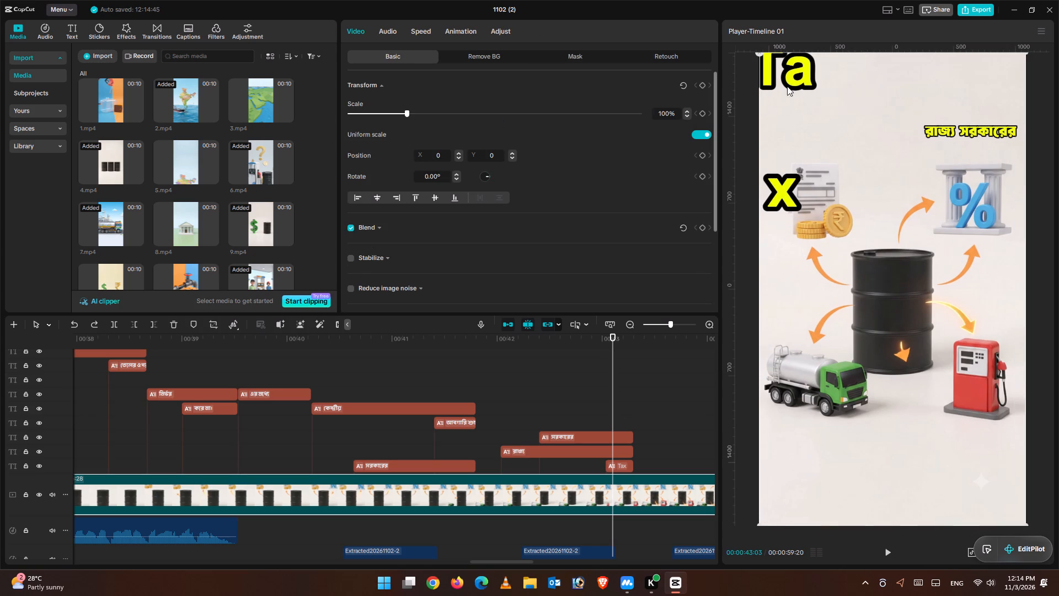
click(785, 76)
Set the Tax caption's font size to 81.
click(612, 465)
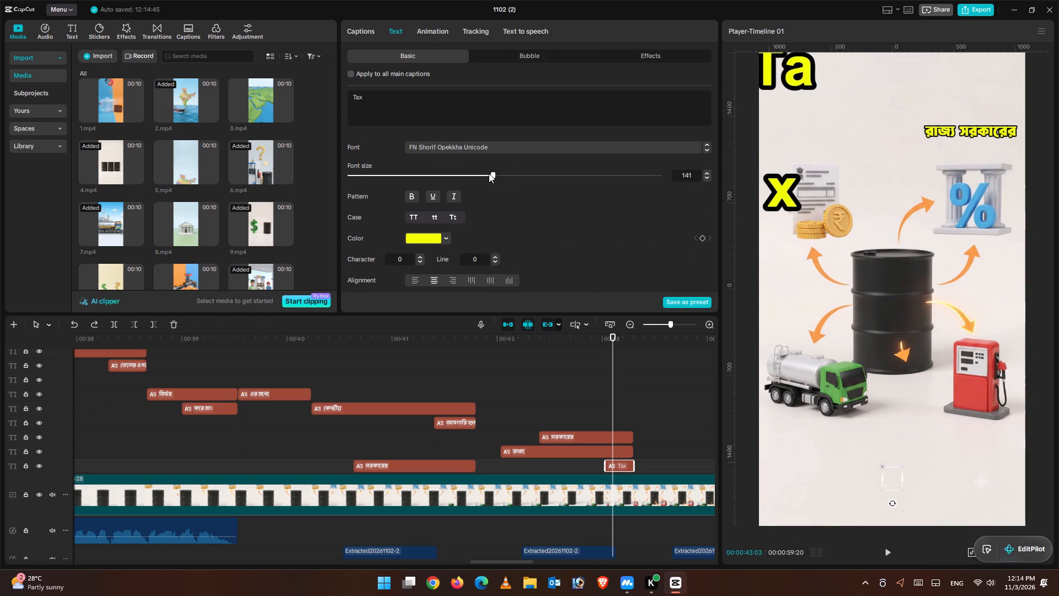
drag(489, 173, 430, 167)
click(791, 125)
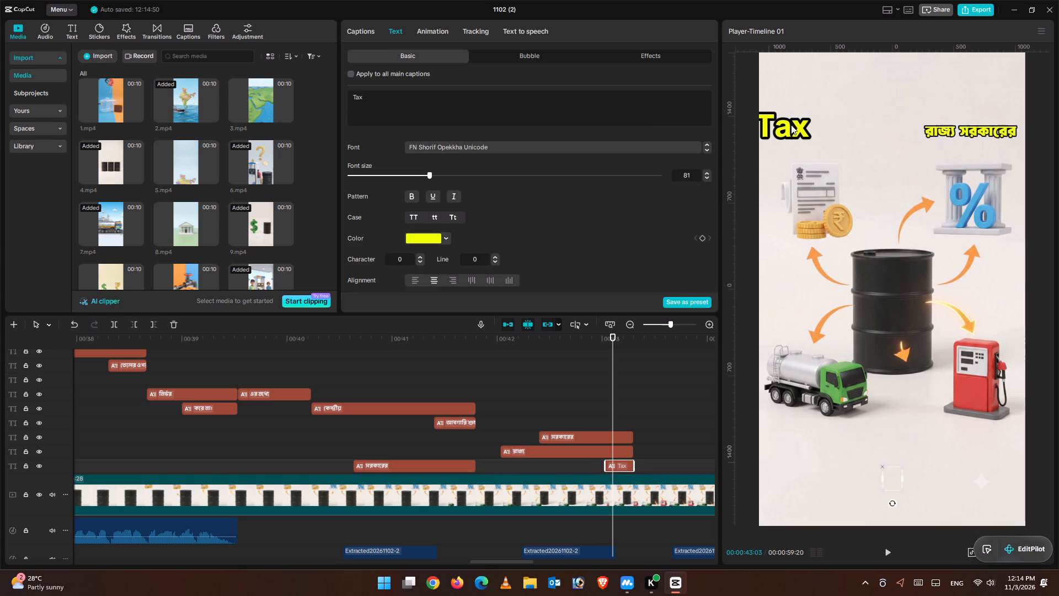
double_click(791, 125)
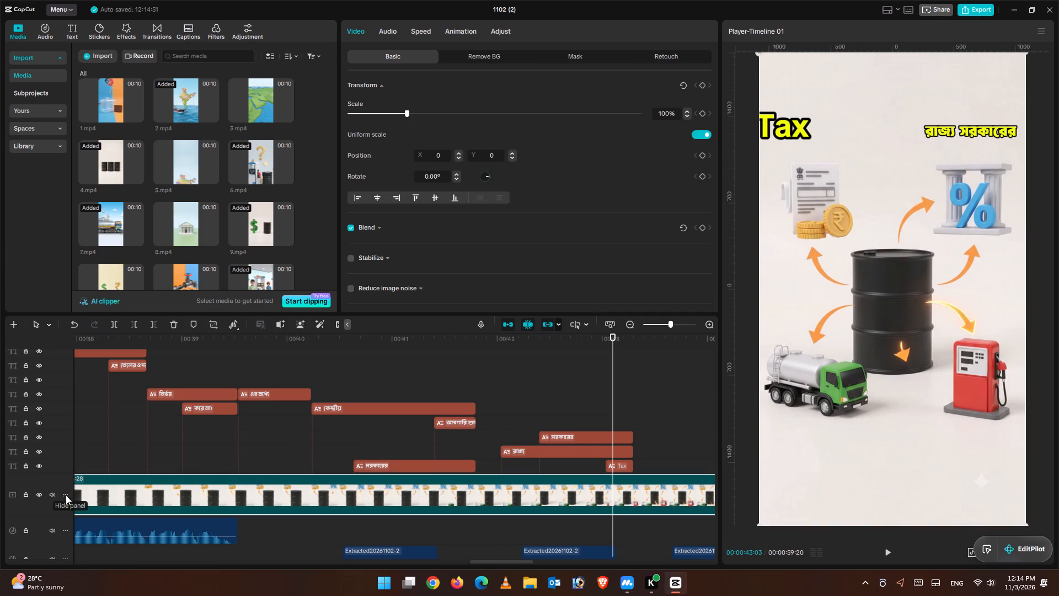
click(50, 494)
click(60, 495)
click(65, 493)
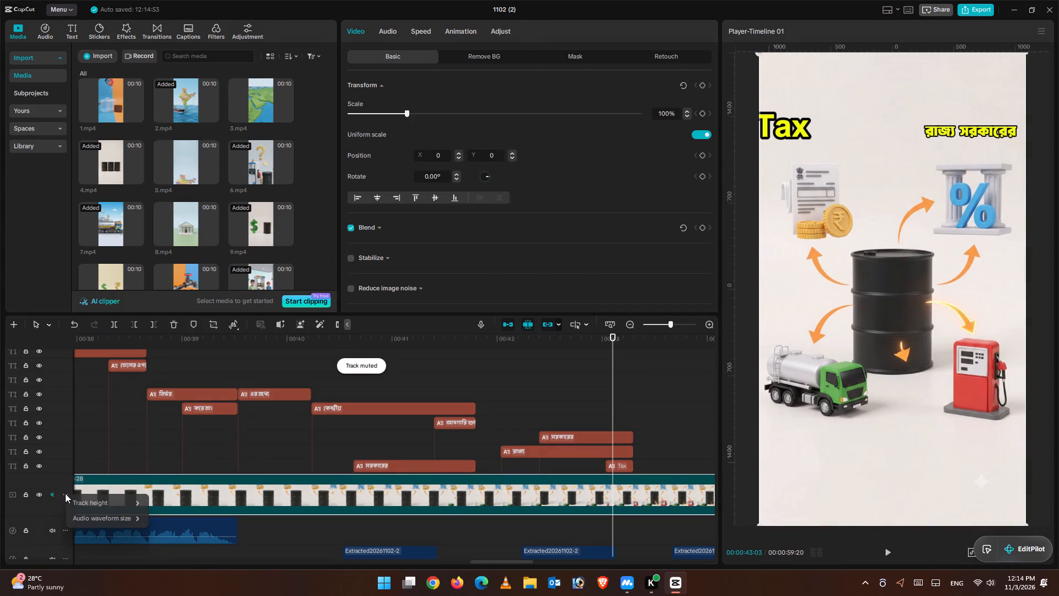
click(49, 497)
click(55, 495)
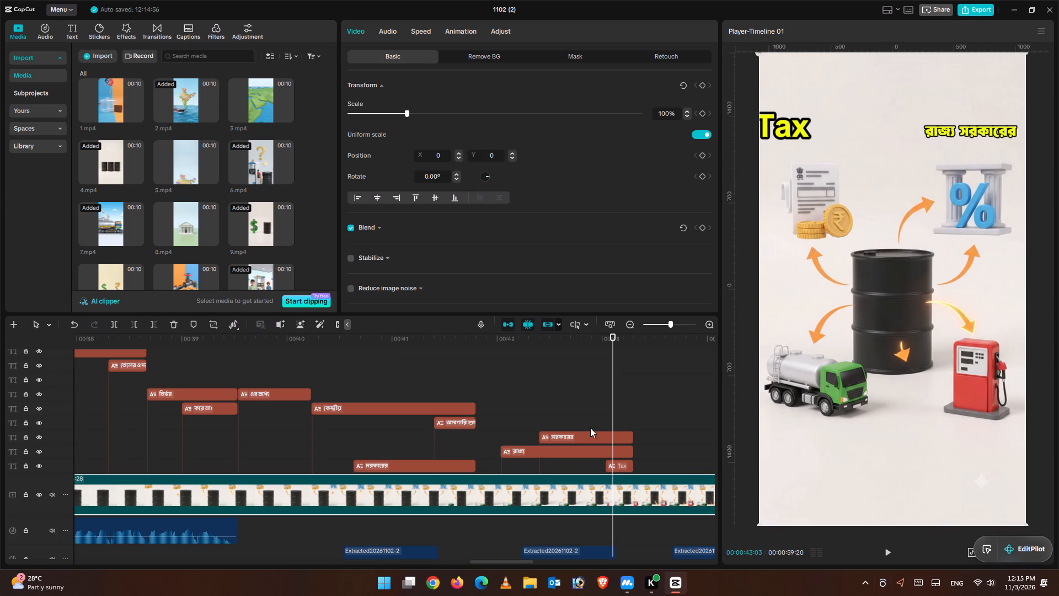
Lock the main video track so the background clip cannot be moved.
drag(586, 424, 586, 476)
drag(572, 399, 545, 531)
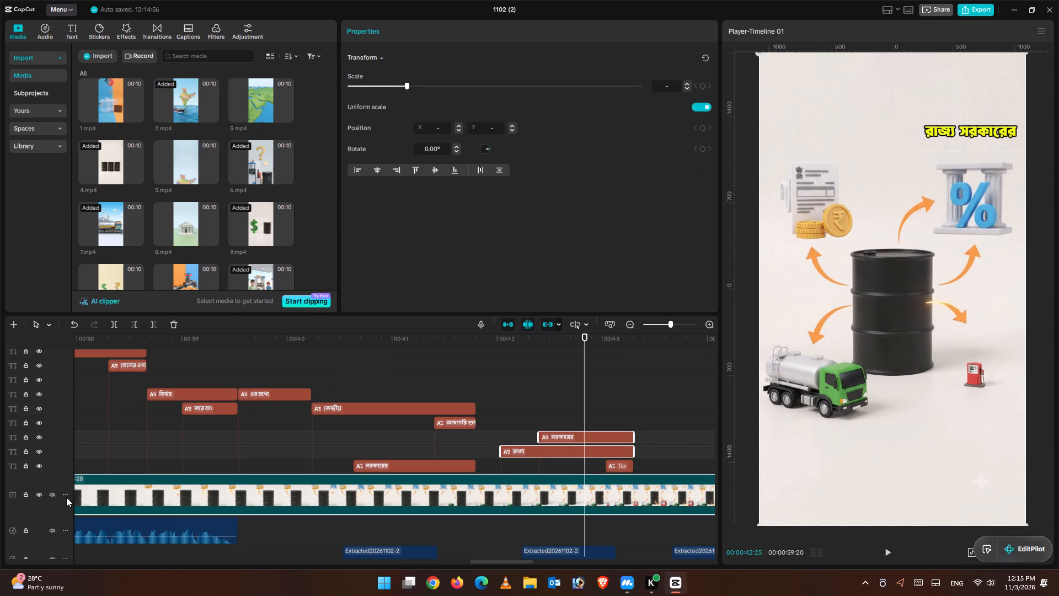
click(23, 494)
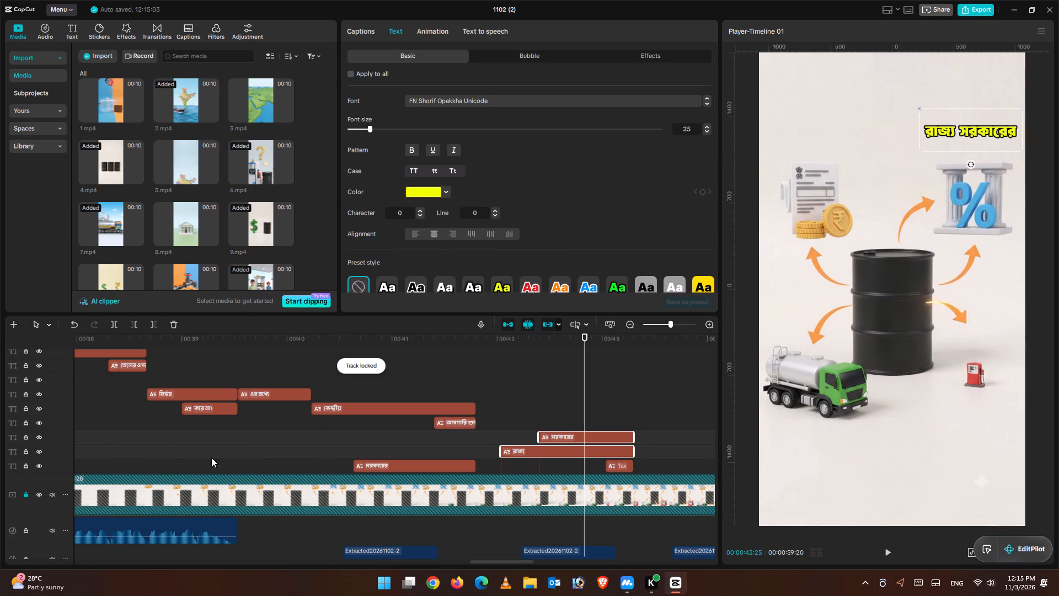
click(564, 364)
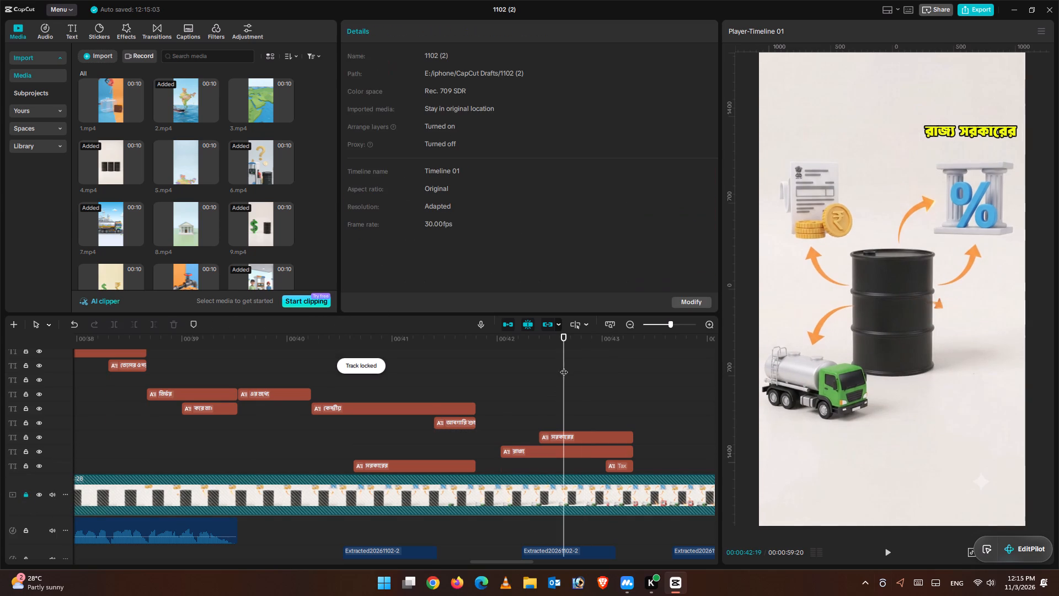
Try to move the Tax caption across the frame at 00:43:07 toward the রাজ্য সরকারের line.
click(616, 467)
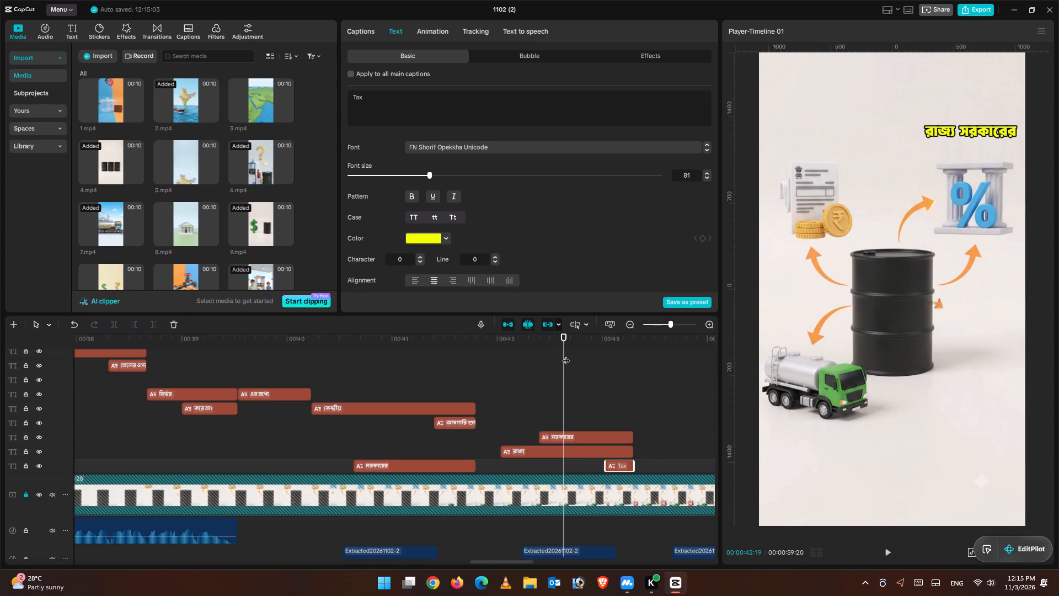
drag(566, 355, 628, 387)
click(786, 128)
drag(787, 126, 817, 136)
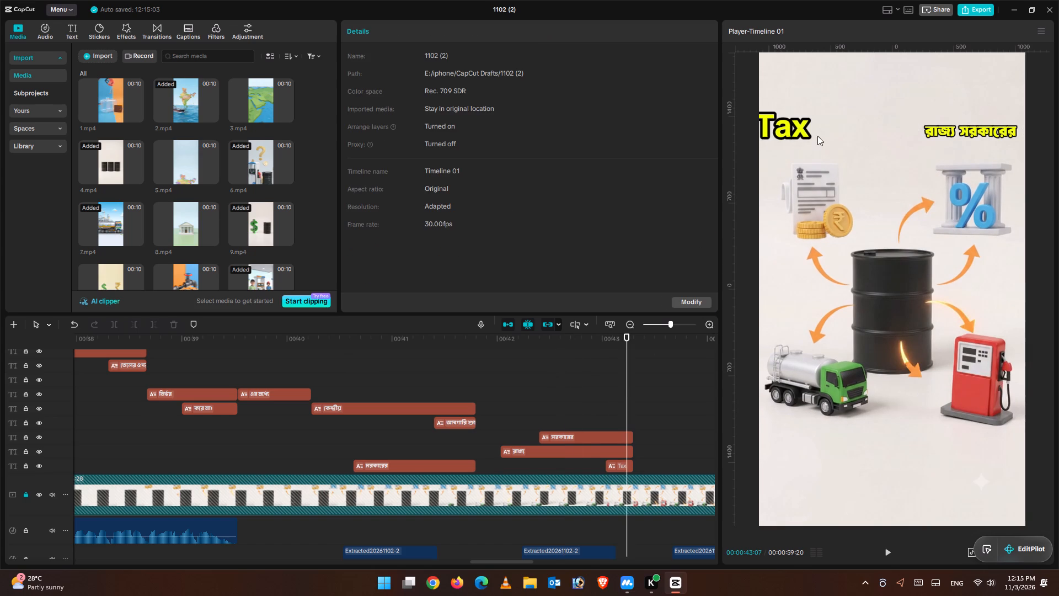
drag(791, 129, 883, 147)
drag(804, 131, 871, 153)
Replace the Tax caption with a pasted copy starting at 00:43:01, and delete the original.
click(621, 467)
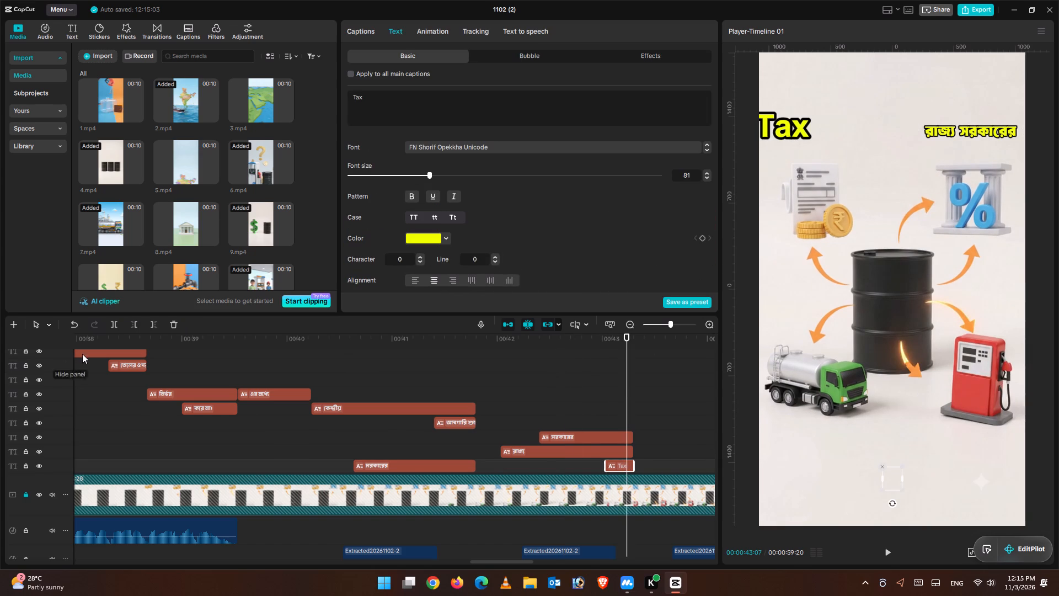
drag(629, 360, 603, 363)
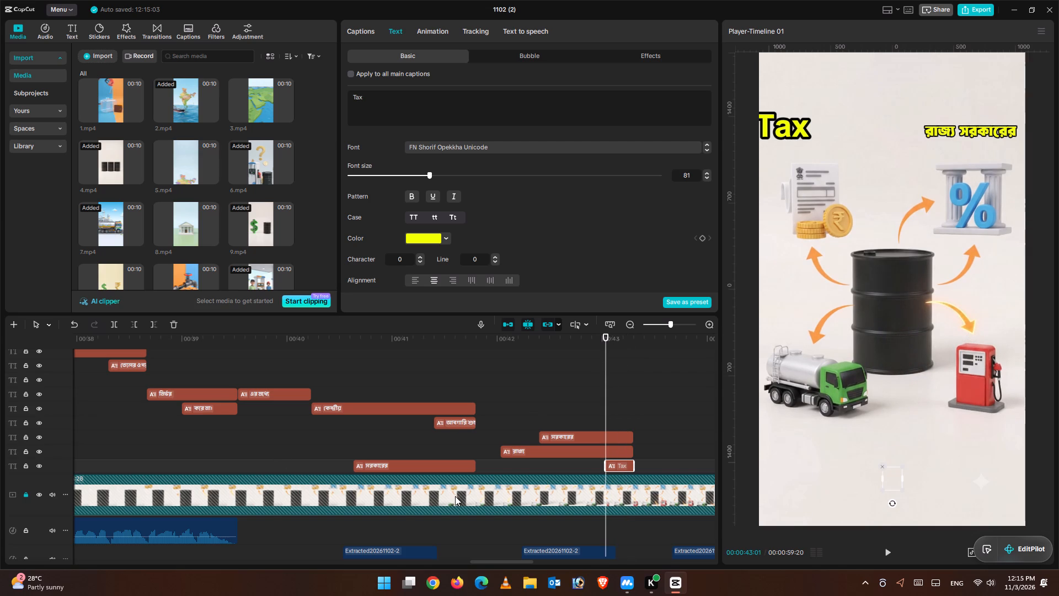
key(ctrl+v)
key(ctrl+z)
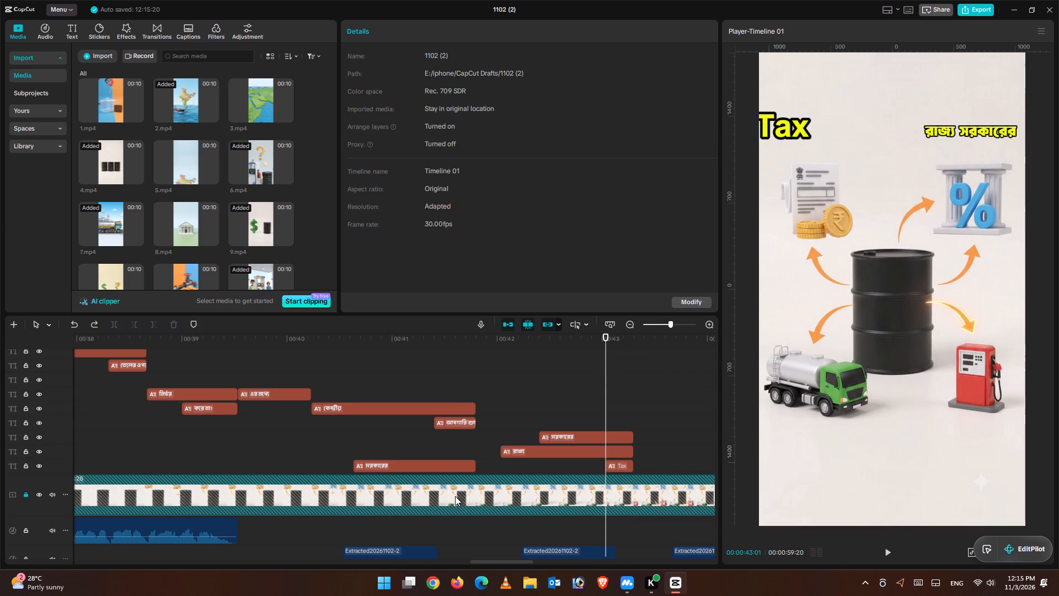
click(616, 467)
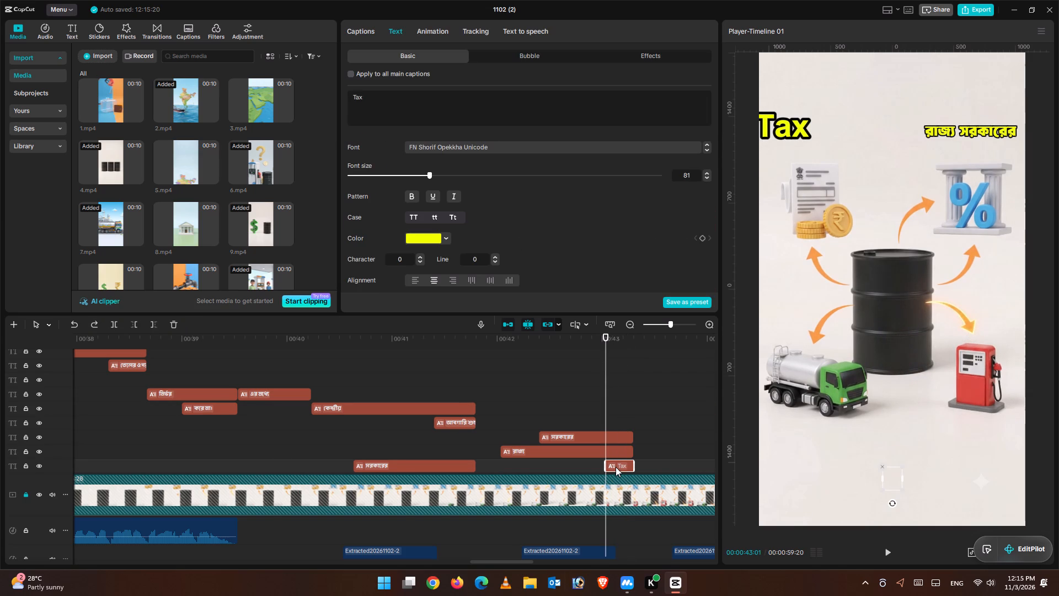
key(ctrl+c)
key(ctrl+v)
click(620, 480)
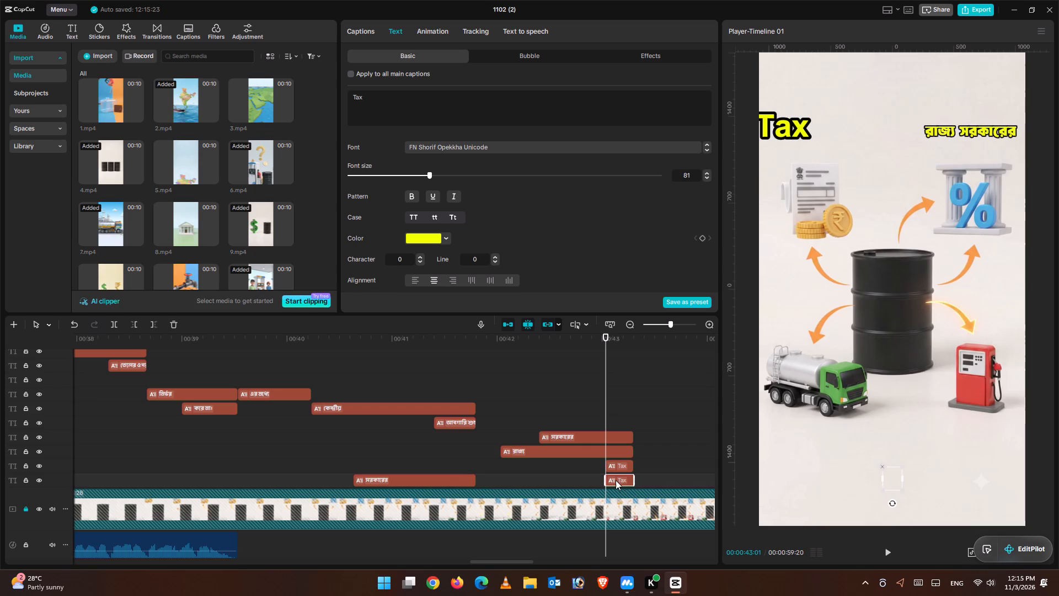
click(177, 324)
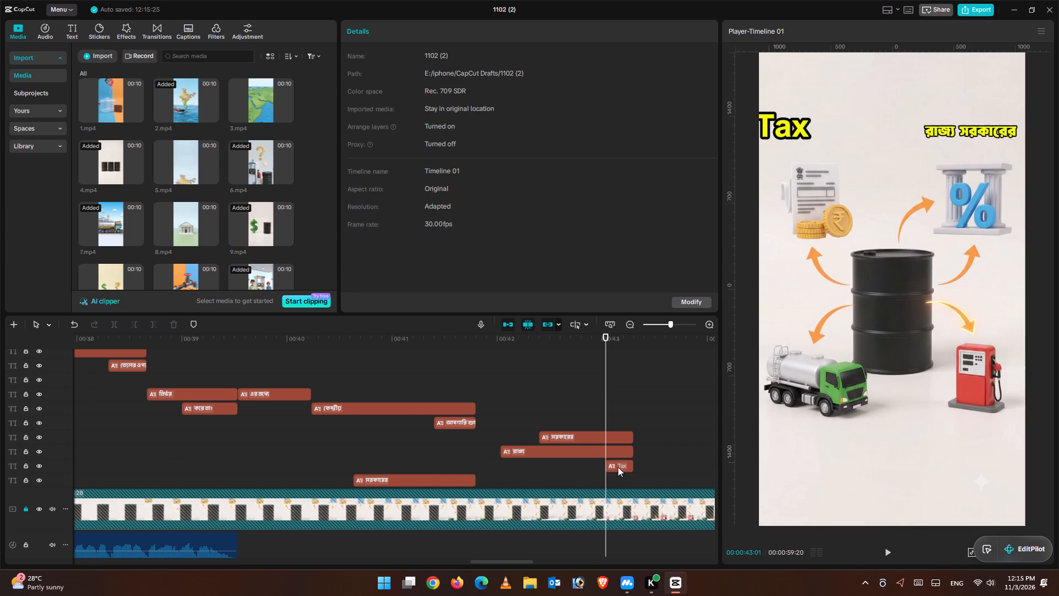
Move the copied Tax caption under রাজ্য সরকারের, scale it down to match that line, and centre it beneath.
click(618, 467)
drag(802, 119, 944, 145)
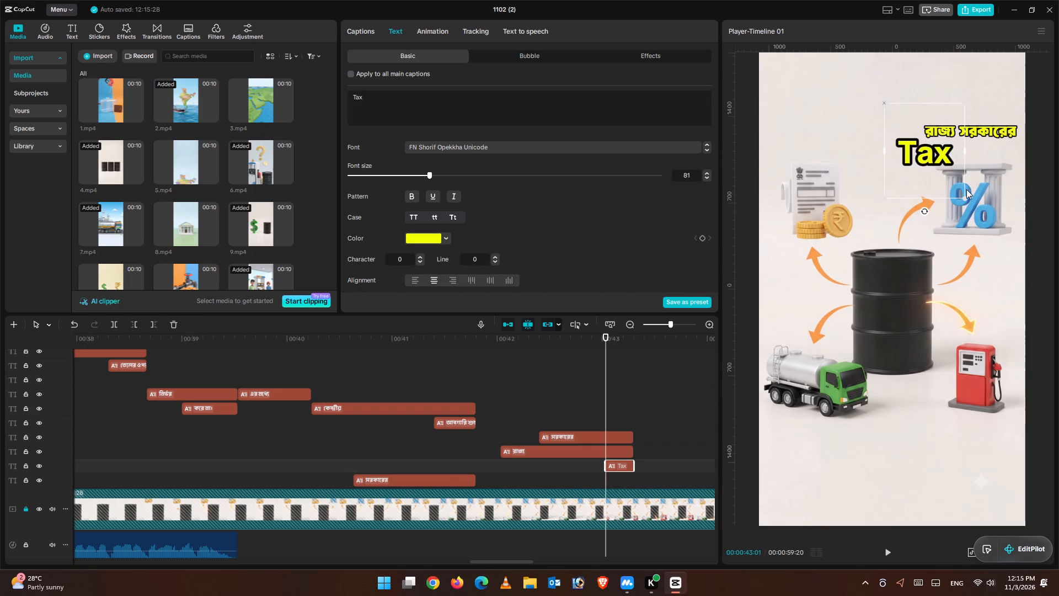
drag(965, 196, 937, 161)
drag(932, 146, 980, 143)
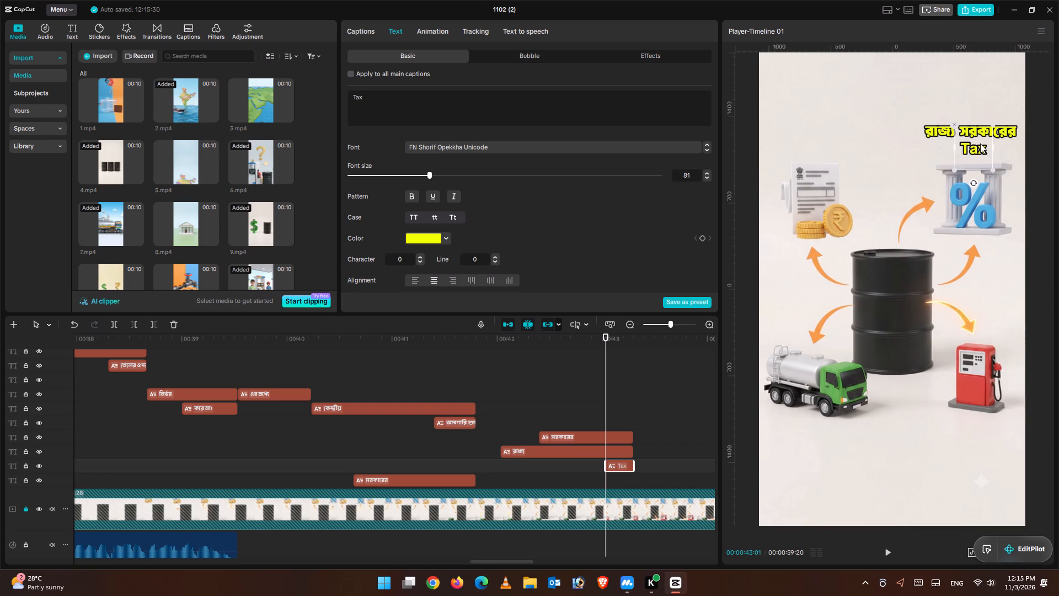
drag(980, 143, 979, 143)
click(969, 211)
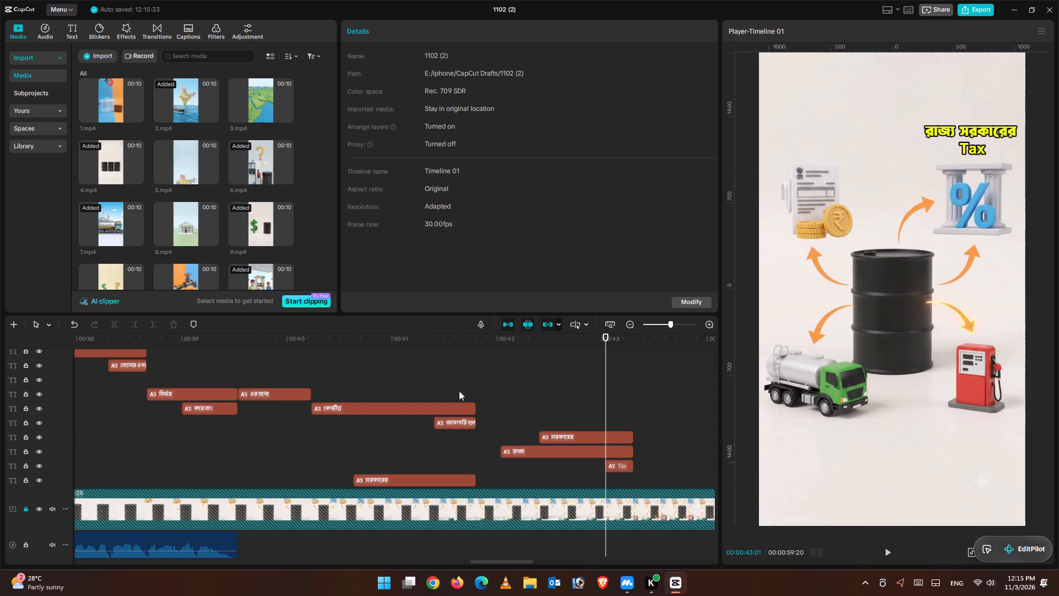
Play back the রাজ্য সরকারের Tax section and check the caption placement near 00:43:05.
click(438, 372)
click(886, 554)
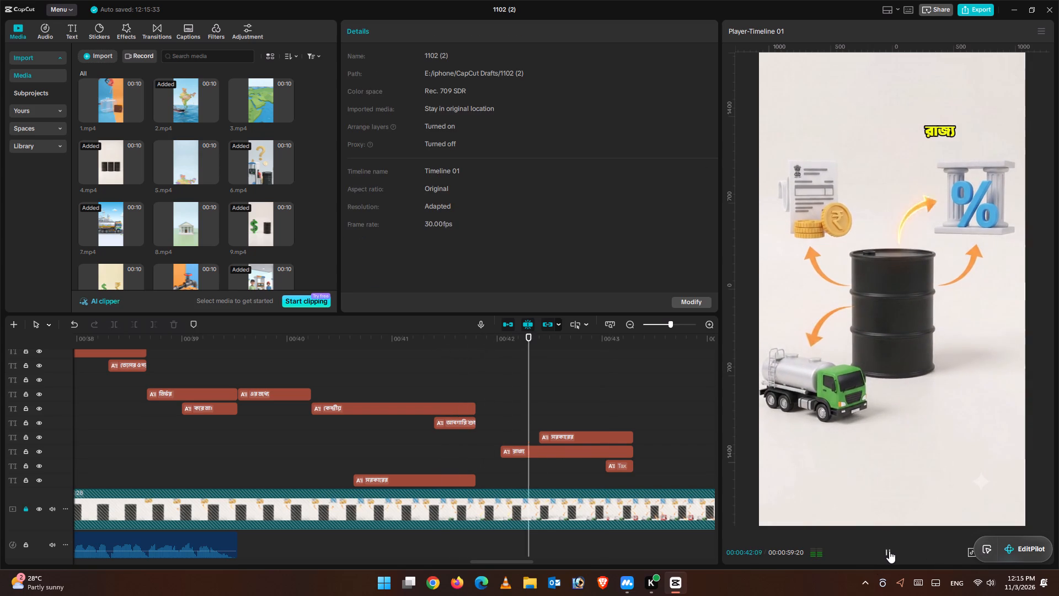
click(891, 549)
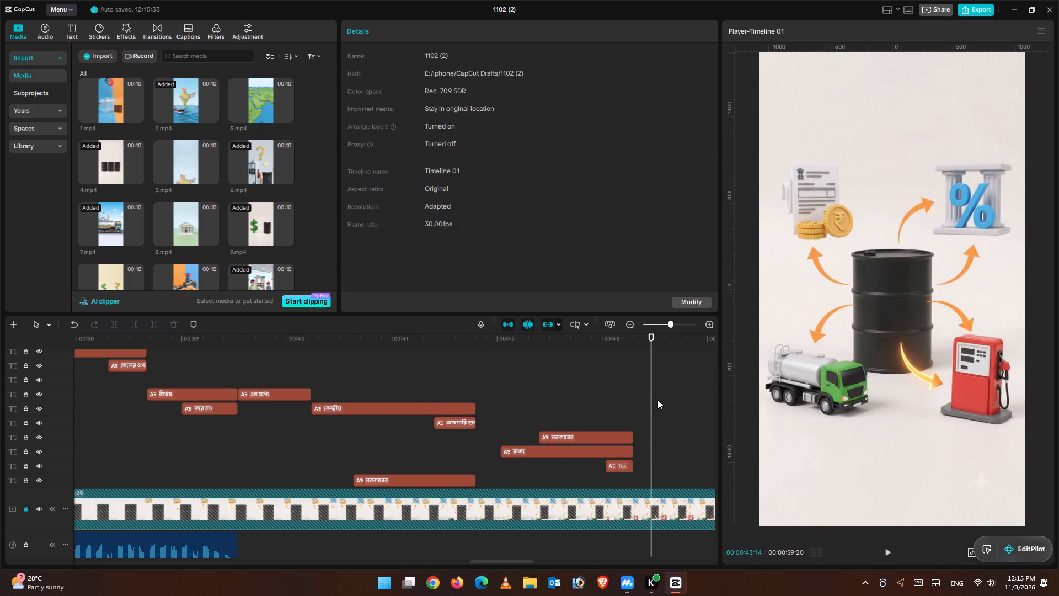
drag(655, 400, 617, 400)
click(621, 411)
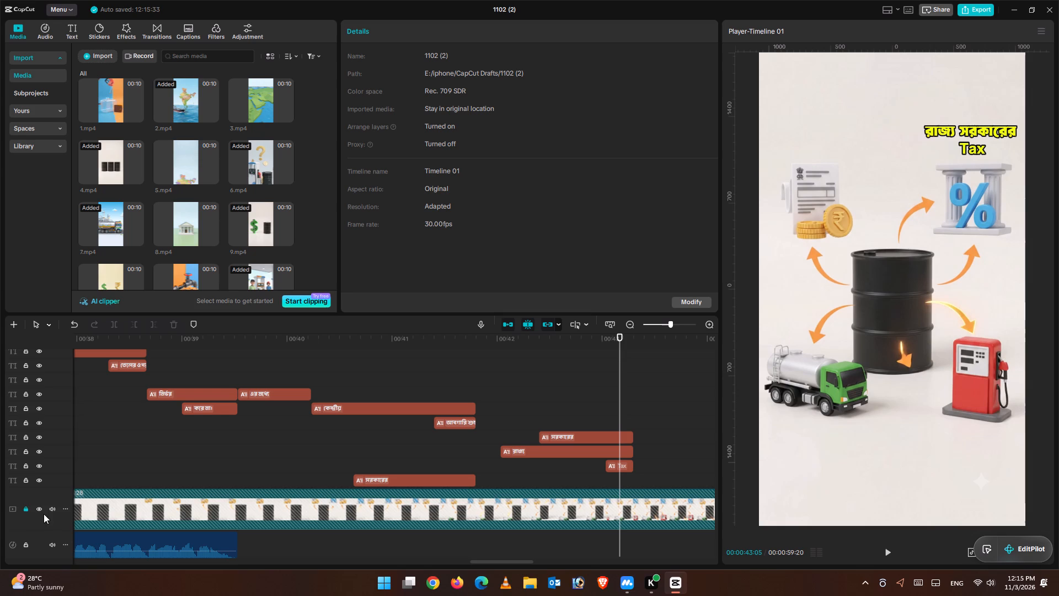
Unlock the main video track.
click(26, 508)
Extend the ends of the রাজ্য, সরকারের and Tax captions together to 00:43:10, where the next voice-over clip begins.
click(589, 422)
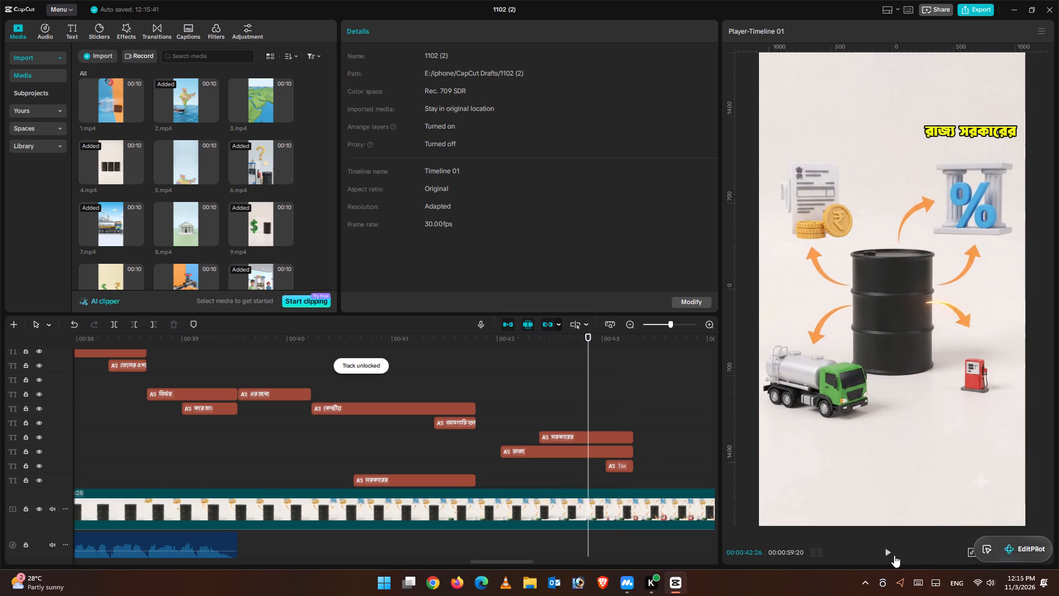
click(894, 555)
click(894, 553)
scroll(678, 468, down, 1)
scroll(678, 467, up, 2)
scroll(678, 467, down, 2)
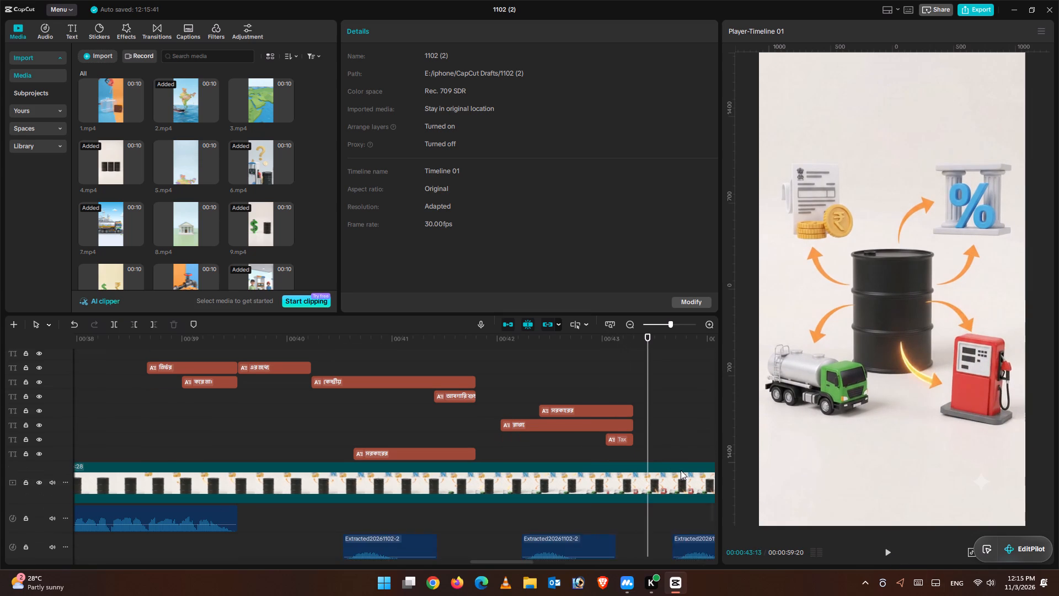
scroll(681, 470, down, 5)
scroll(683, 475, up, 1)
scroll(683, 475, down, 2)
drag(647, 379, 642, 380)
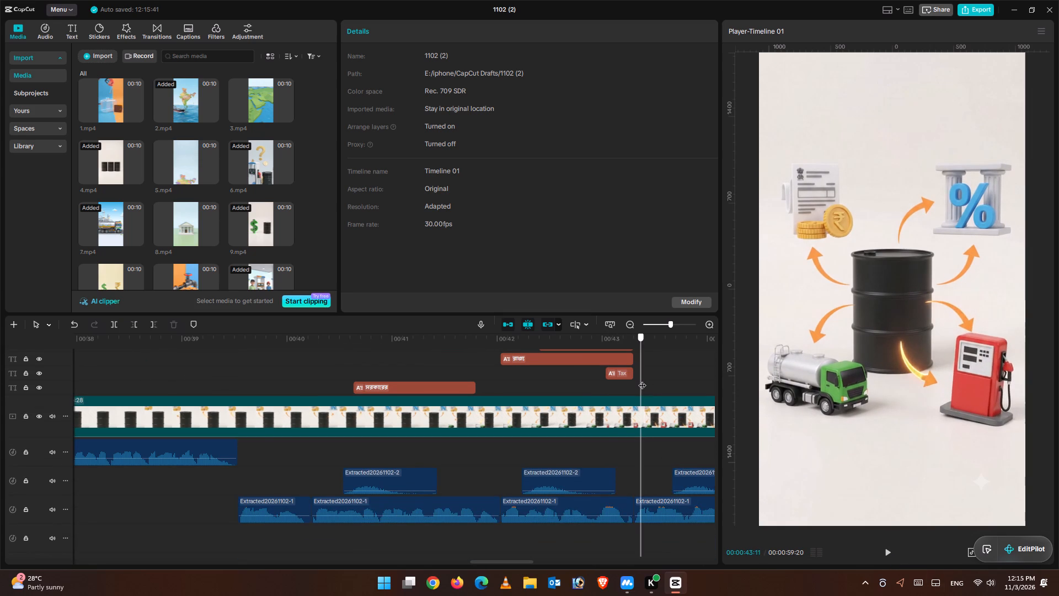
drag(642, 380, 638, 380)
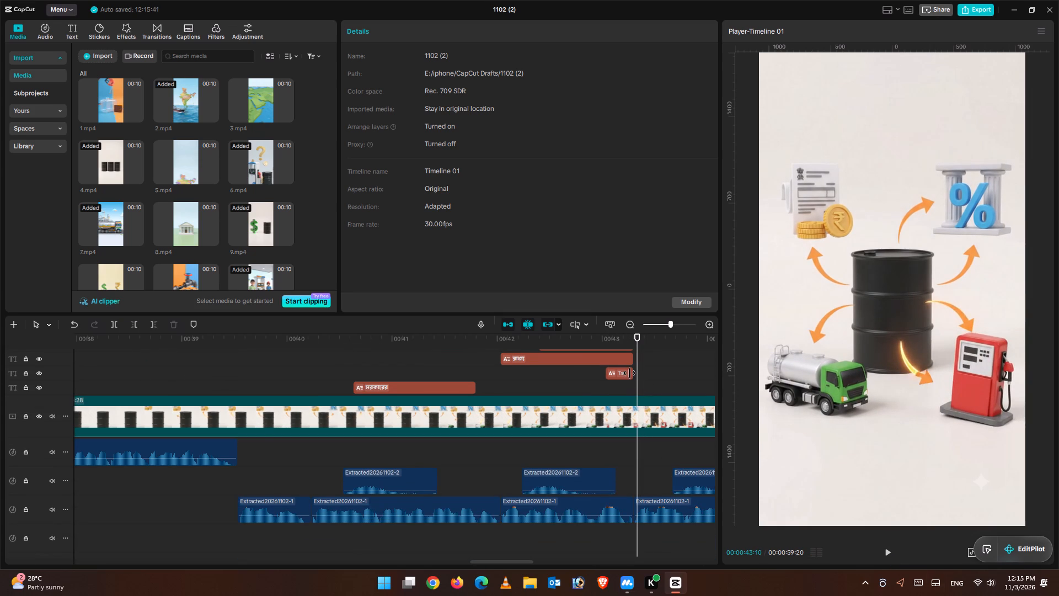
scroll(590, 391, up, 2)
drag(614, 418, 603, 358)
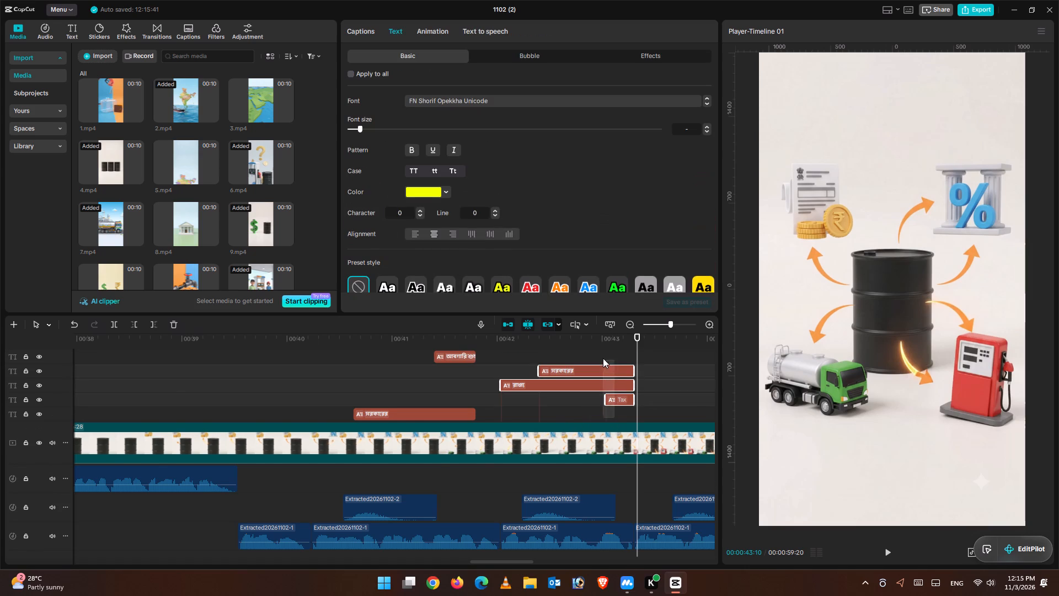
drag(603, 358, 603, 358)
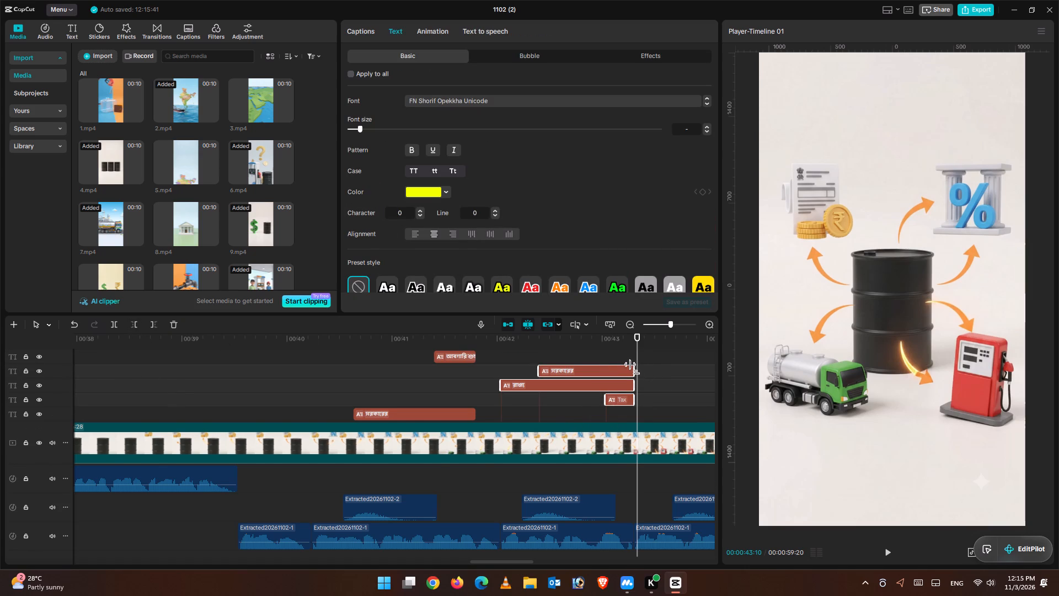
click(633, 369)
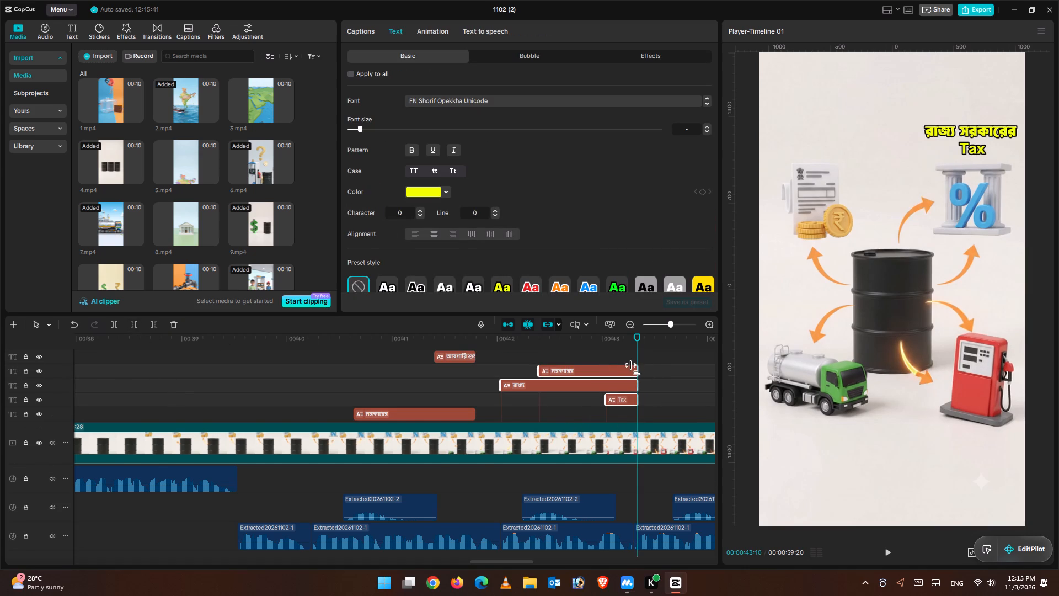
Move the first ()পরিবহন caption to 00:43:10, directly after the Tax caption on the same track.
click(889, 551)
click(889, 550)
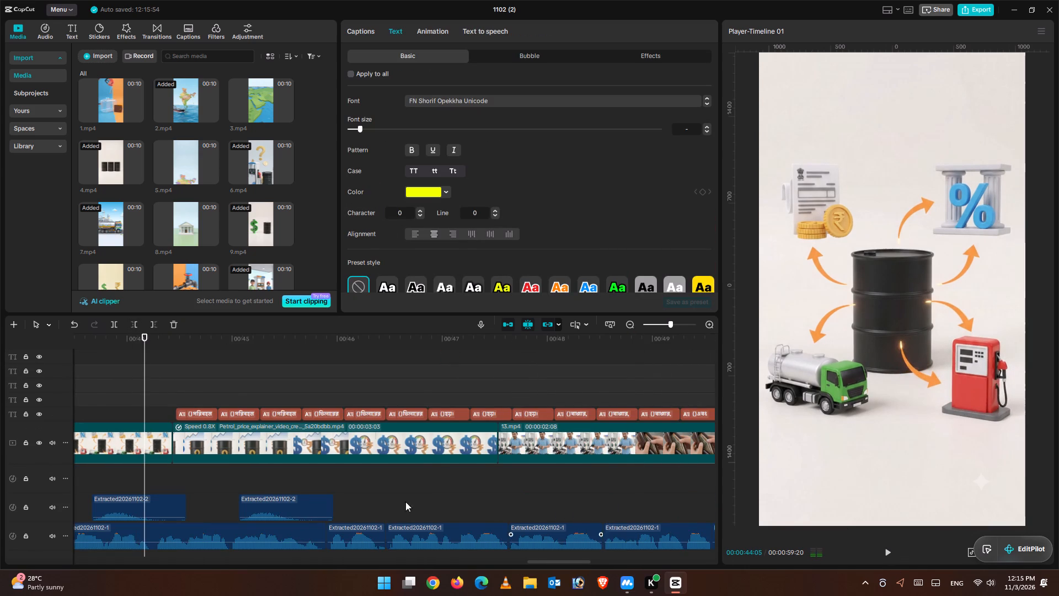
drag(142, 350, 209, 348)
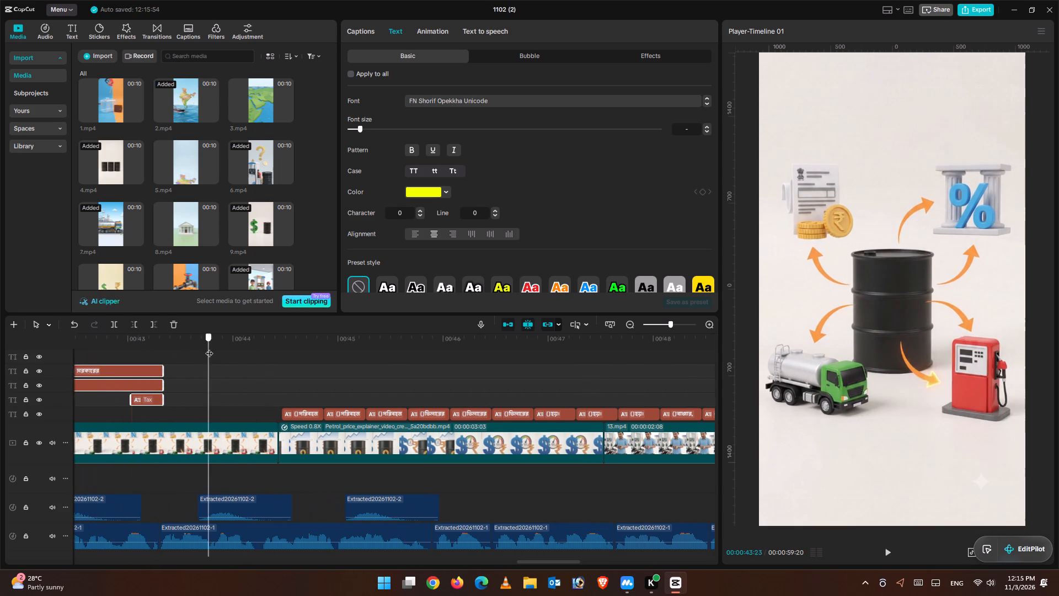
drag(209, 348, 160, 349)
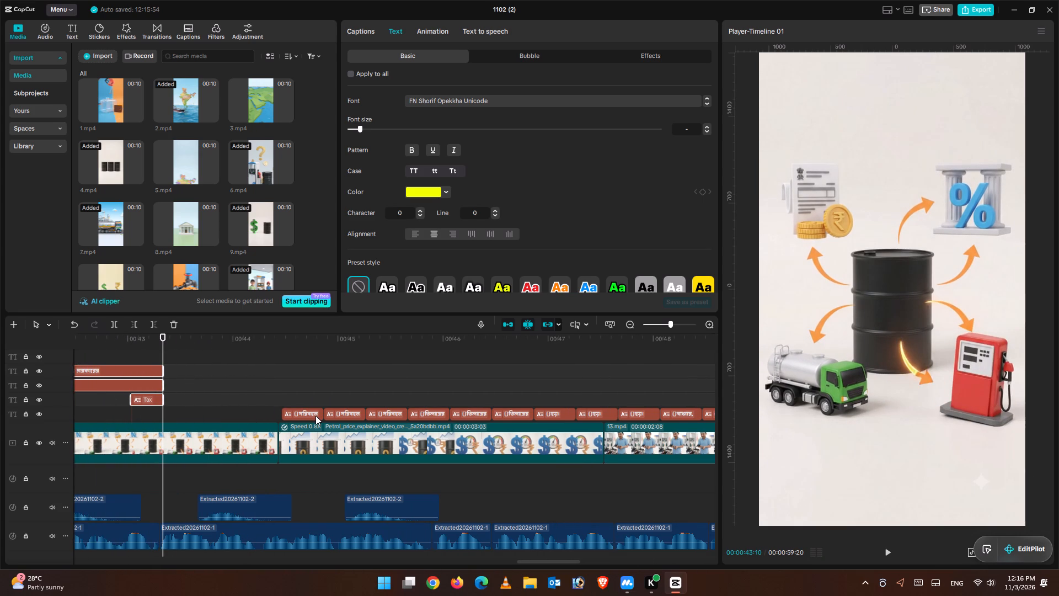
drag(304, 414, 186, 402)
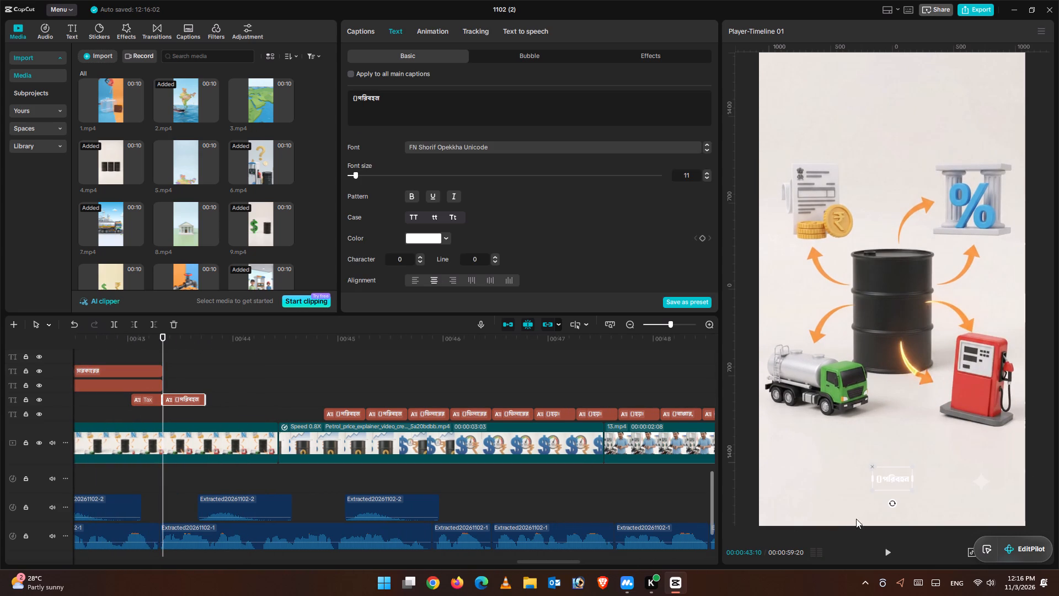
Play back the voice-over from 00:43:10 and extend the end of the ()পরিবহন caption to about 00:43:27.
click(889, 556)
click(889, 553)
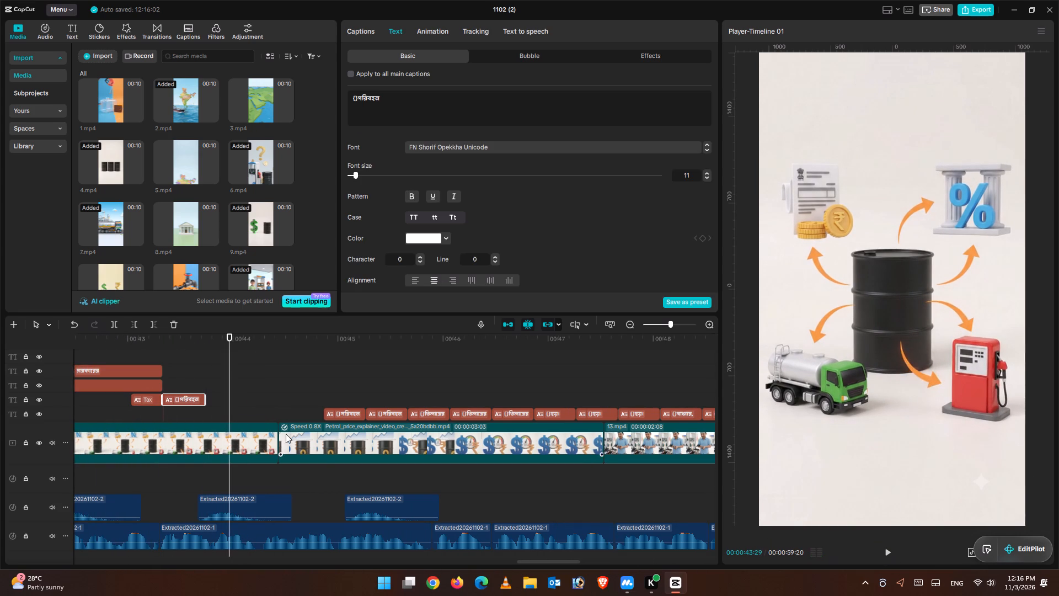
drag(230, 376, 218, 376)
click(196, 397)
drag(202, 398, 219, 400)
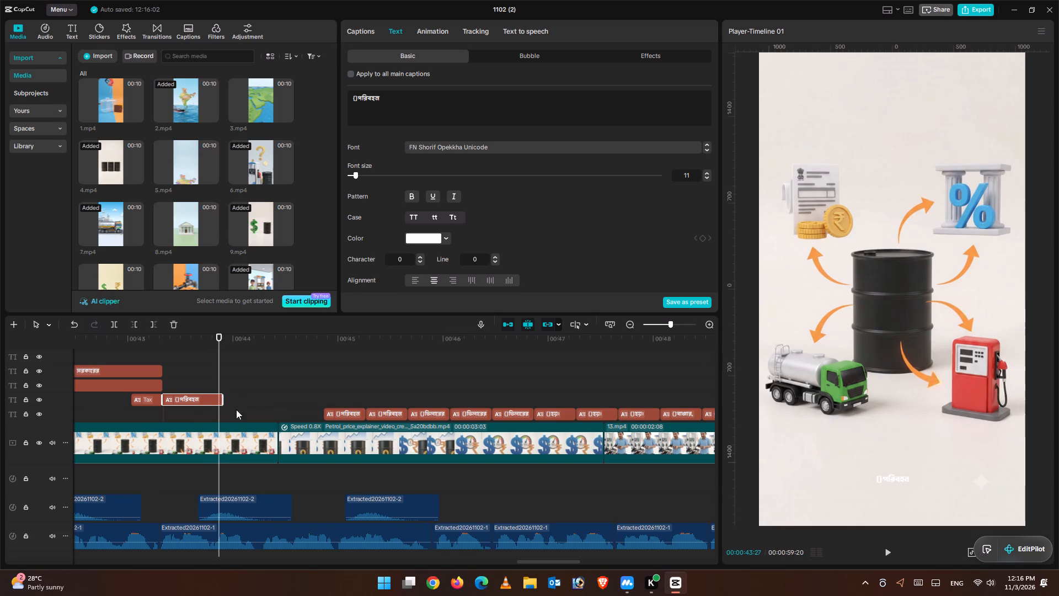
Place the second caption, পরিবহন খরচ, at 00:43:26 on its own track and trim the first পরিবহন caption to end there.
click(344, 411)
drag(344, 411, 239, 405)
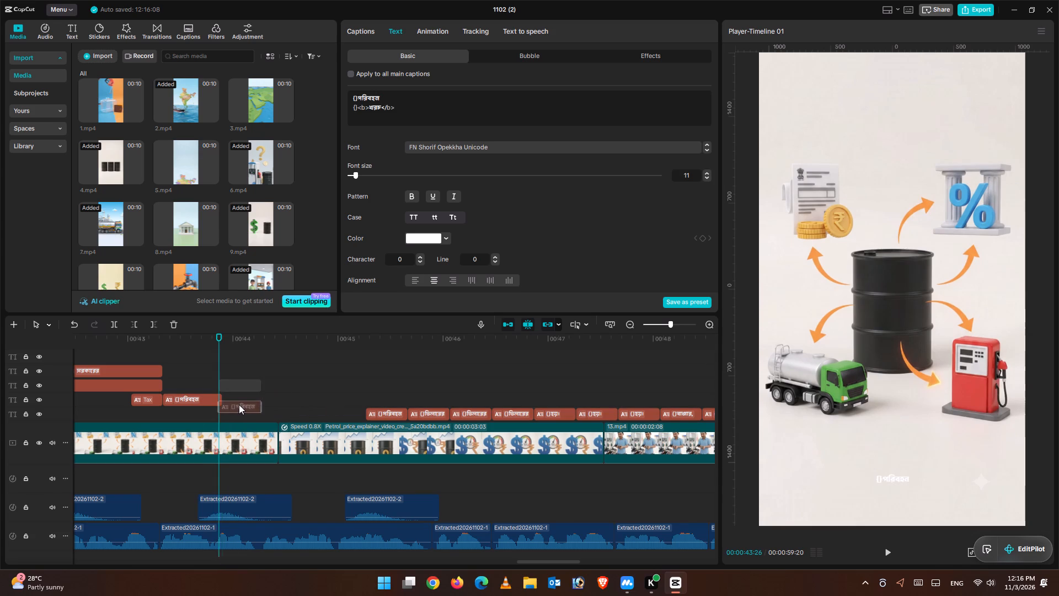
drag(239, 405, 241, 409)
click(216, 398)
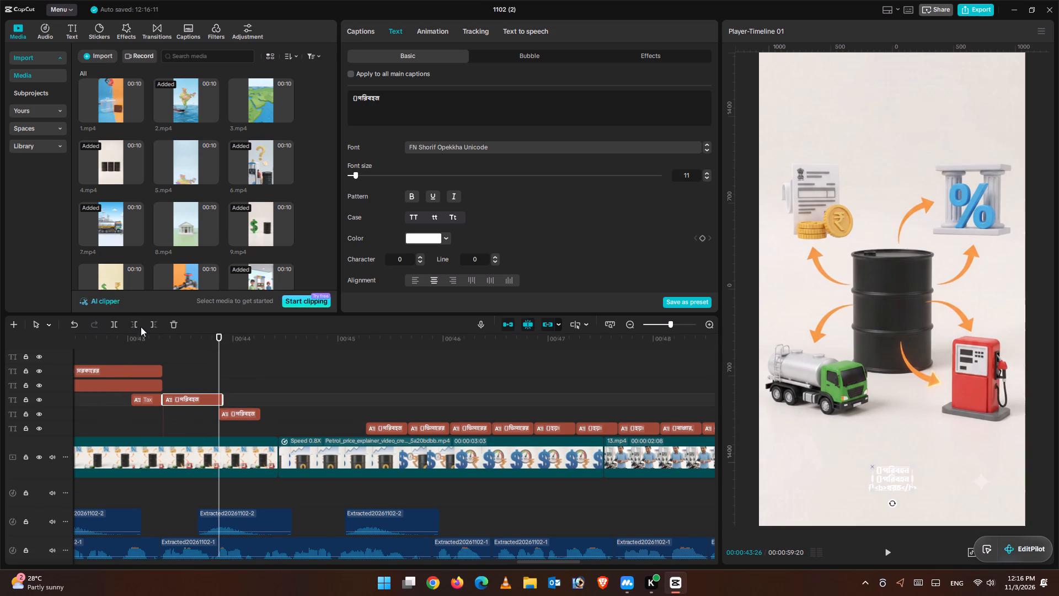
click(152, 323)
Play back the voice-over from 00:43:26 to about 00:45:06 and check where the spoken words begin and end.
click(880, 550)
click(882, 551)
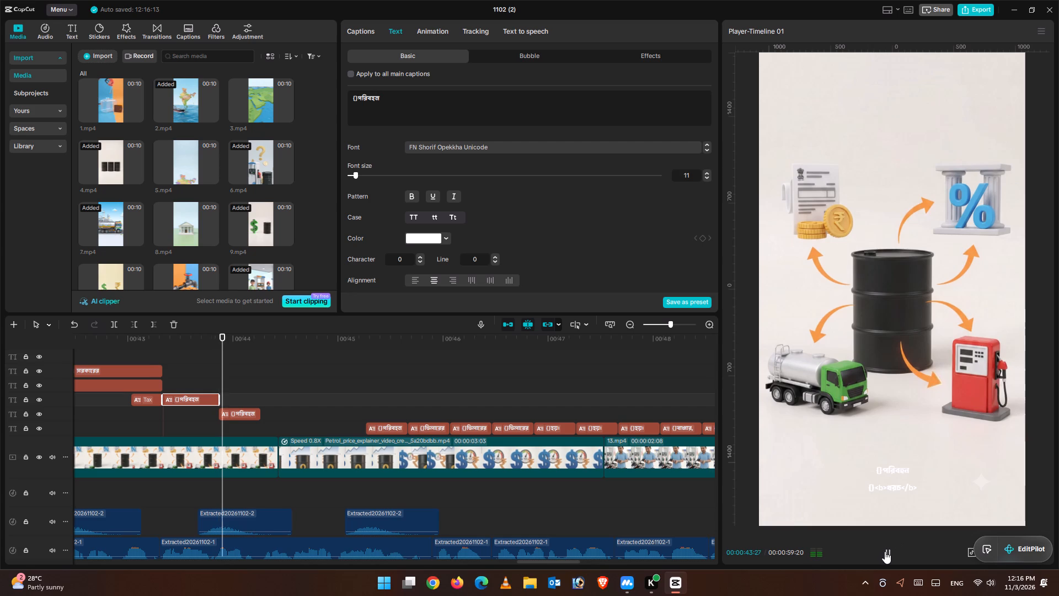
click(886, 552)
drag(286, 360, 262, 360)
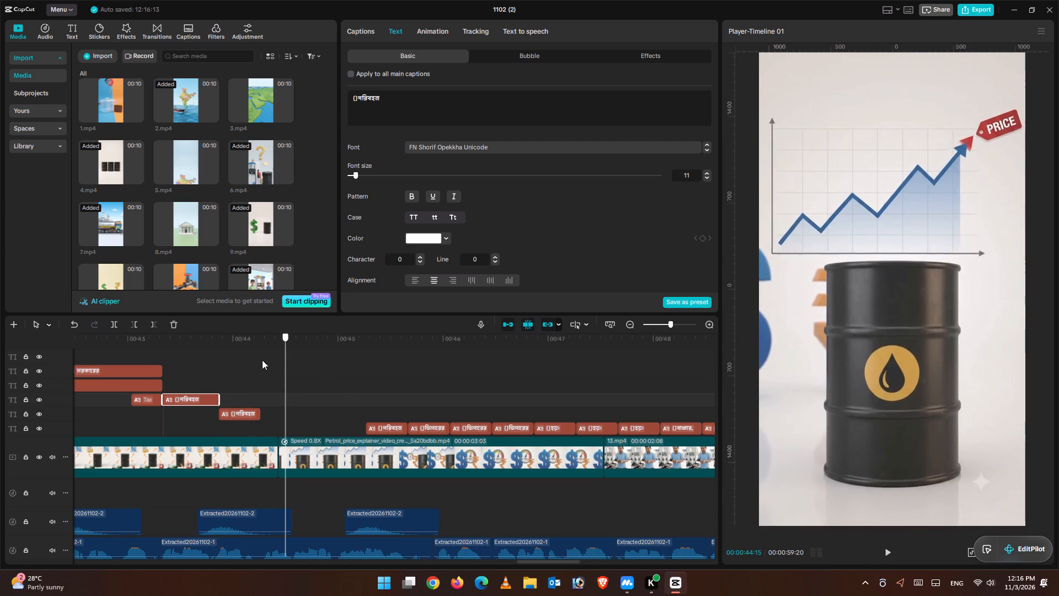
drag(262, 360, 259, 360)
scroll(315, 429, down, 2)
drag(260, 355, 259, 355)
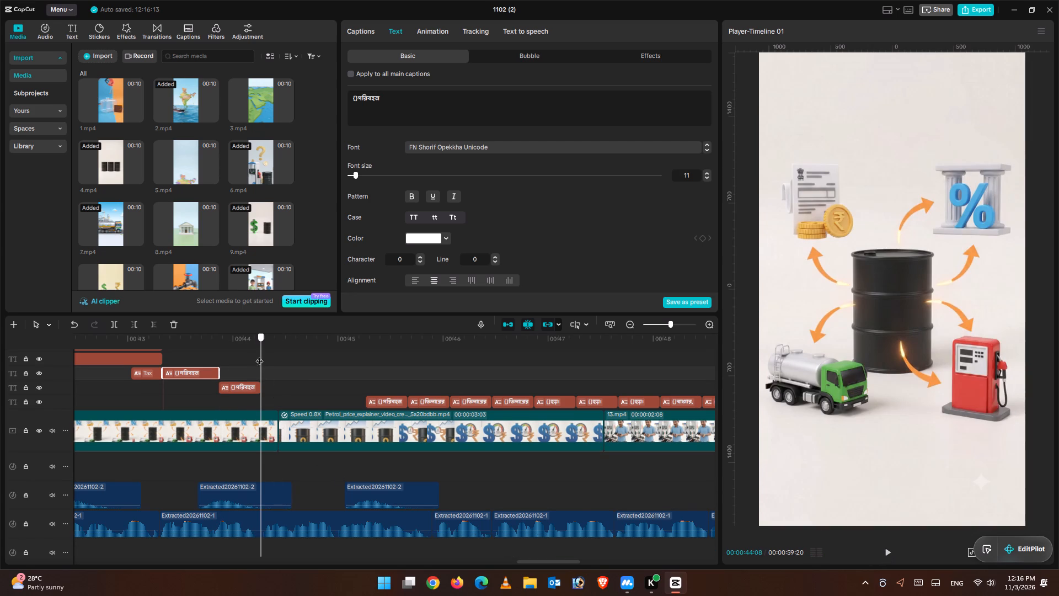
drag(259, 355, 265, 359)
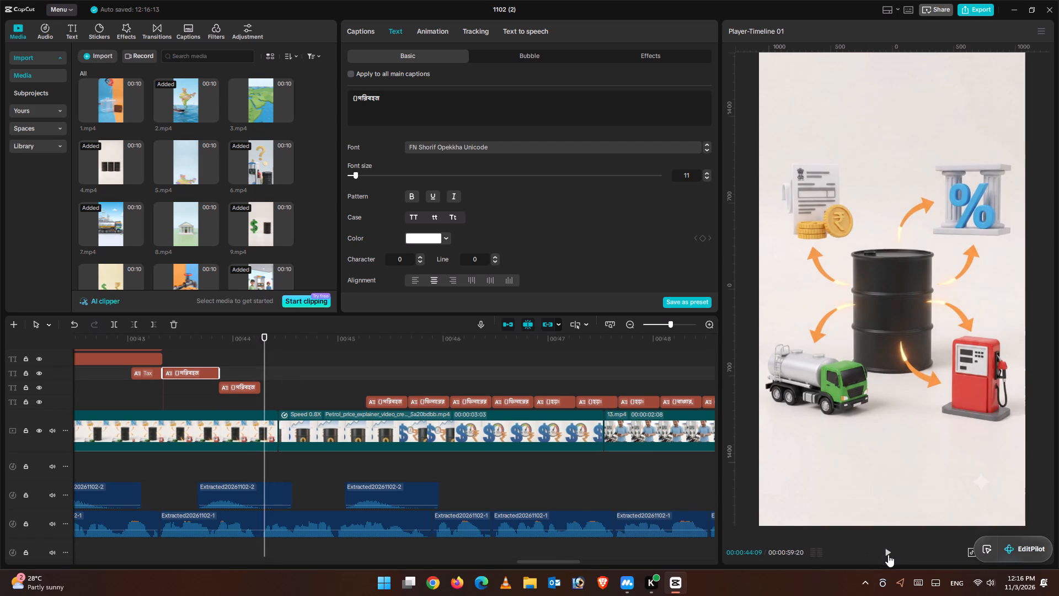
click(889, 554)
click(887, 551)
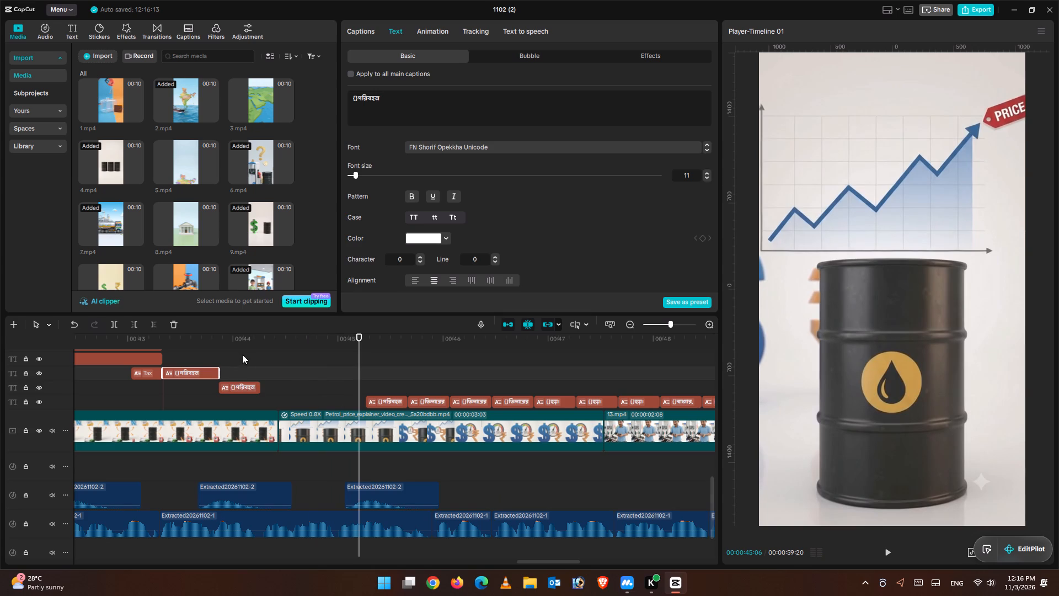
click(250, 358)
click(891, 556)
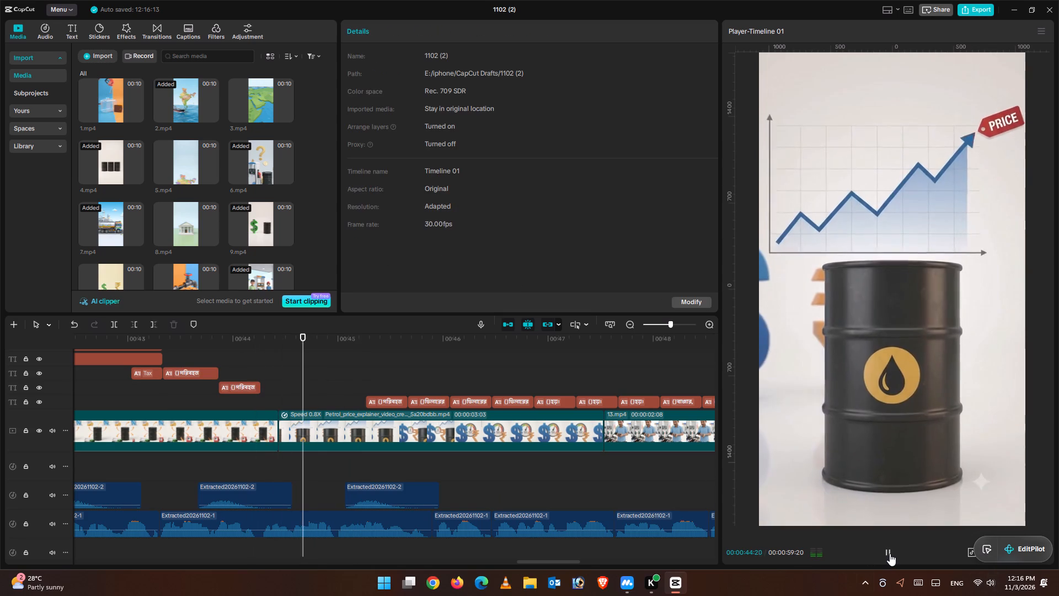
click(890, 554)
drag(331, 342, 286, 344)
click(888, 555)
click(889, 551)
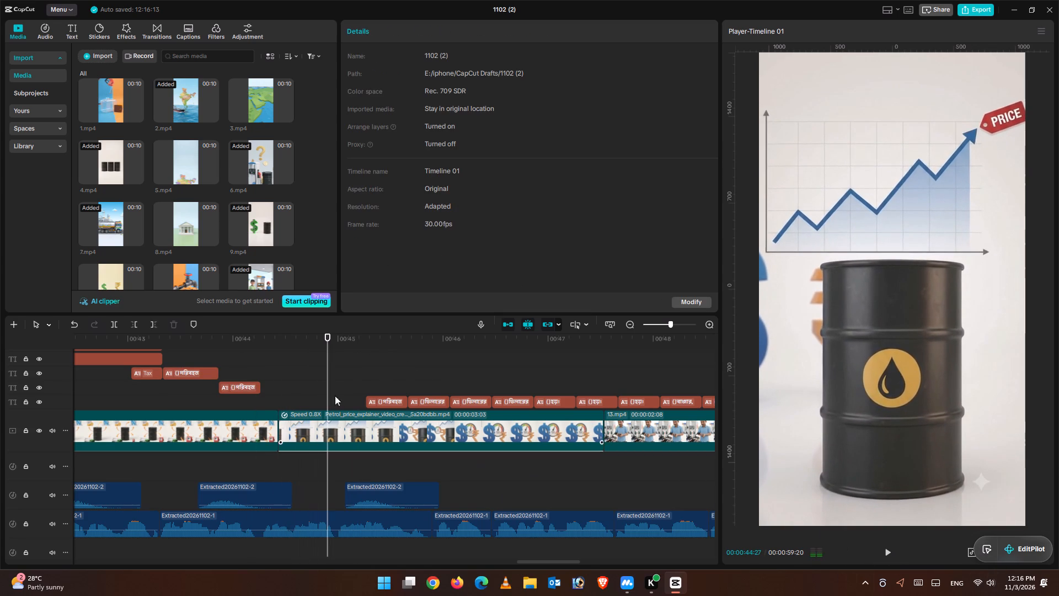
drag(326, 359, 308, 363)
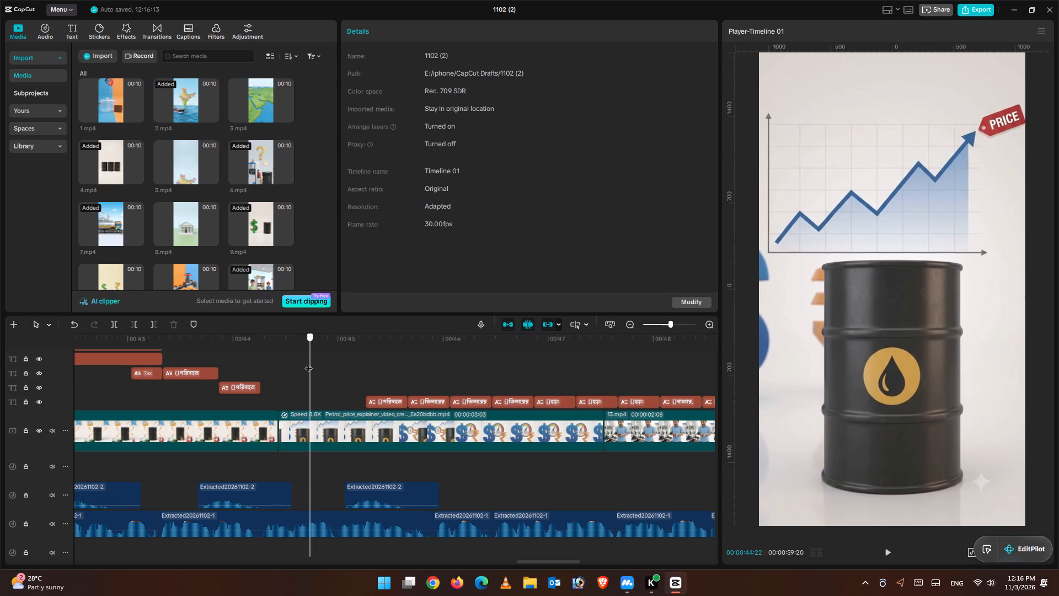
drag(308, 363, 308, 363)
Compare the পরিবহন খরচ and পরিবহন খরচ এবং captions with the voice-over between 00:44:03 and 00:45:15.
click(391, 395)
click(328, 372)
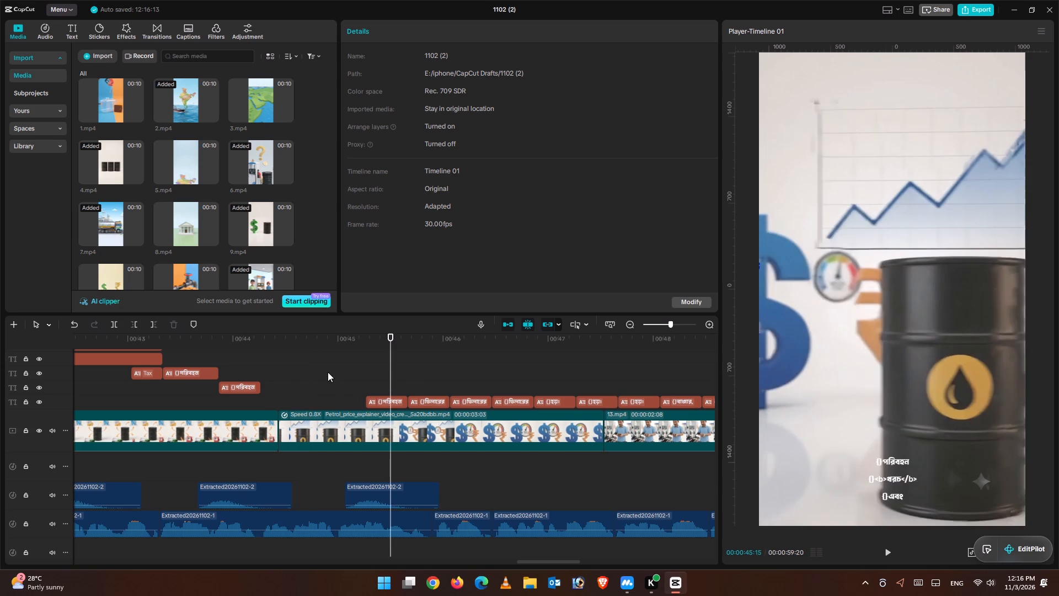
drag(328, 372, 372, 384)
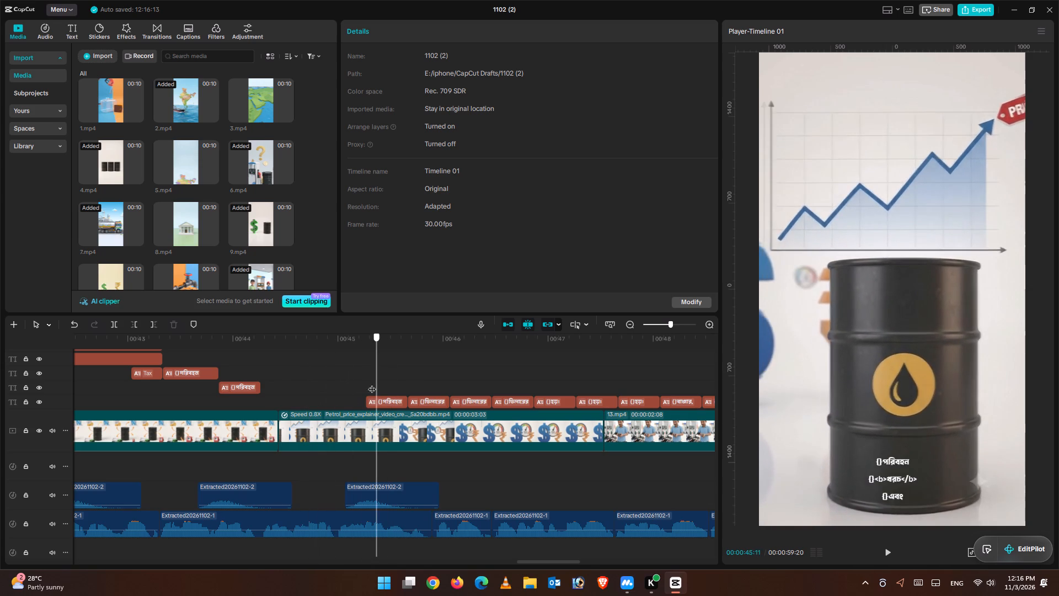
drag(372, 384, 242, 392)
click(246, 384)
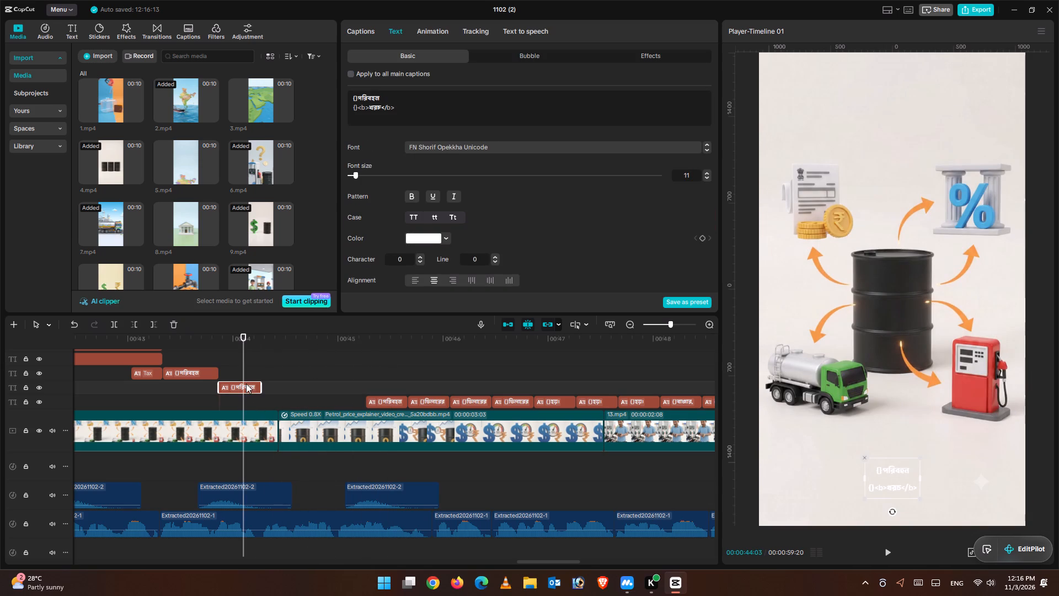
click(313, 390)
drag(313, 385, 297, 385)
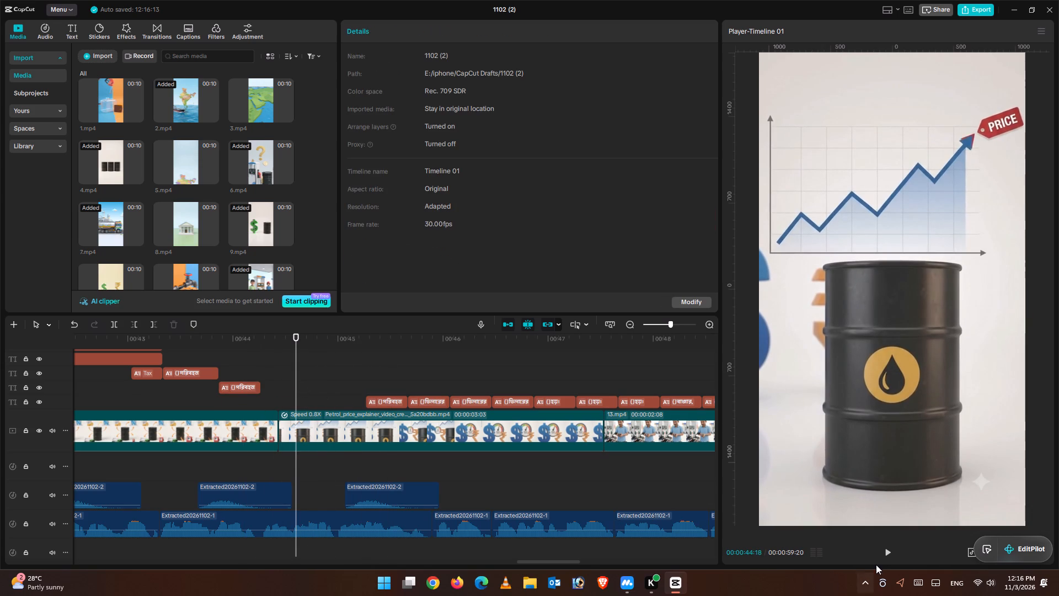
click(886, 550)
click(886, 549)
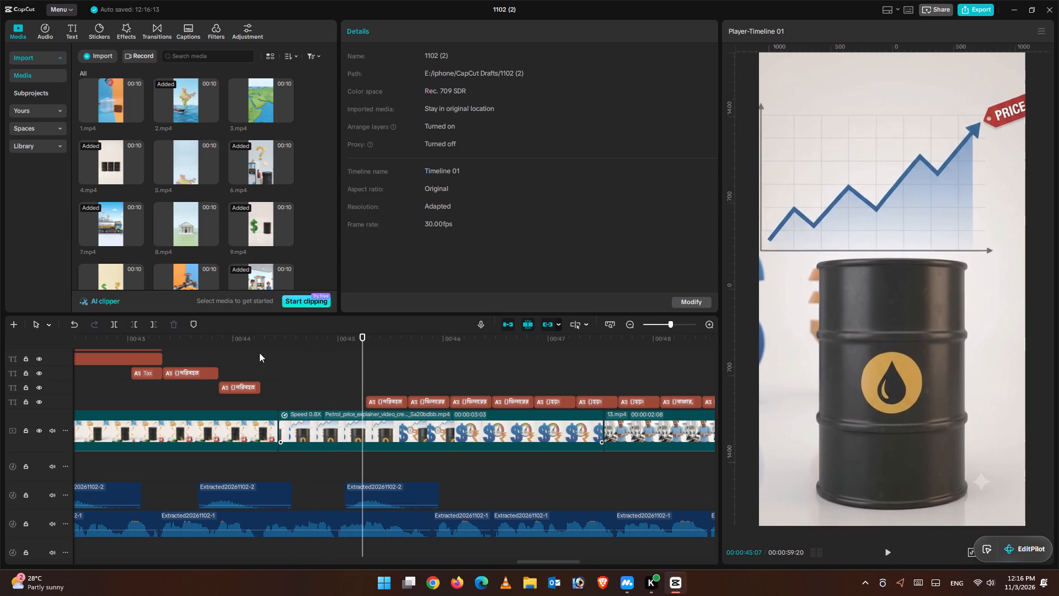
Replay the voice-over after the পরিবহন খরচ caption and move the first ()ডিলারের caption to 00:44:17 on that caption's track.
click(259, 352)
click(886, 552)
drag(884, 551, 878, 543)
click(266, 375)
drag(278, 377, 292, 382)
drag(270, 361, 276, 364)
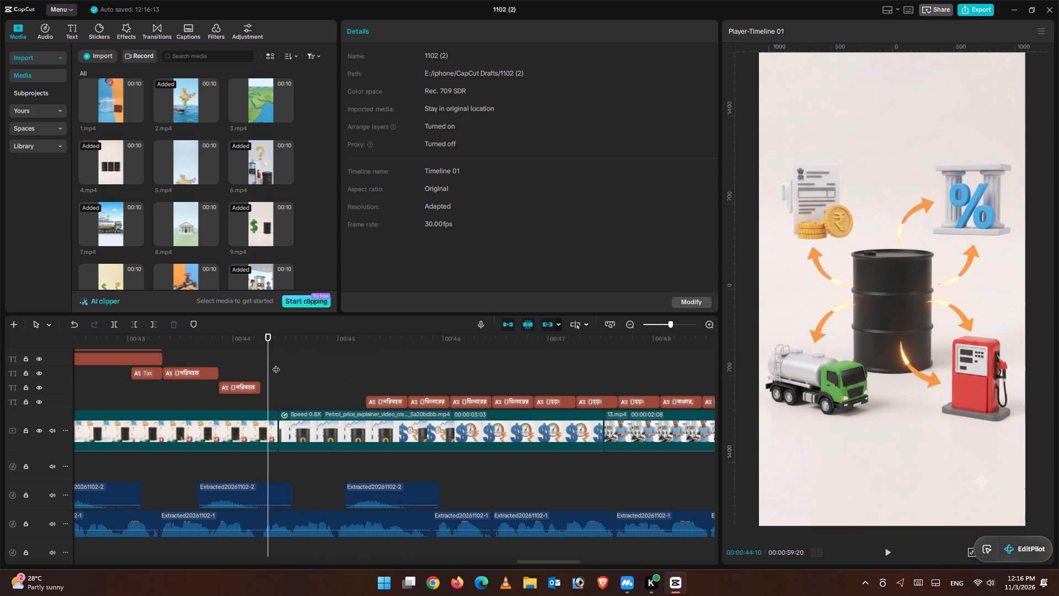
drag(276, 364, 292, 370)
click(398, 401)
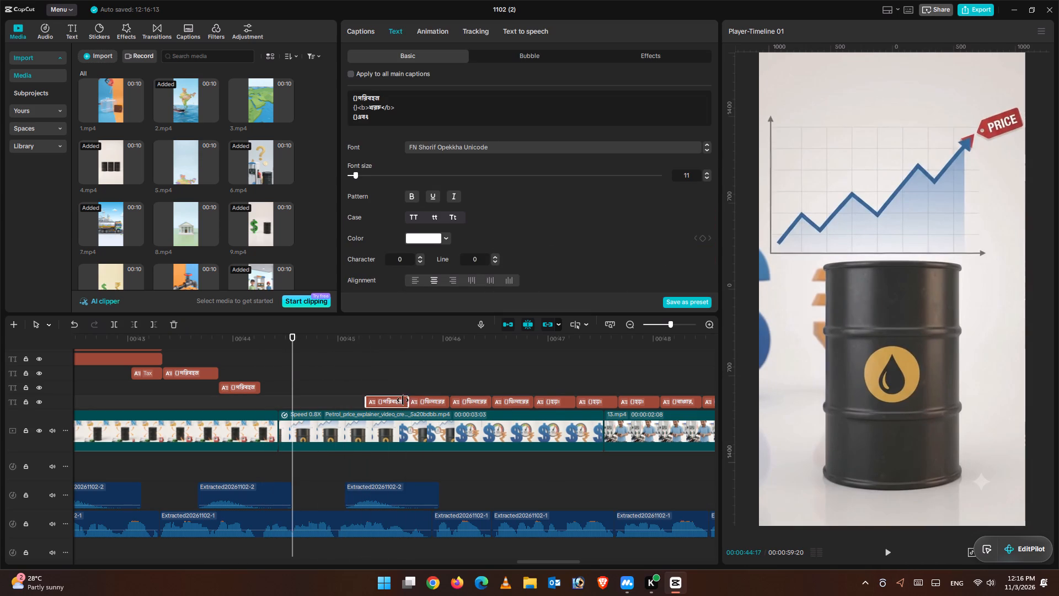
click(425, 400)
drag(425, 401, 313, 388)
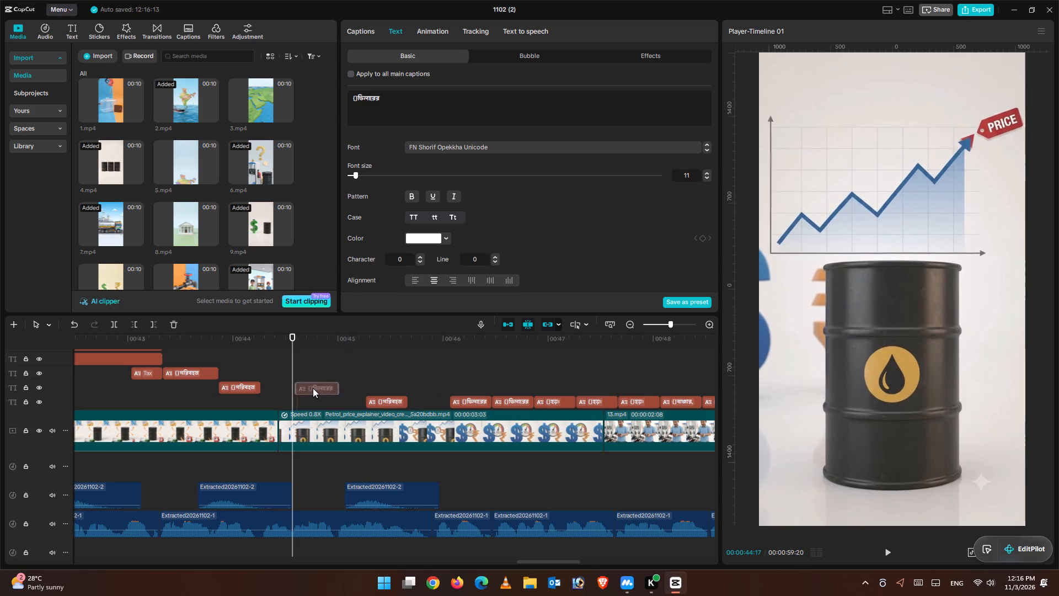
drag(313, 388, 312, 388)
Delete the three-line পরিবহন, খরচ, এবং caption.
click(391, 403)
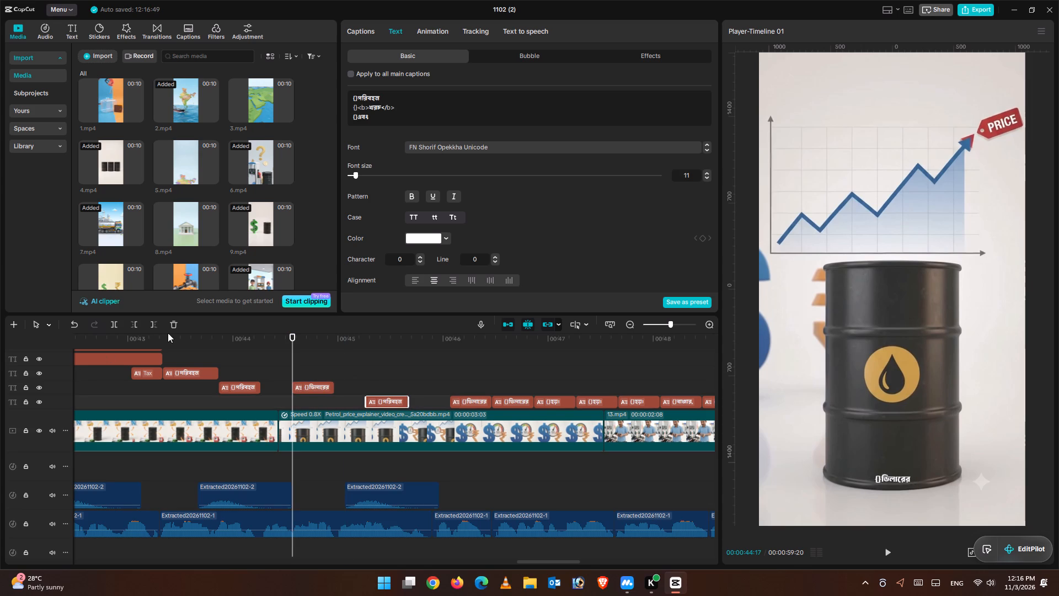
click(172, 324)
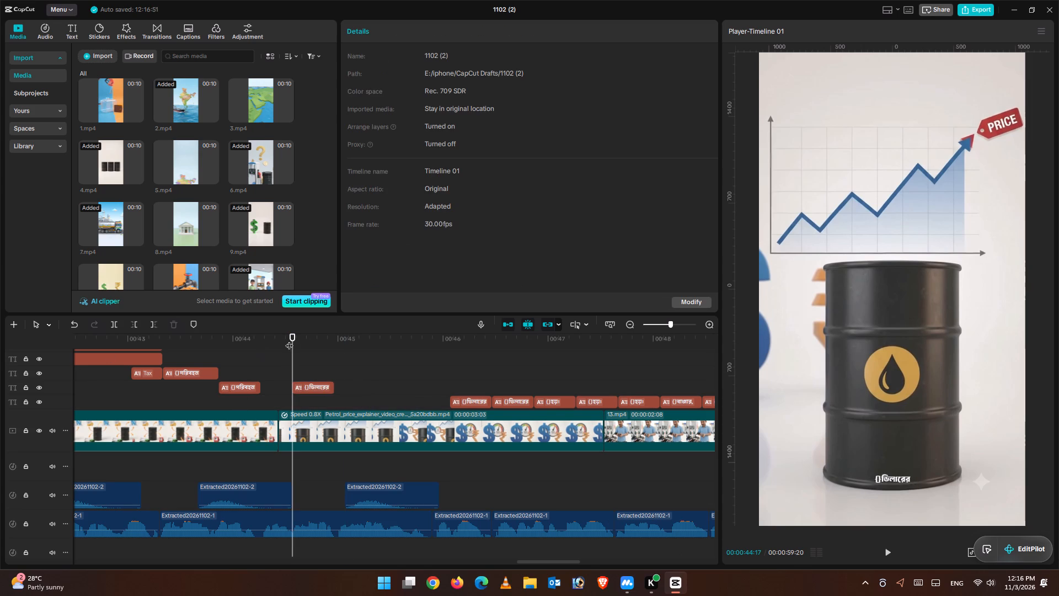
Return to the start of the timeline, show the full project, and play the video from the beginning to review it.
drag(292, 342, 0, 279)
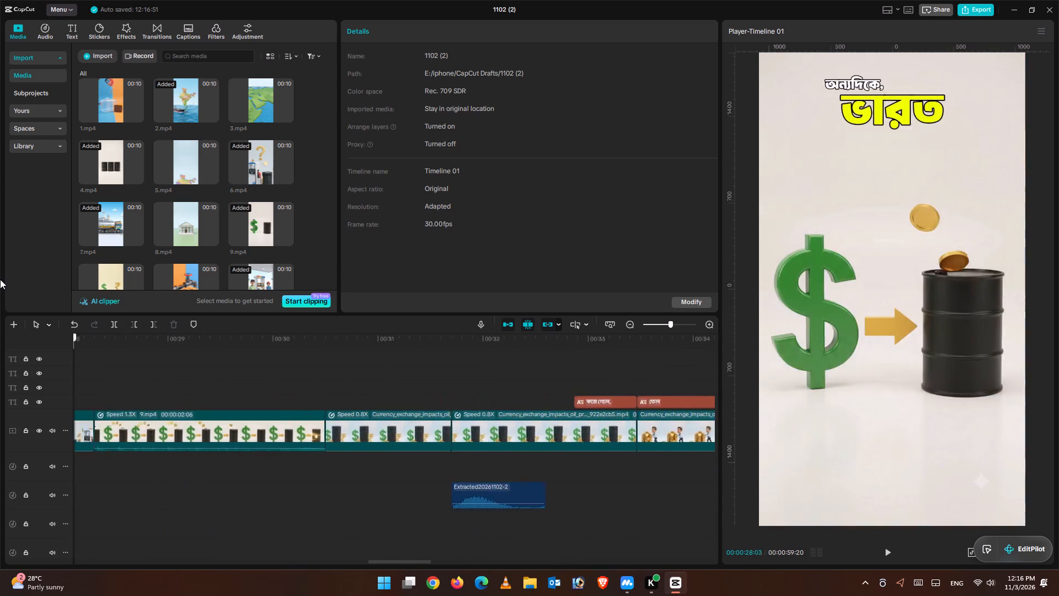
drag(0, 279, 0, 252)
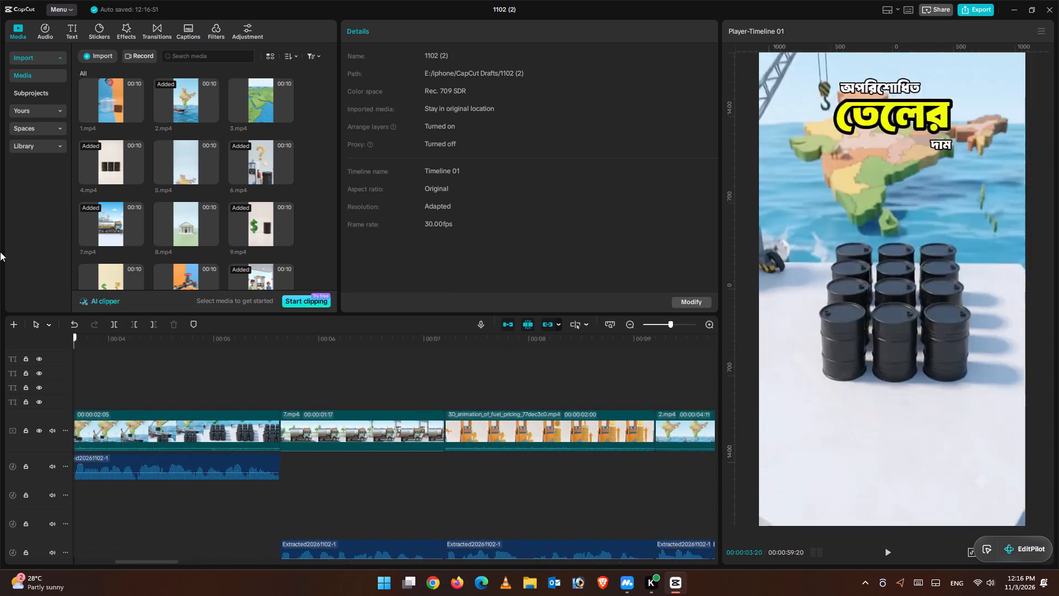
drag(0, 252, 20, 254)
key(ctrl+minus)
key(ctrl+minus)
key(ctrl+minus)
key(ctrl+minus)
key(ctrl+minus)
key(ctrl+minus)
key(ctrl+minus)
key(ctrl+minus)
key(ctrl+minus)
key(ctrl+minus)
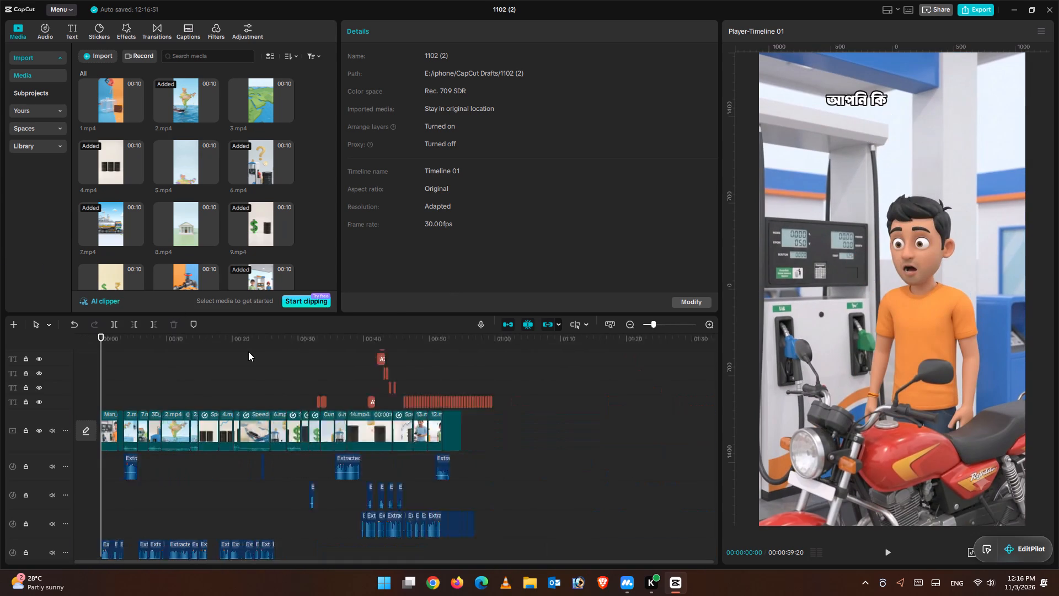
click(895, 552)
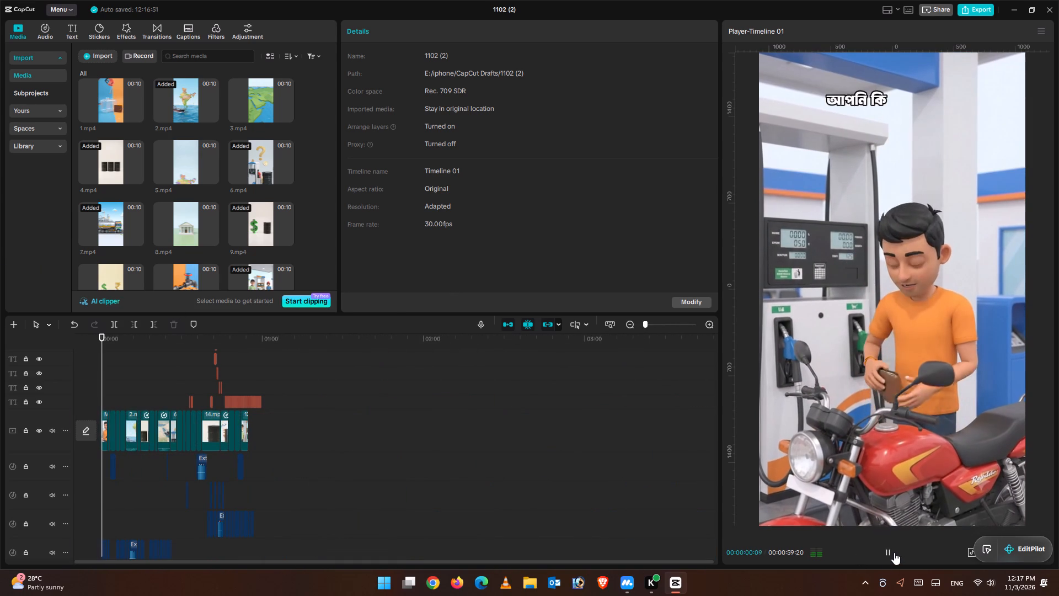
key(ctrl+equal)
key(ctrl+equal)
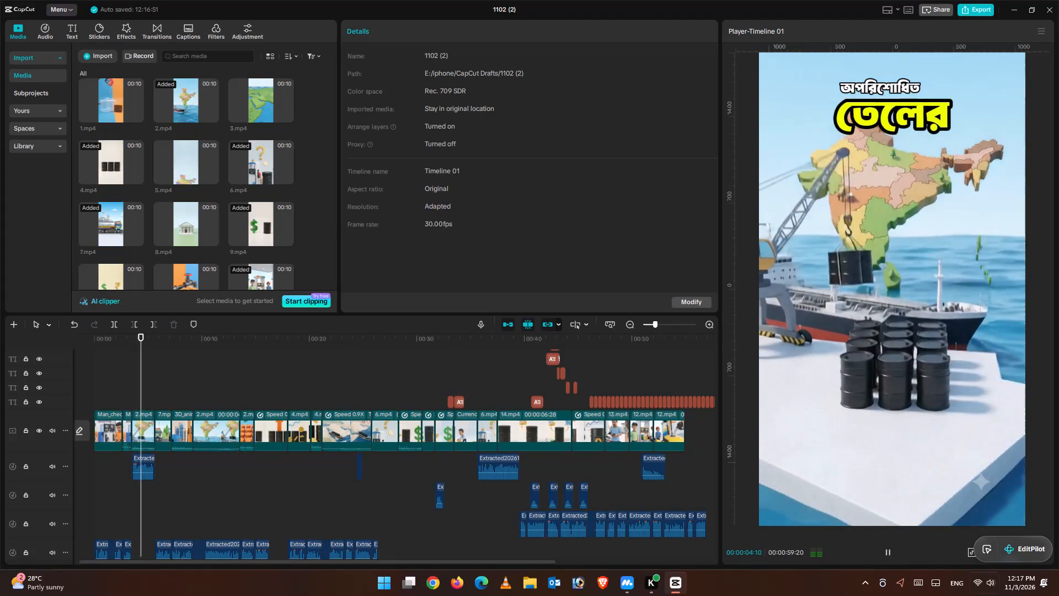
click(540, 197)
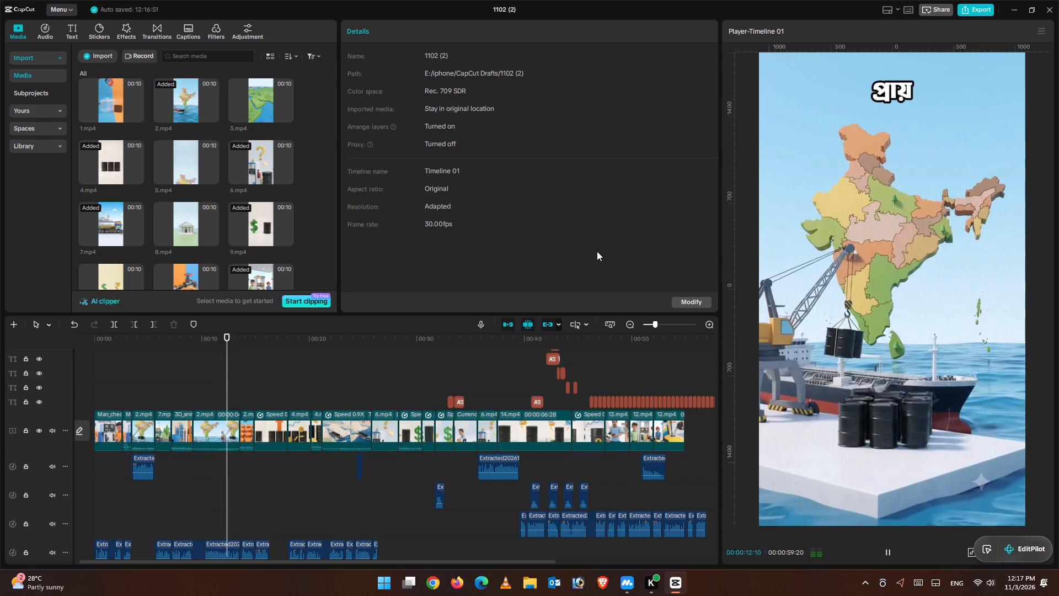
Enlarge the timeline and review the captions against the playing video from about 00:12 to 00:28.
drag(431, 313, 446, 175)
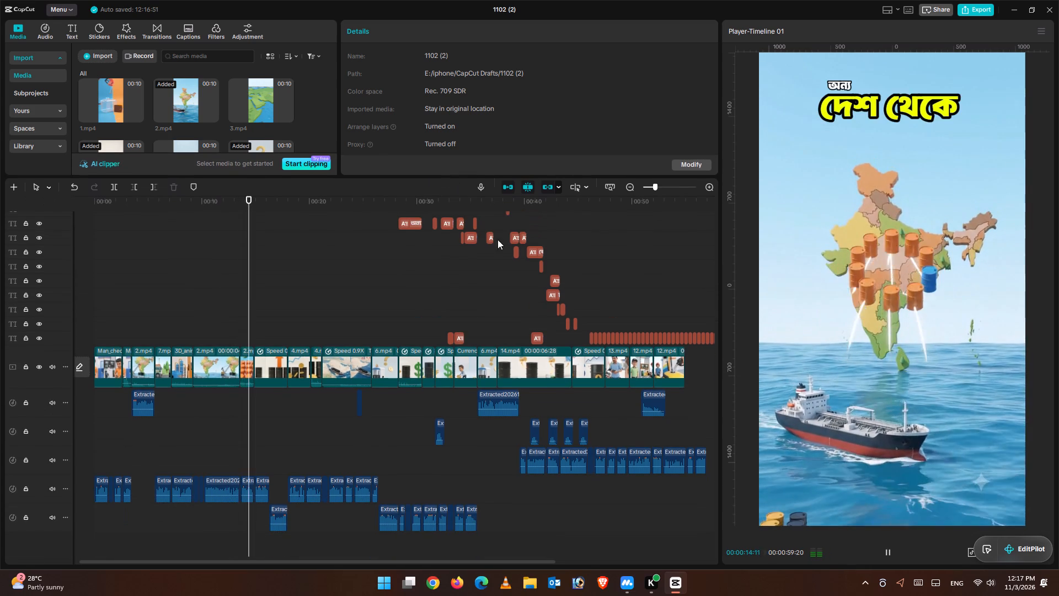
scroll(438, 397, up, 2)
scroll(438, 397, down, 1)
scroll(438, 397, up, 3)
key(equal)
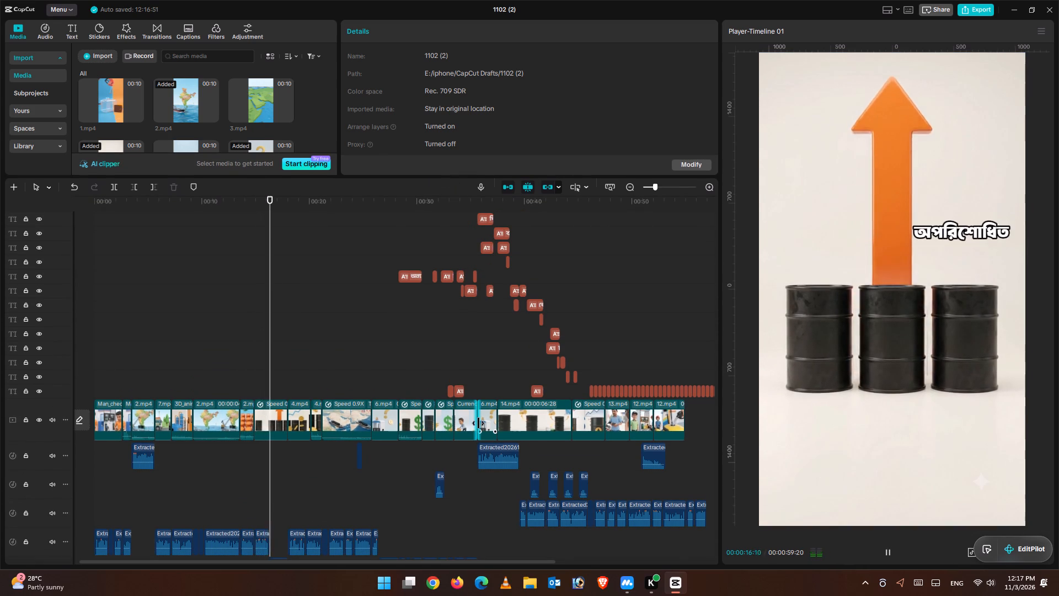
key(ctrl+equal)
key(ctrl+equal)
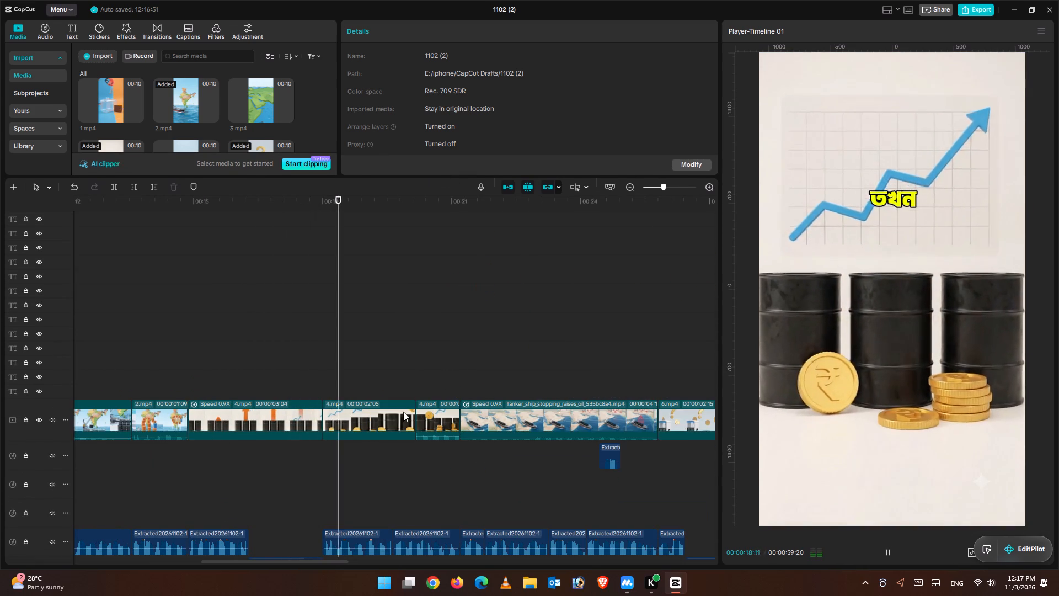
drag(255, 561, 334, 562)
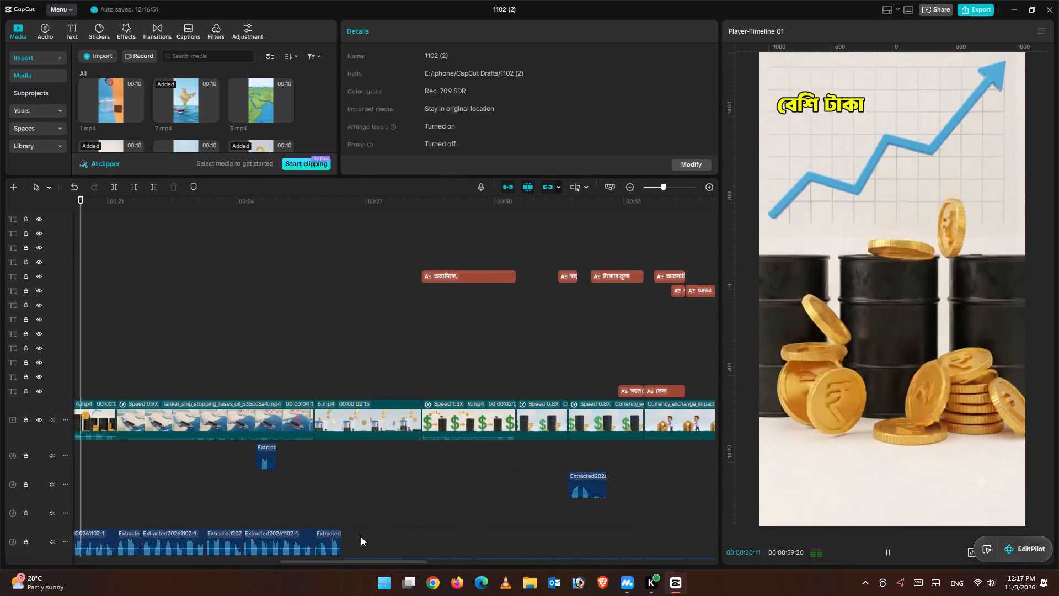
scroll(361, 536, up, 7)
scroll(360, 525, down, 1)
scroll(360, 525, up, 3)
scroll(357, 520, down, 2)
scroll(357, 519, up, 2)
scroll(357, 519, down, 1)
scroll(357, 519, up, 2)
scroll(357, 519, down, 1)
scroll(357, 519, up, 1)
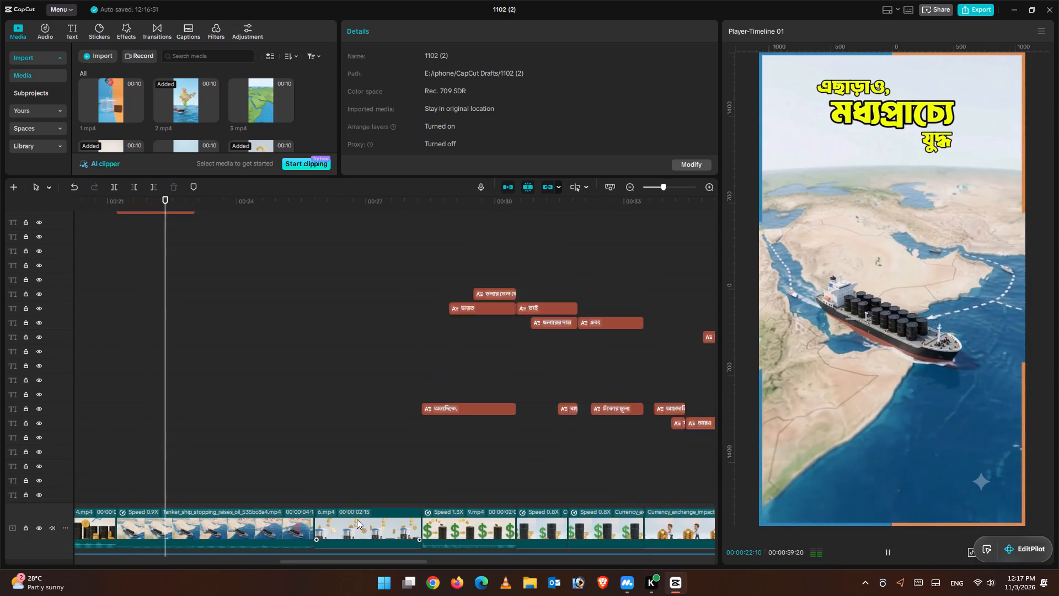
scroll(357, 519, up, 9)
scroll(411, 465, up, 2)
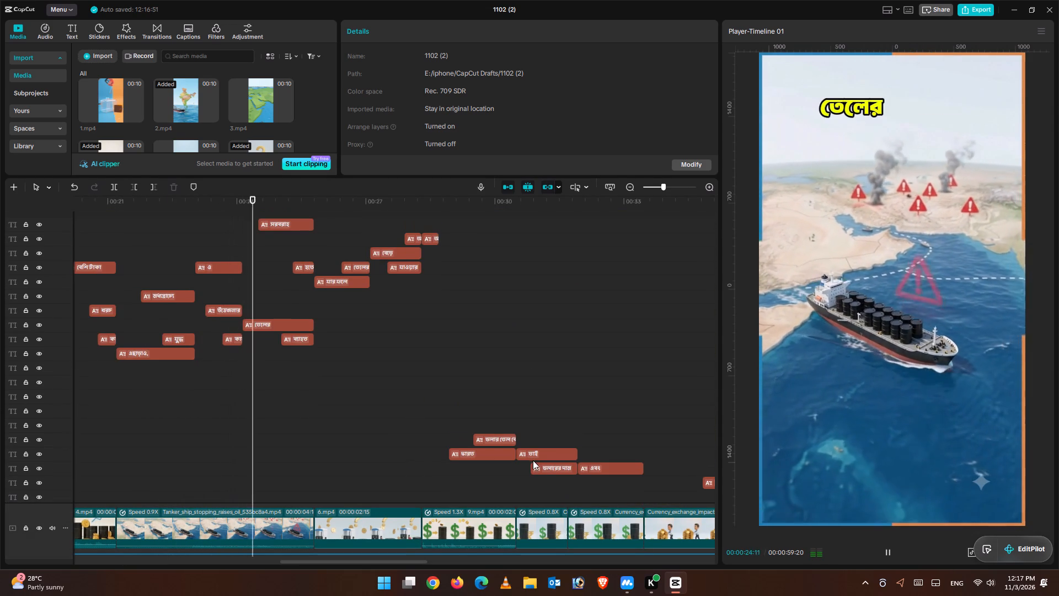
scroll(533, 459, up, 4)
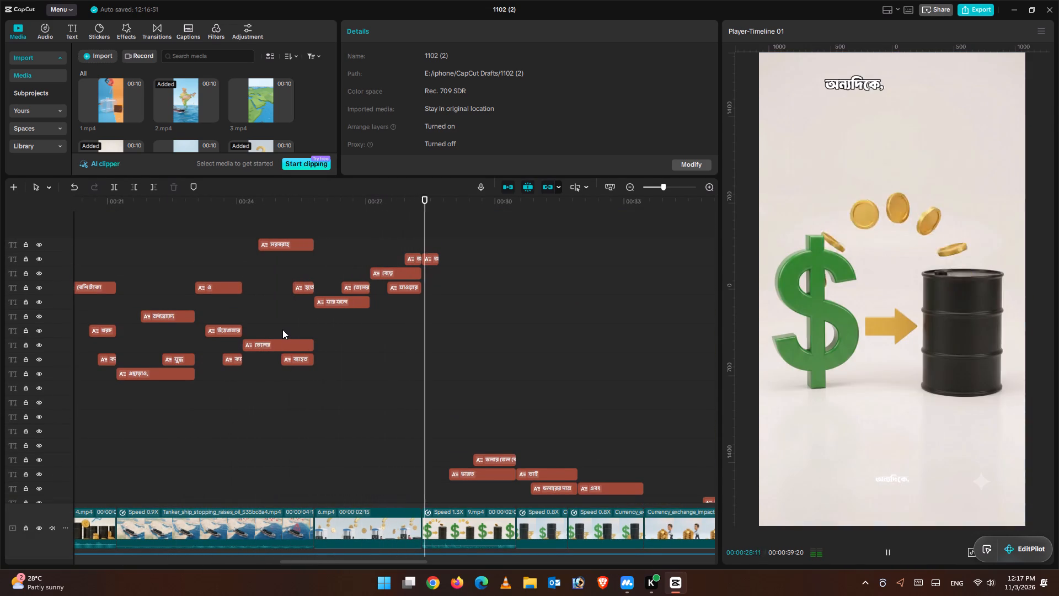
Replay the section from 00:23:01 to about 00:26 to check the styling of the ও, সরবরাহ and যার ফলে captions.
click(335, 363)
click(195, 270)
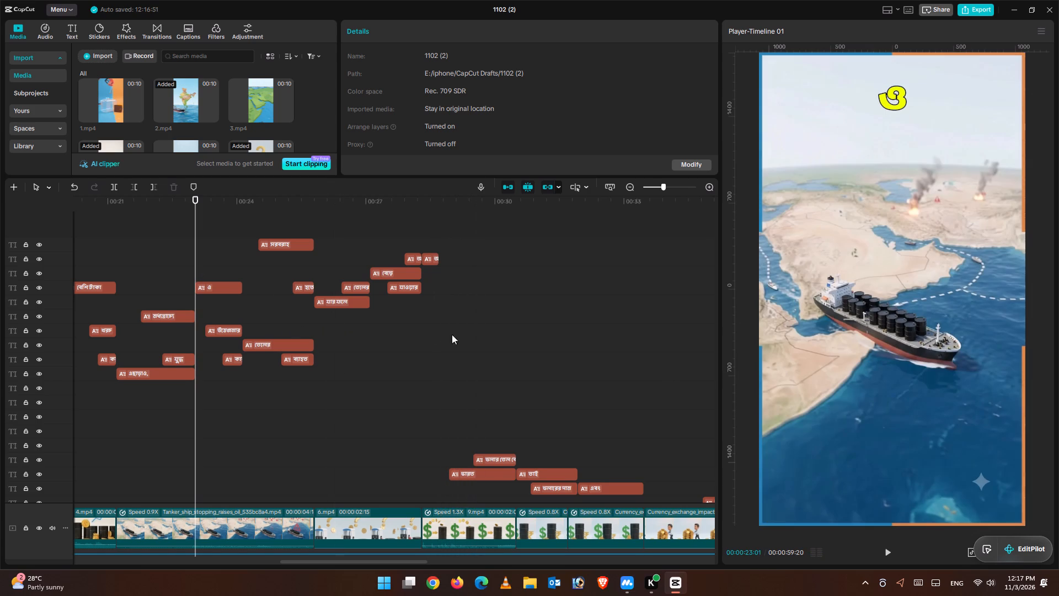
click(894, 554)
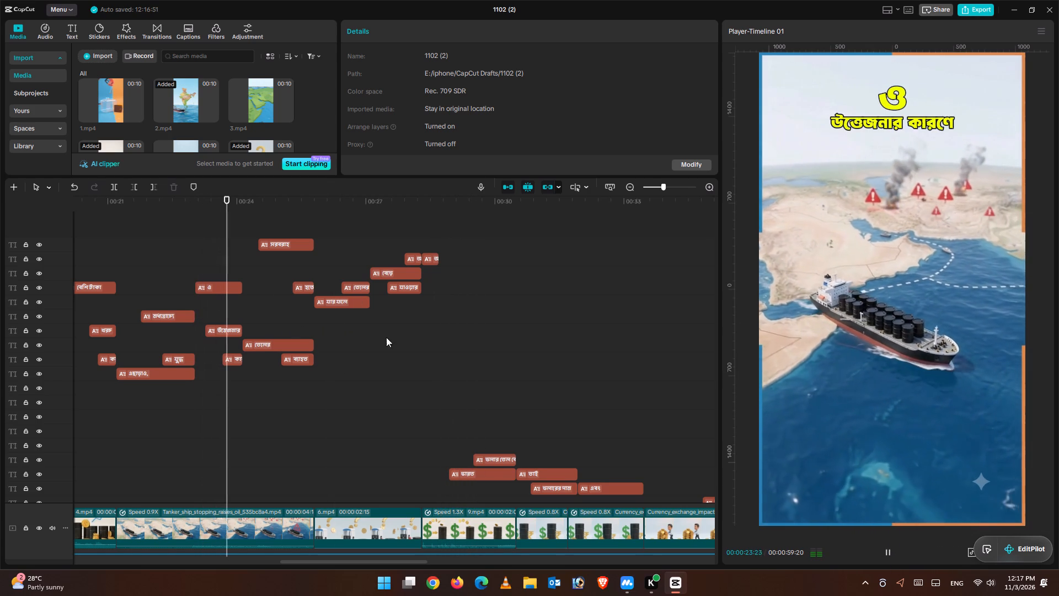
drag(267, 200, 358, 240)
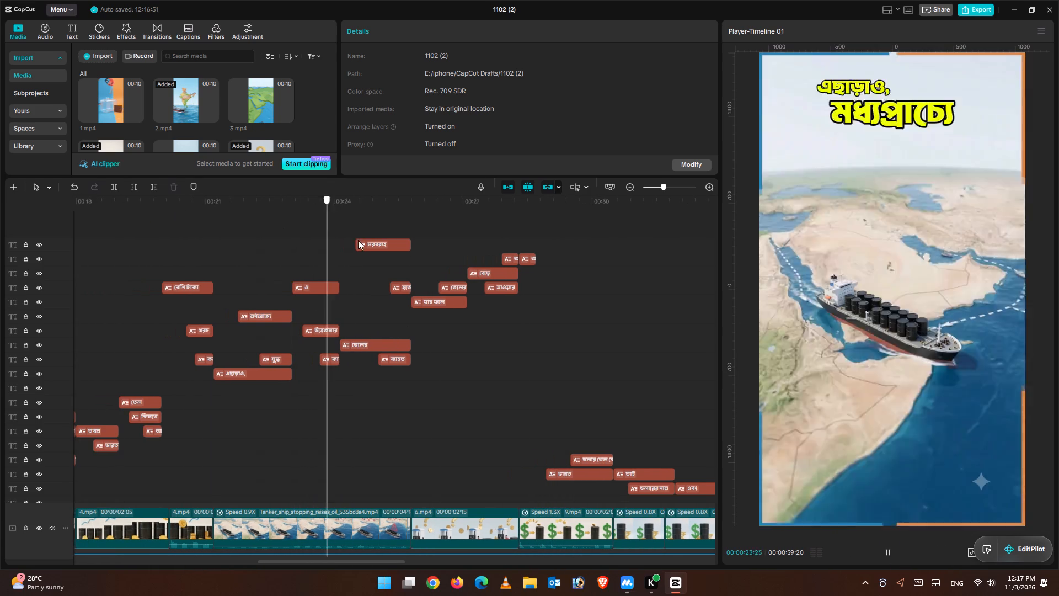
drag(358, 240, 402, 241)
click(401, 239)
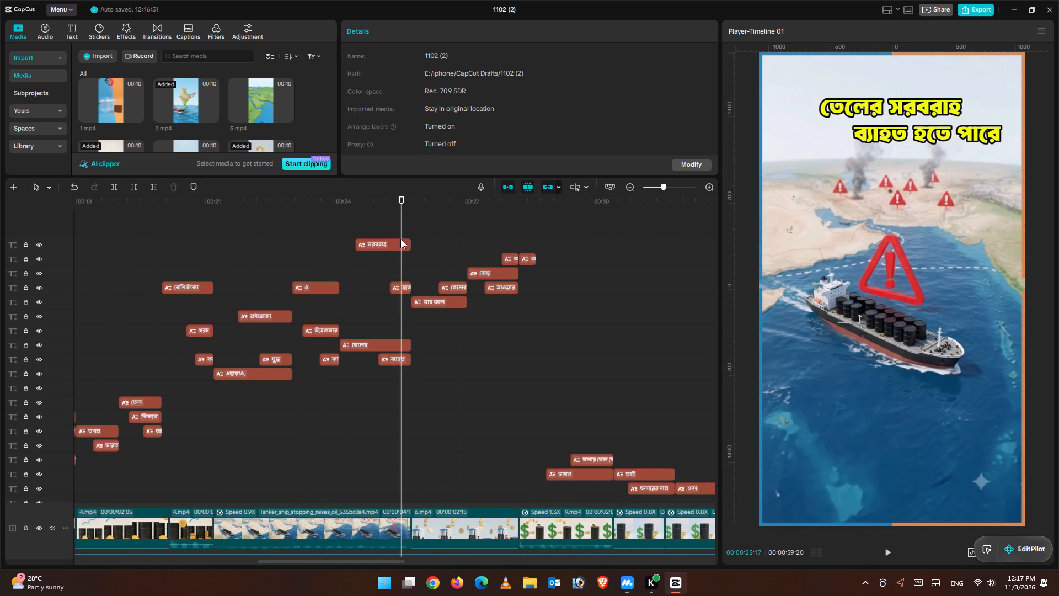
click(892, 558)
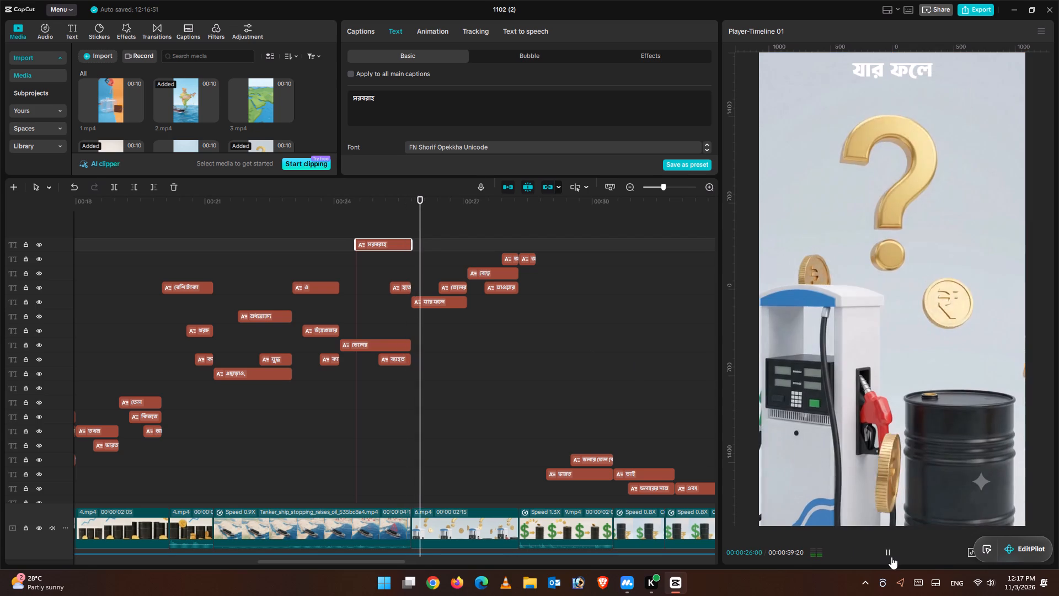
click(891, 557)
Apply the yellow preset with black outline to the যার ফলে and তেলের দাম captions, set stroke thickness to 13, and play them back.
click(433, 295)
click(434, 302)
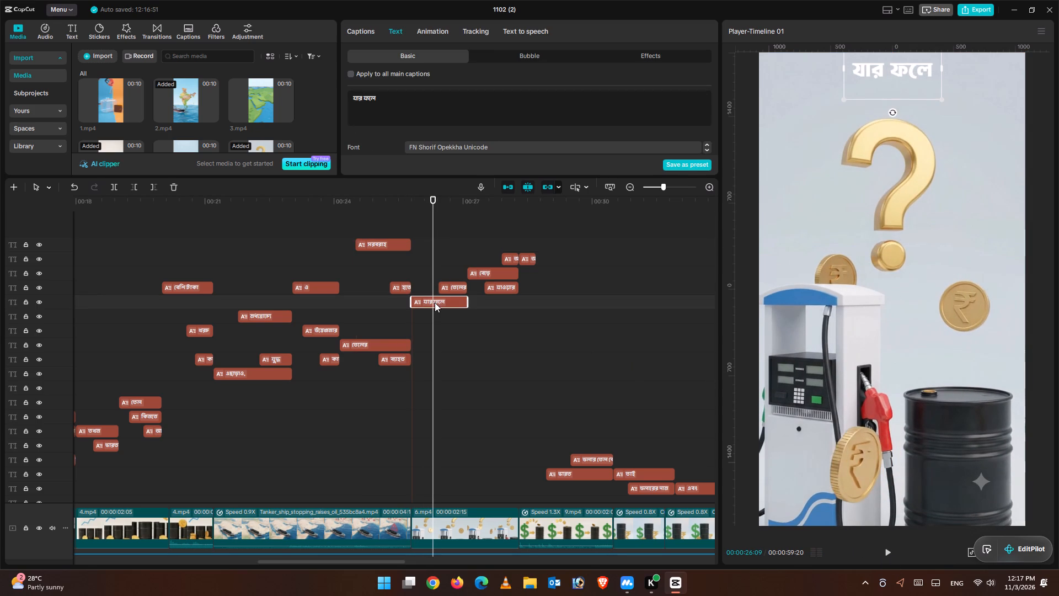
drag(440, 249, 456, 337)
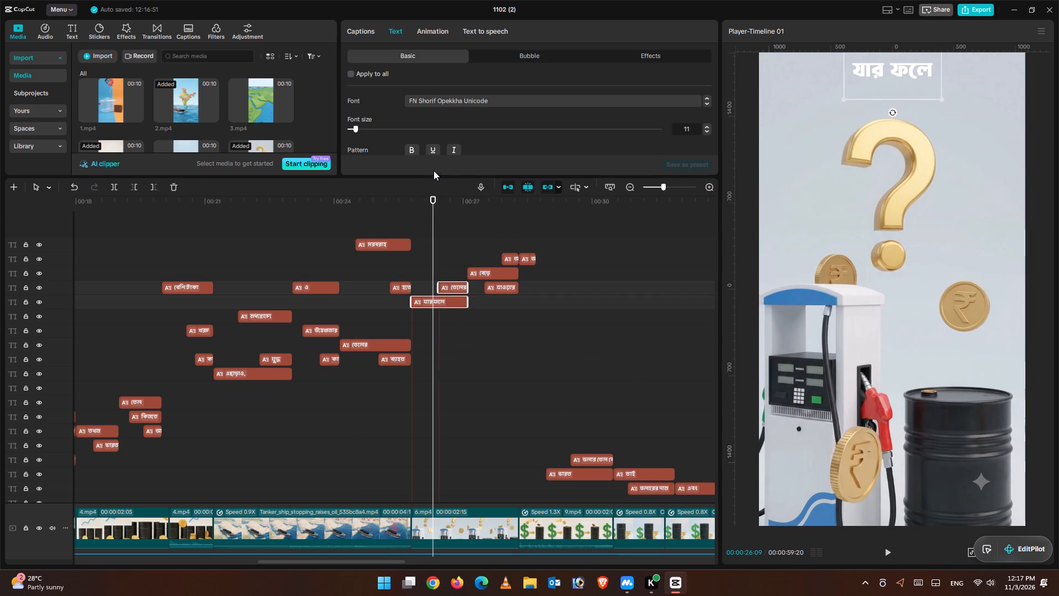
drag(434, 177, 418, 290)
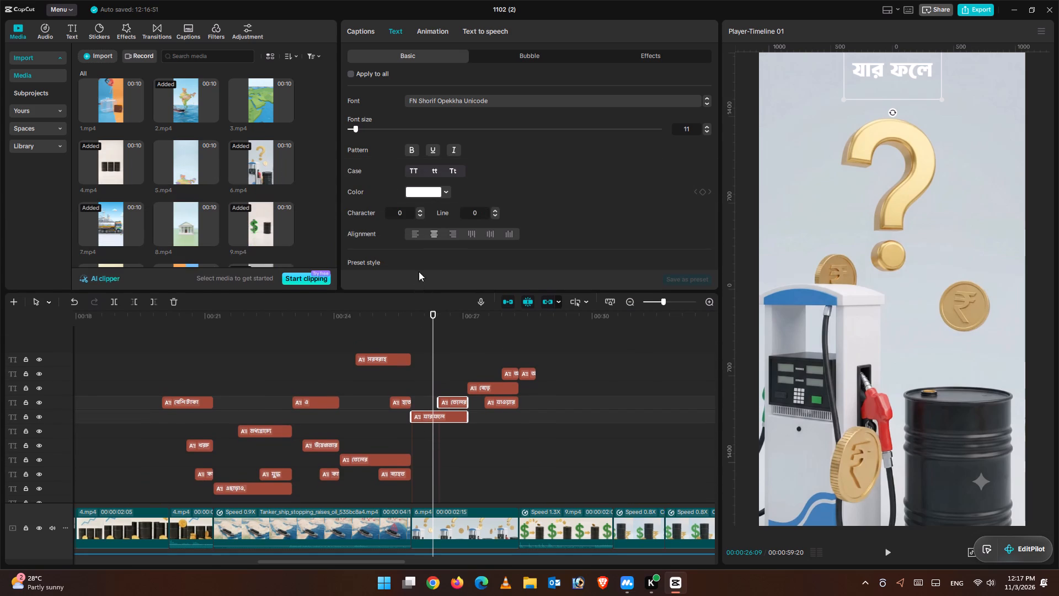
scroll(457, 194, down, 1)
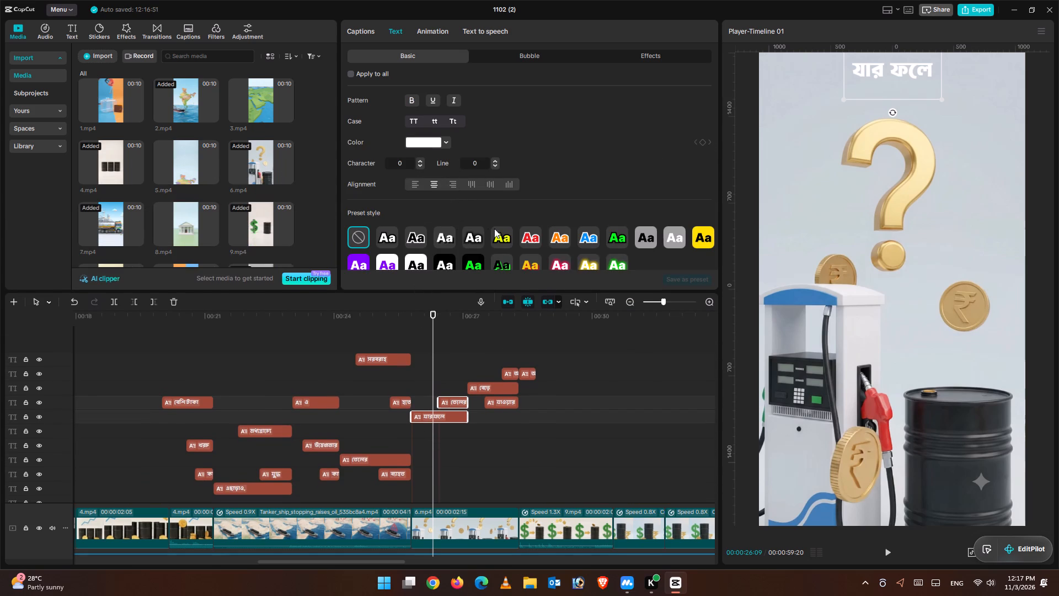
scroll(494, 228, down, 1)
click(499, 190)
scroll(454, 185, down, 2)
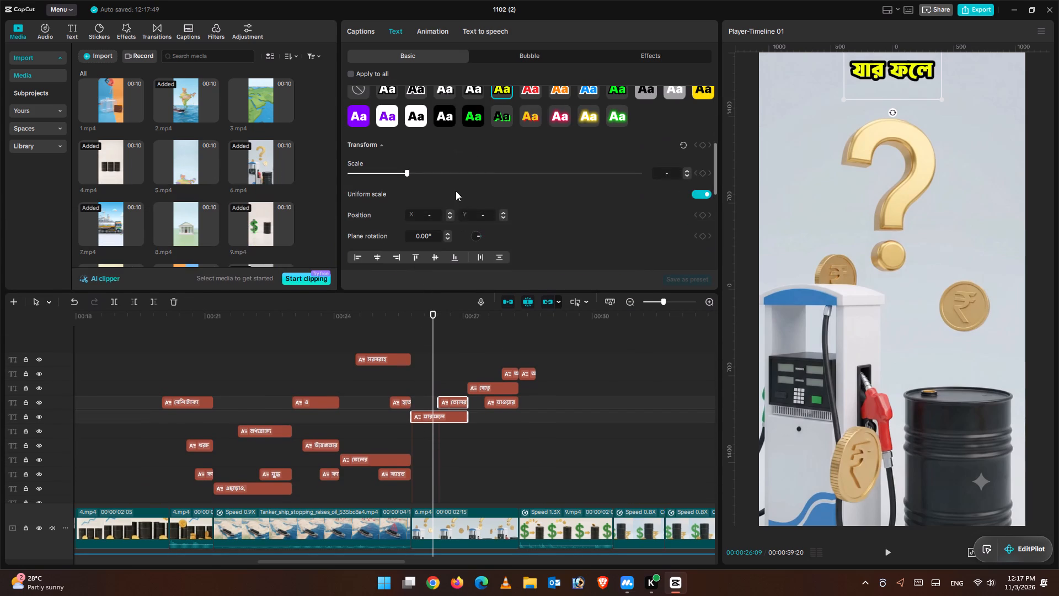
scroll(403, 177, down, 2)
scroll(462, 228, down, 2)
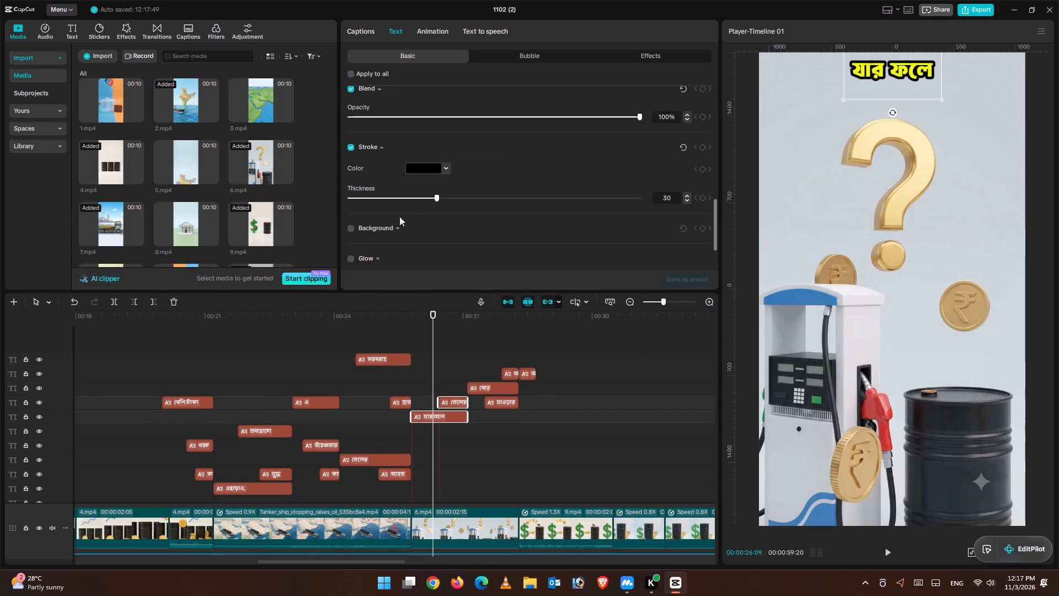
drag(418, 201, 386, 197)
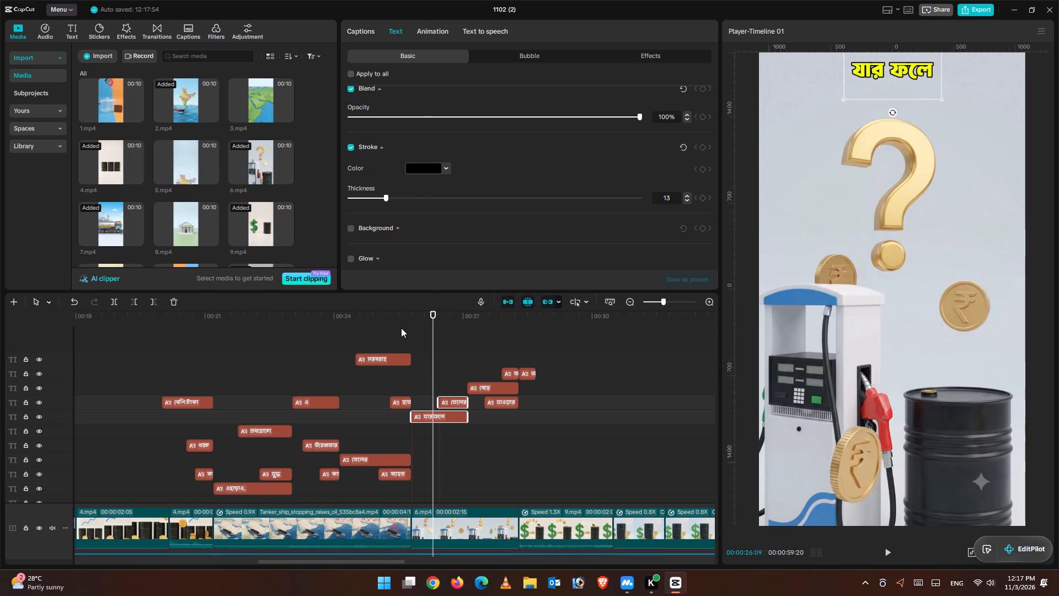
click(401, 328)
click(885, 555)
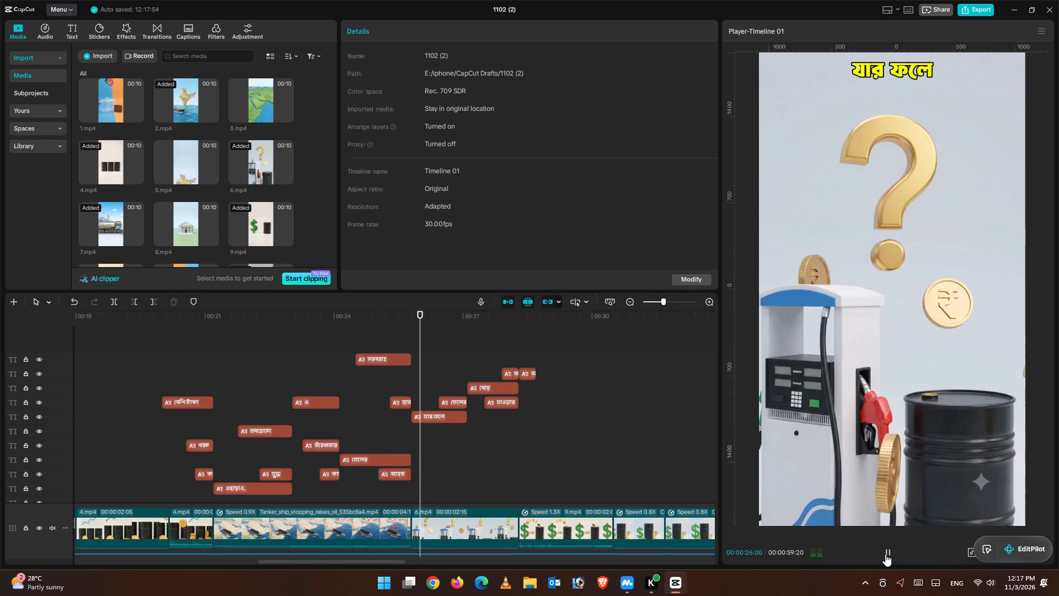
click(885, 554)
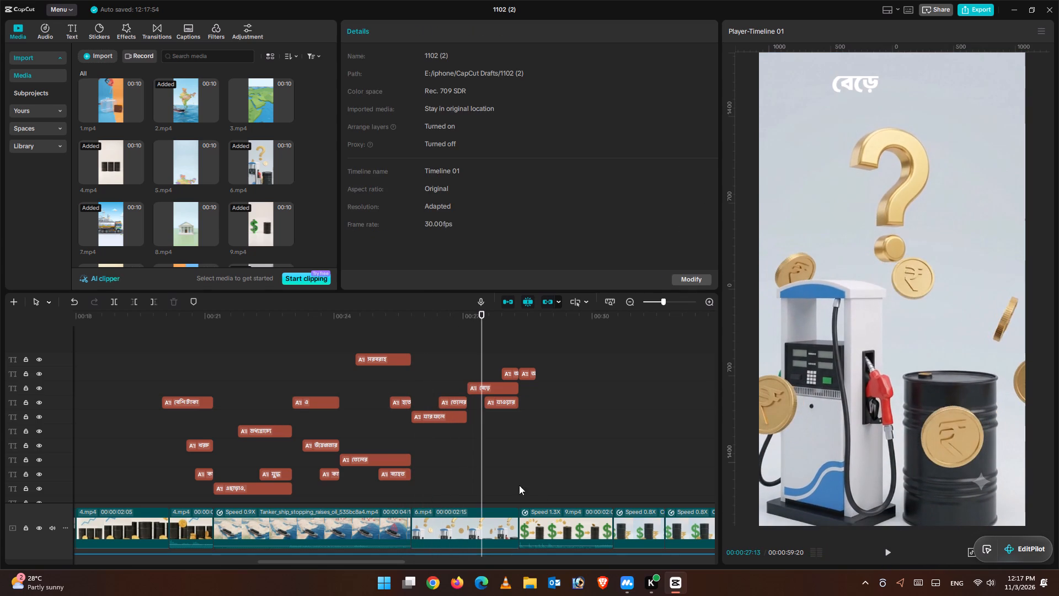
Change the text colour of the তেলের দাম caption to white and replay that section.
click(451, 401)
click(437, 235)
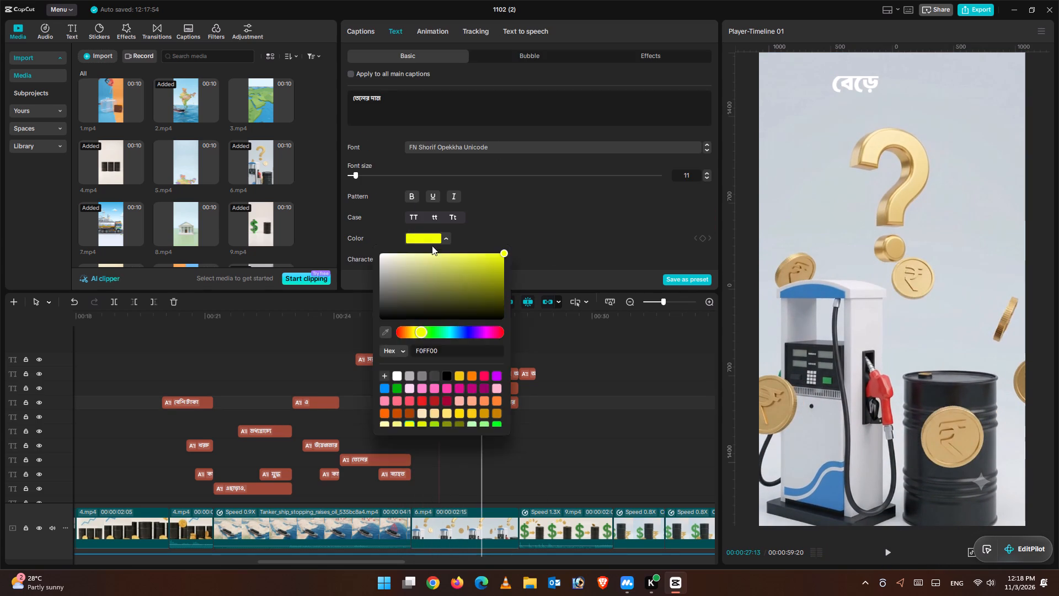
click(431, 243)
click(429, 242)
drag(420, 264, 216, 183)
click(275, 347)
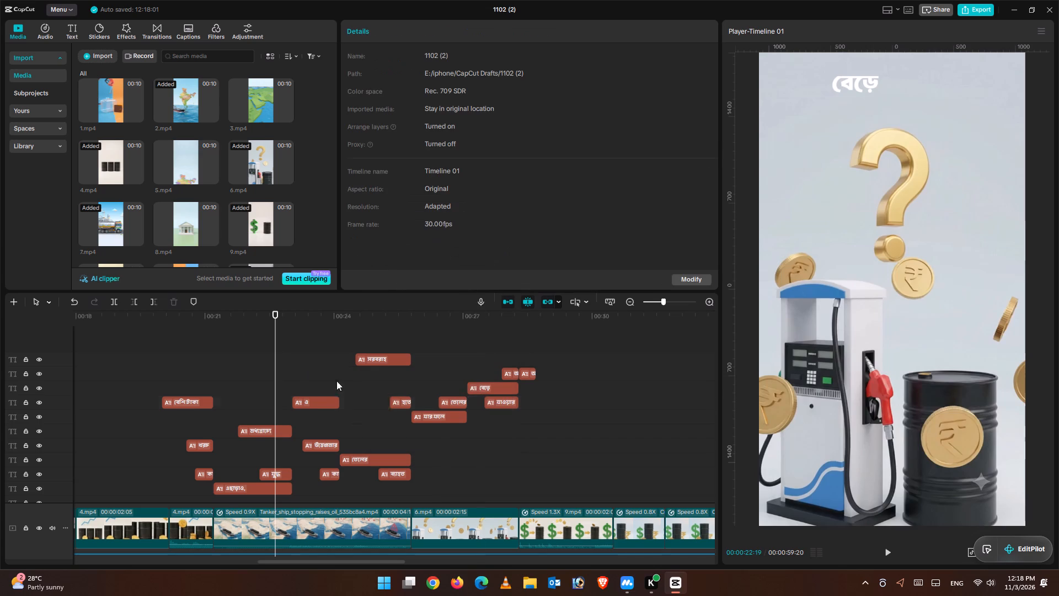
click(431, 364)
click(888, 549)
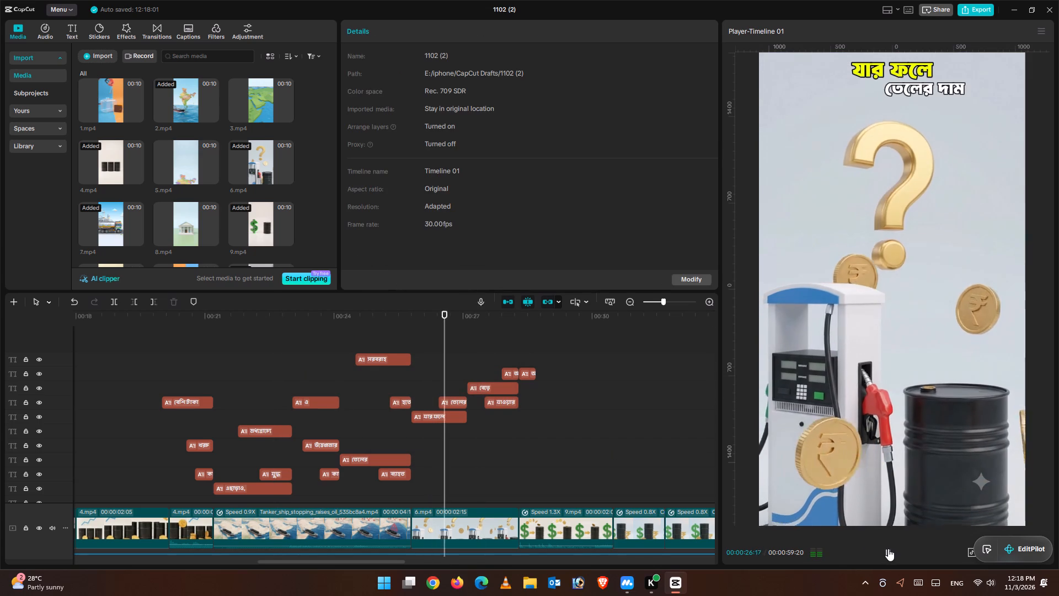
click(885, 545)
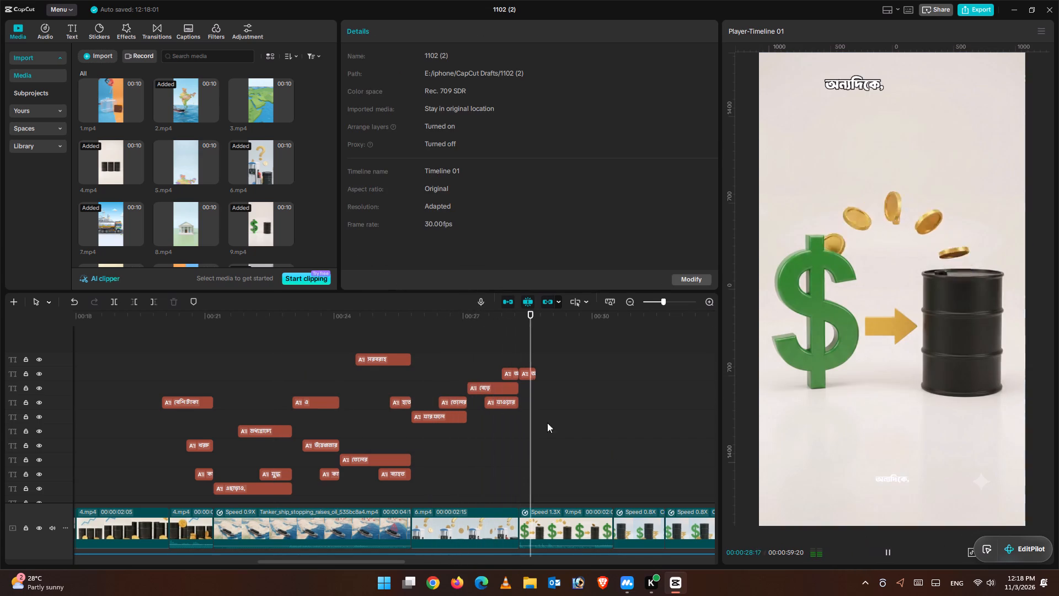
Apply the yellow preset with black outline to the বেড়ে and যাওয়ার captions and the short caption overlapping them before 00:28.
click(474, 328)
drag(478, 331, 502, 342)
drag(477, 344, 496, 348)
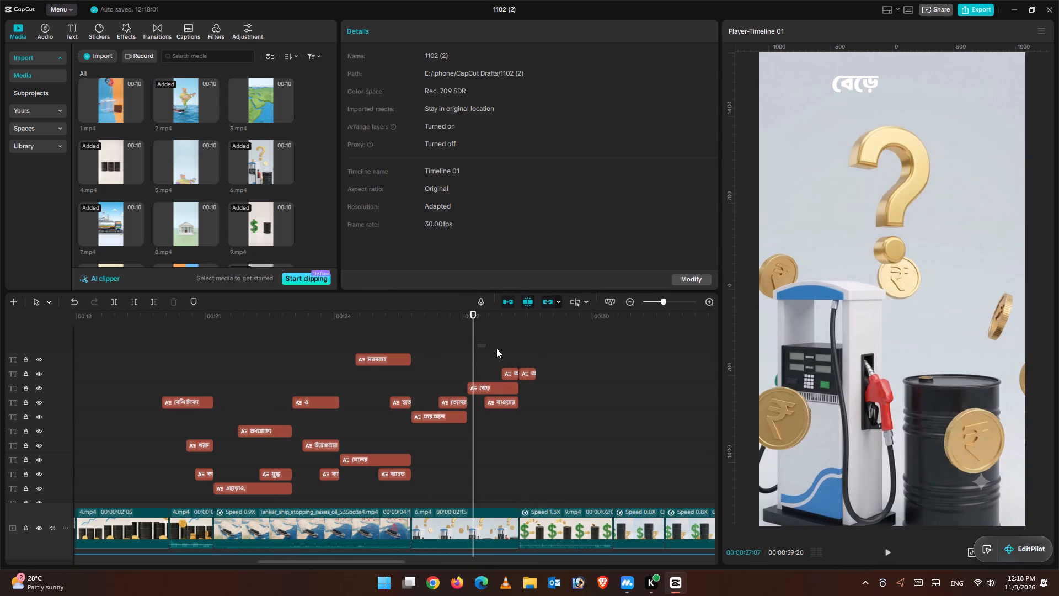
drag(496, 348, 523, 353)
drag(477, 345, 486, 345)
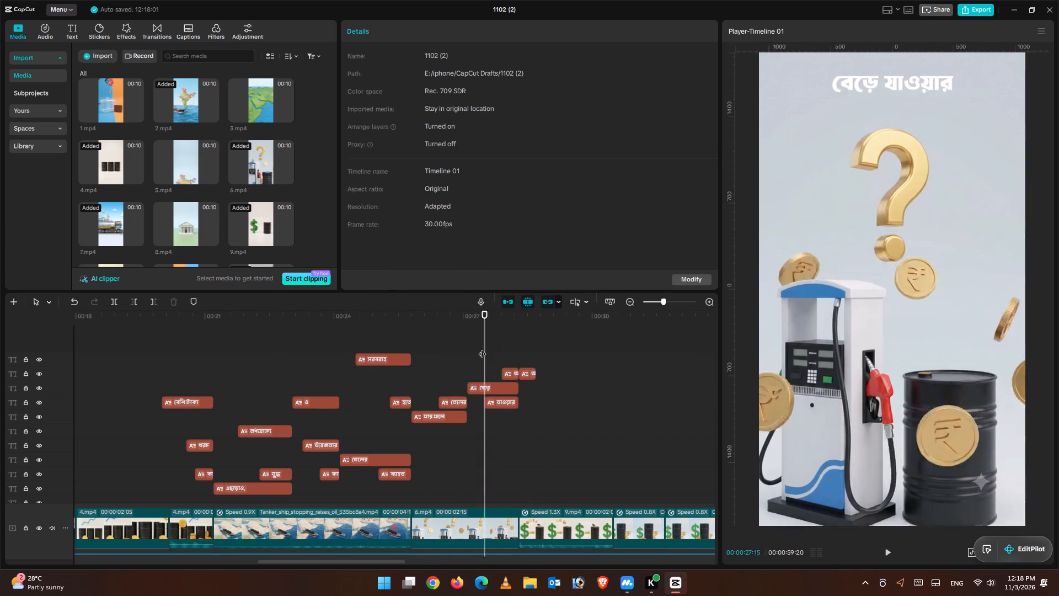
drag(478, 354, 509, 418)
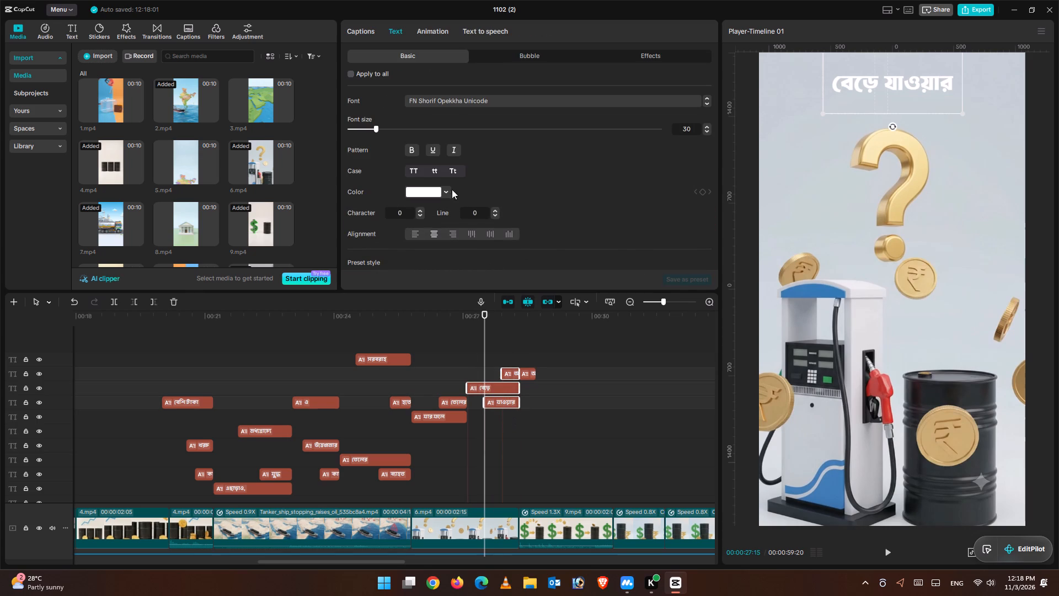
scroll(494, 190, down, 4)
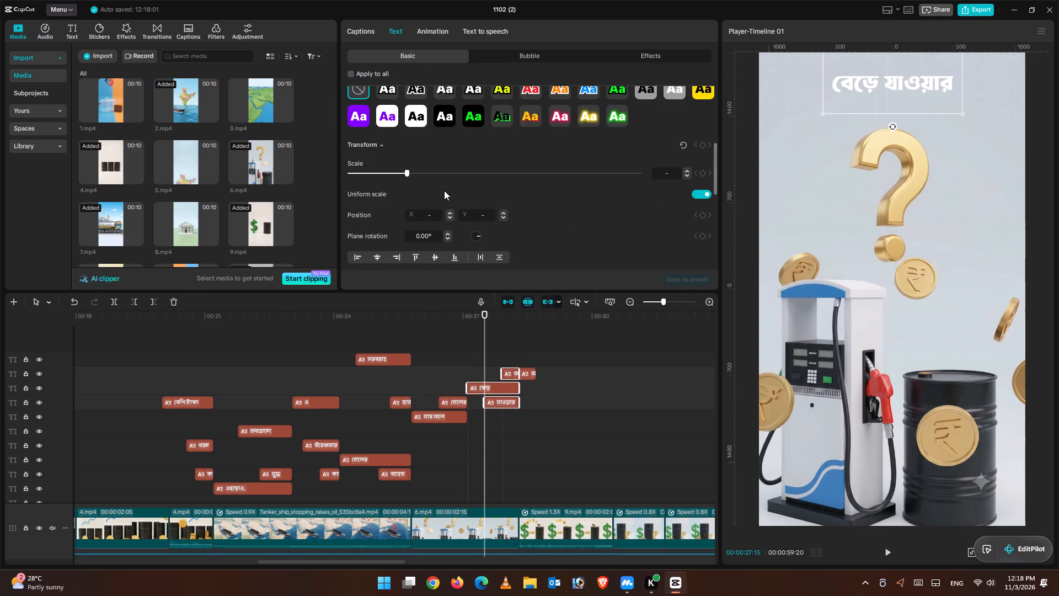
scroll(444, 190, down, 1)
scroll(445, 190, up, 2)
click(505, 133)
scroll(462, 210, down, 2)
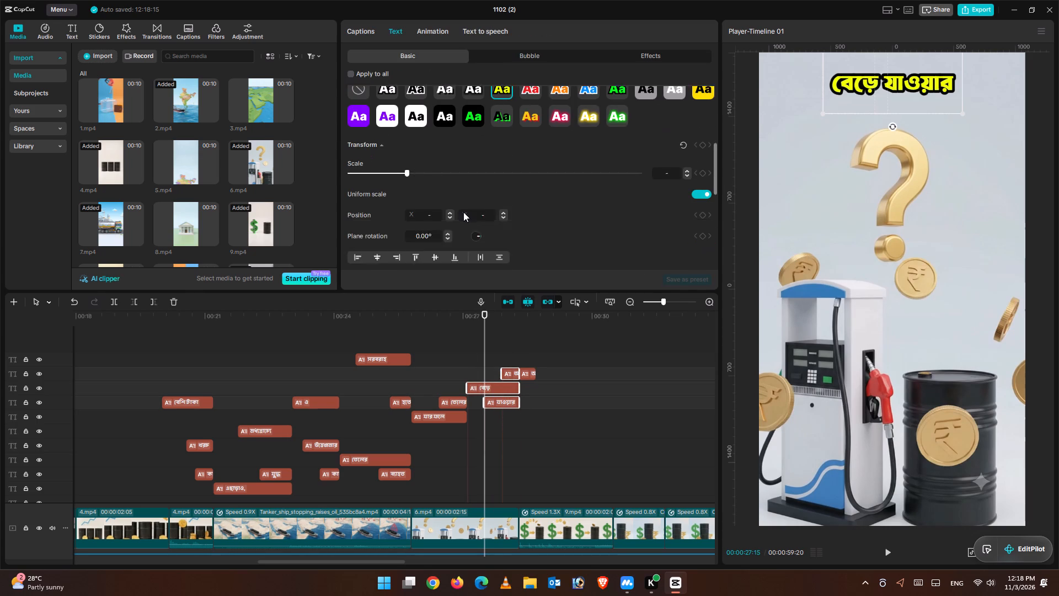
Thin the black stroke on the three selected captions with opacity at 100%, and replay from the যার ফলে caption.
drag(604, 265, 625, 270)
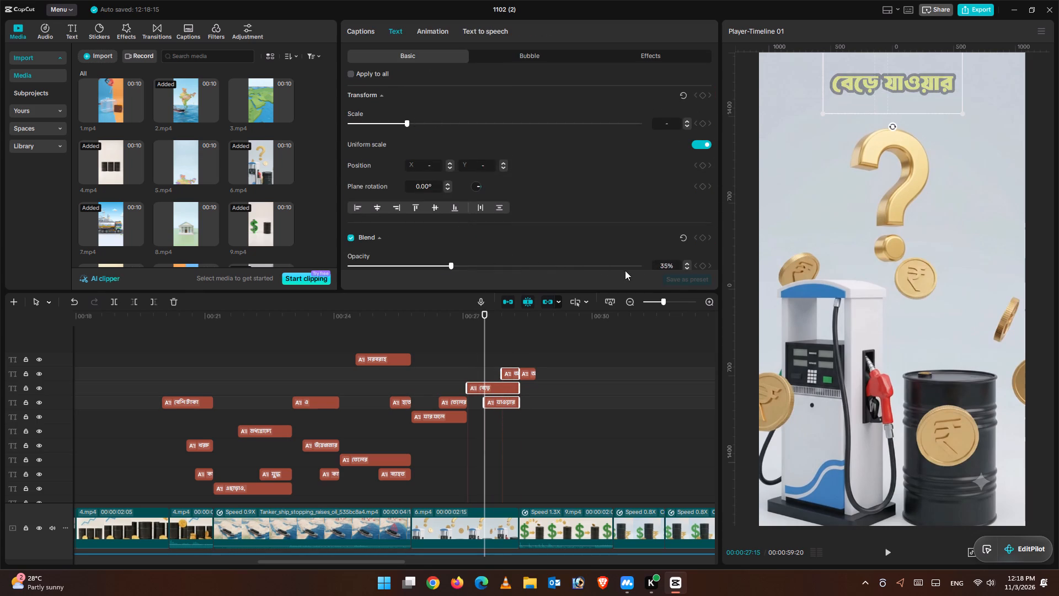
drag(625, 270, 711, 276)
scroll(510, 242, down, 2)
scroll(510, 242, up, 1)
scroll(407, 242, down, 2)
drag(436, 198, 424, 198)
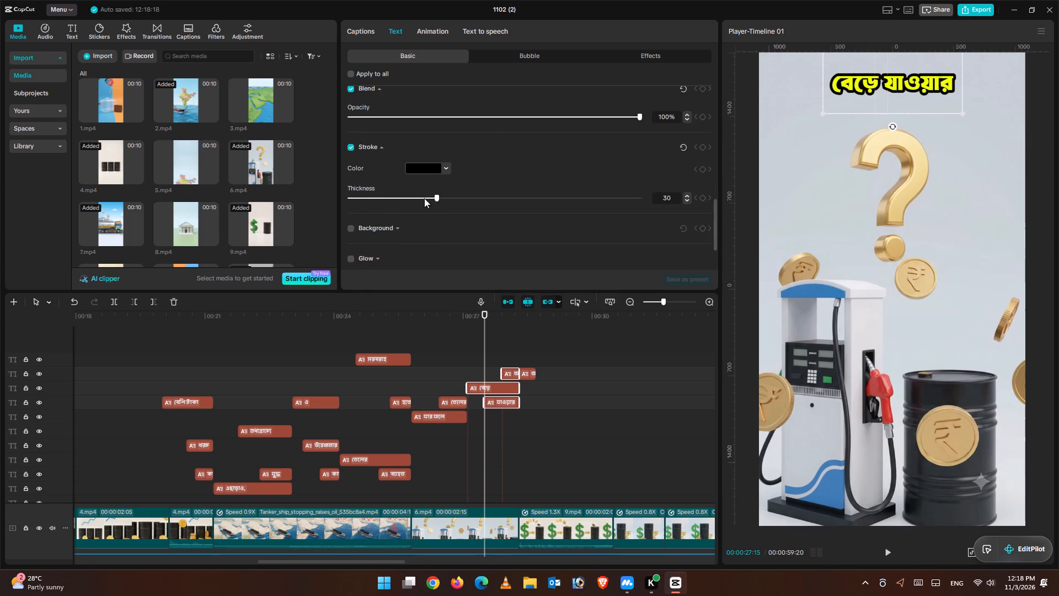
drag(424, 198, 387, 198)
click(409, 328)
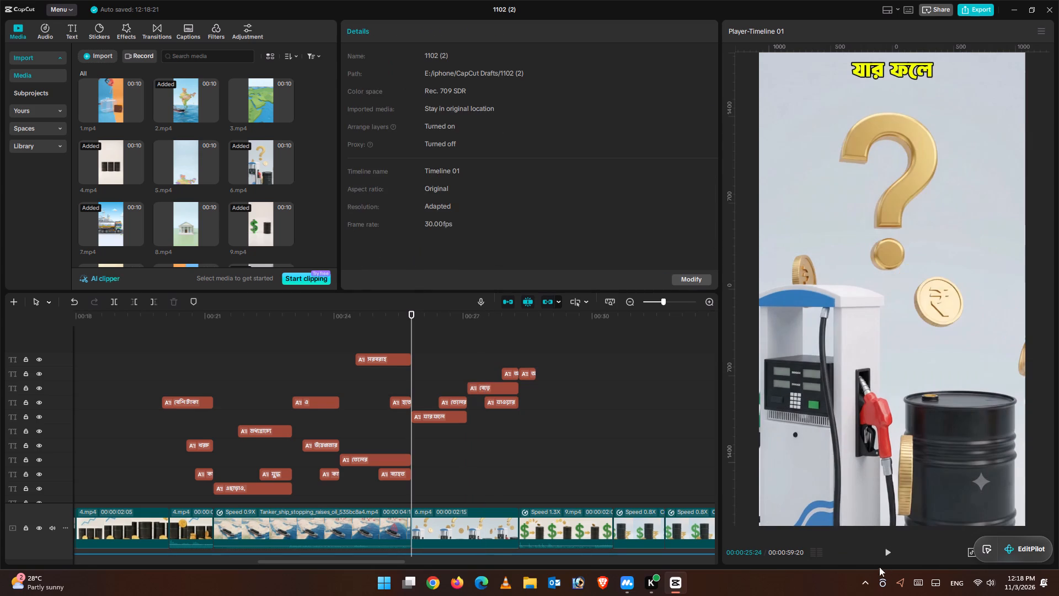
click(882, 552)
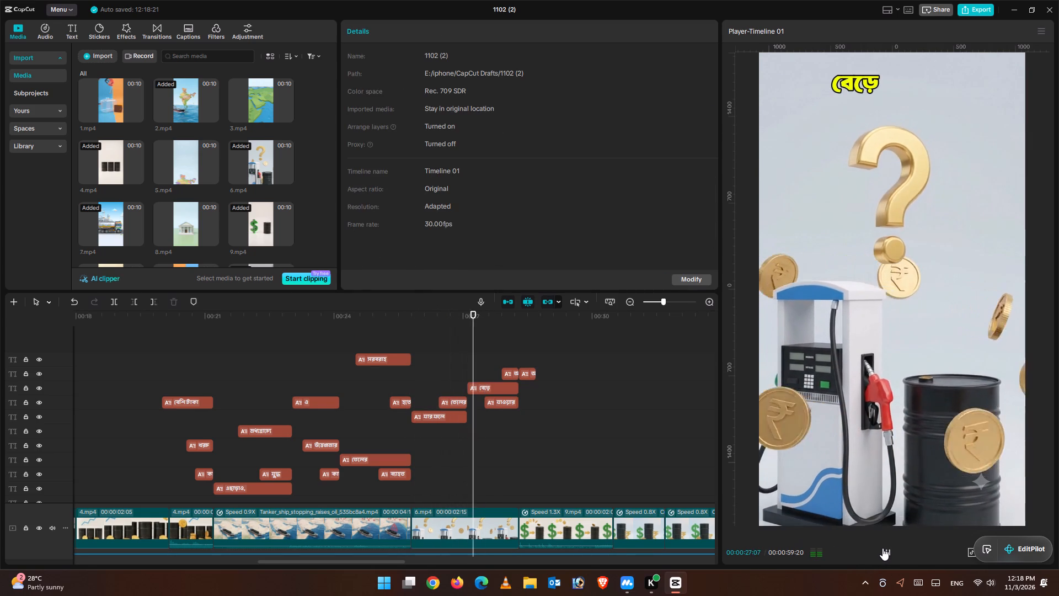
click(882, 548)
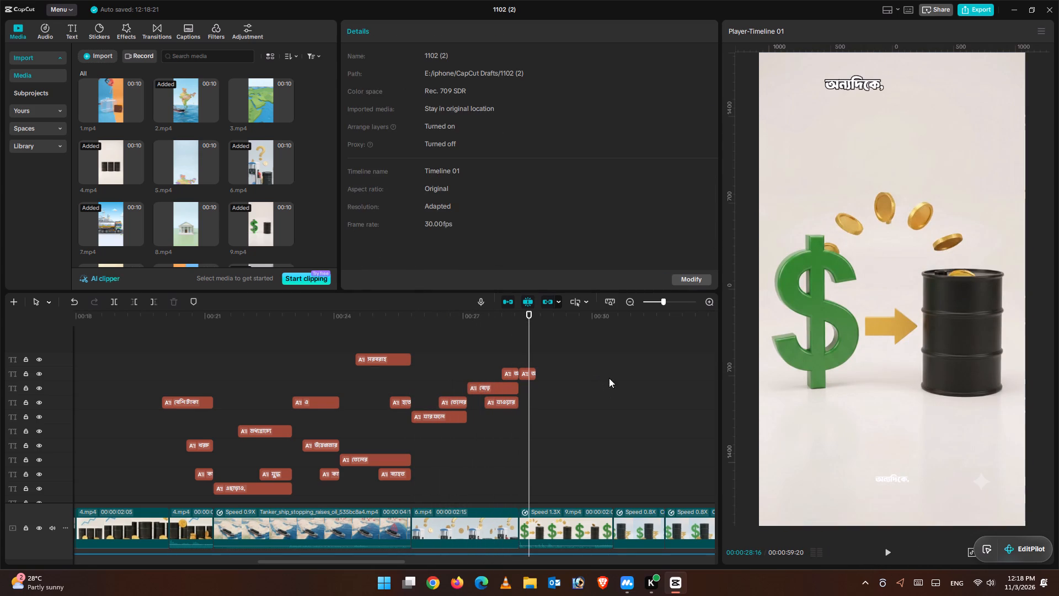
Play the video on from about 00:28 to 00:31 and check the styling of the অন্যদিকে, ভারত and তাই captions.
click(895, 549)
click(895, 549)
scroll(683, 417, up, 1)
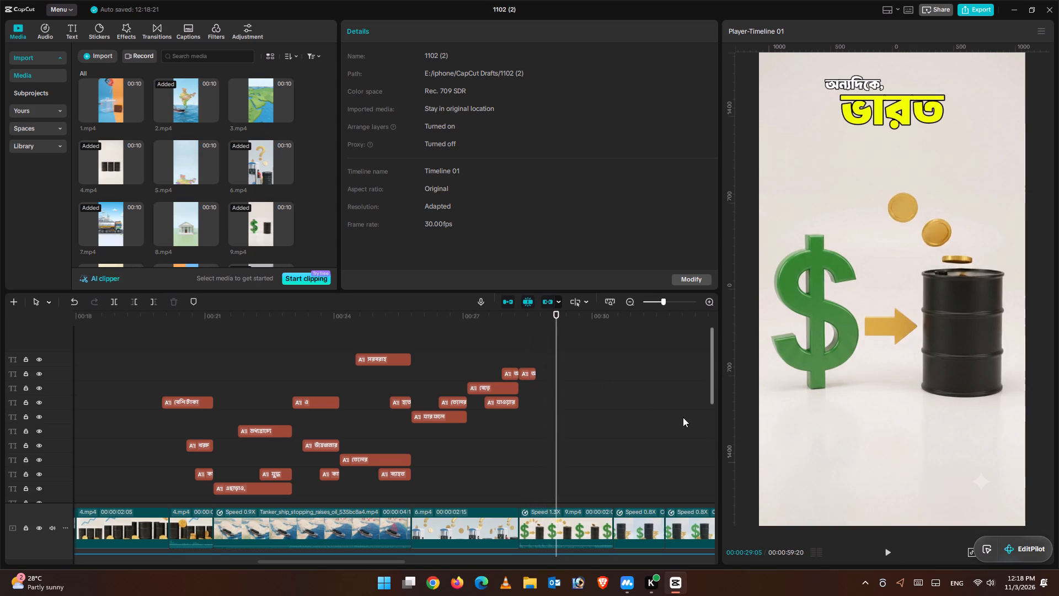
scroll(683, 417, up, 2)
scroll(492, 424, up, 4)
scroll(573, 443, down, 2)
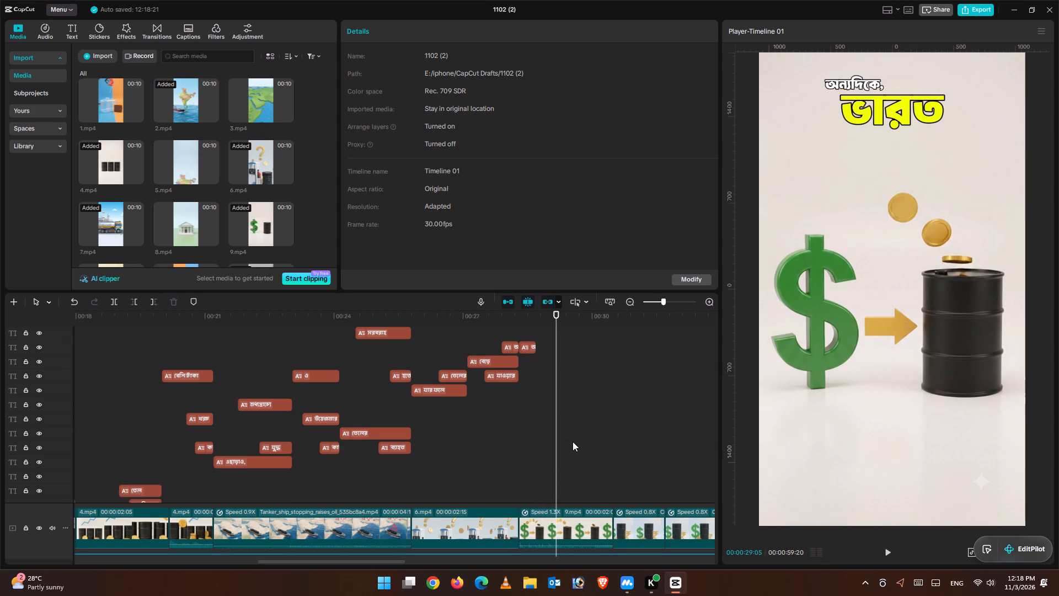
scroll(573, 441, down, 1)
scroll(573, 441, up, 1)
scroll(573, 441, down, 2)
scroll(573, 441, up, 1)
scroll(573, 441, down, 6)
scroll(574, 441, up, 1)
scroll(574, 441, down, 1)
click(885, 547)
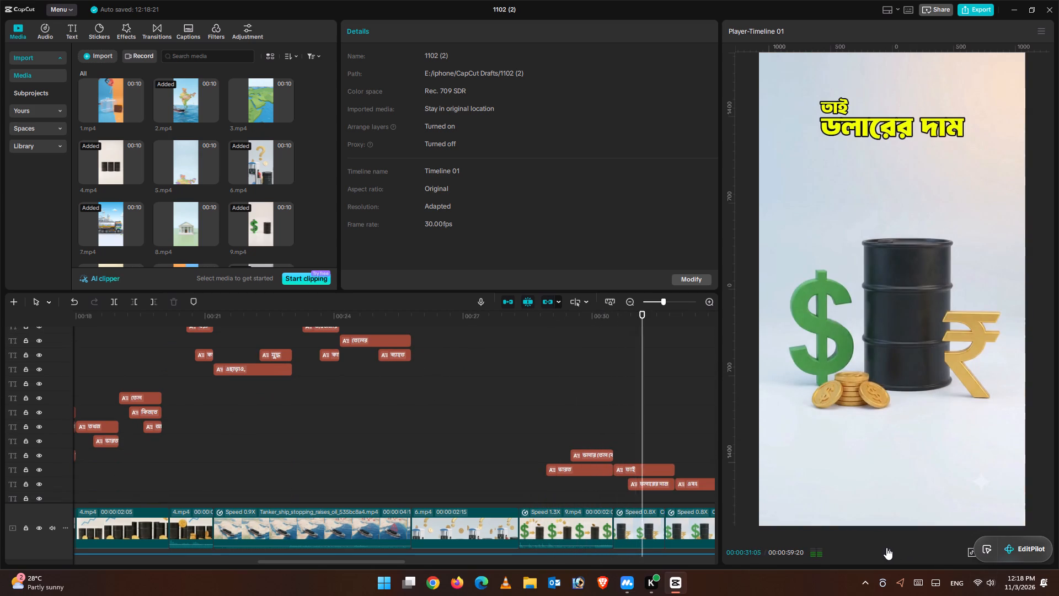
click(886, 547)
Change the text colour of the তাই and বাড়লে captions around the ডলারের দাম caption to white.
click(651, 479)
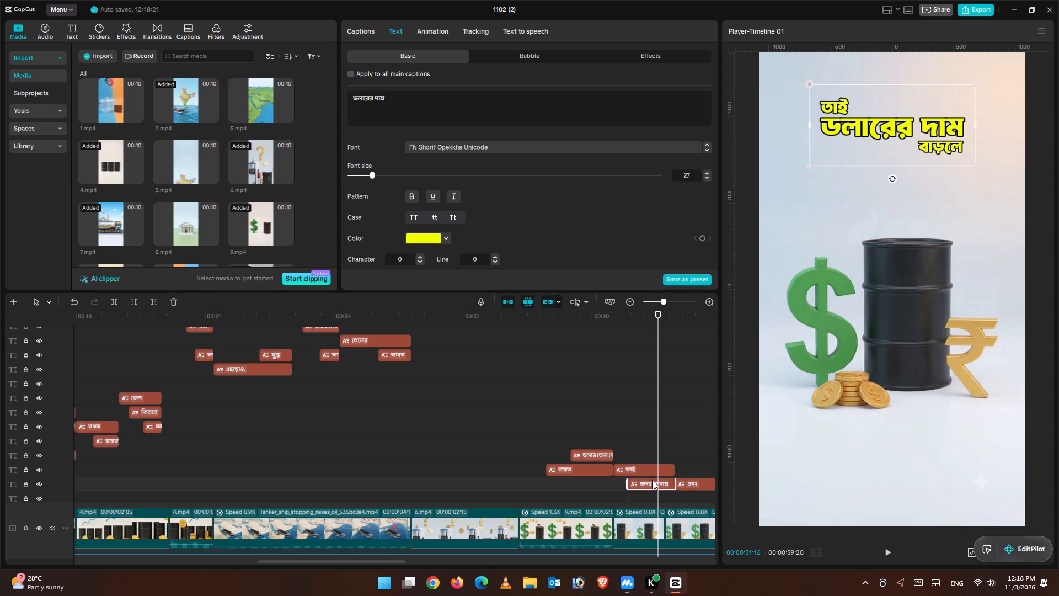
click(645, 431)
click(645, 430)
scroll(645, 430, down, 3)
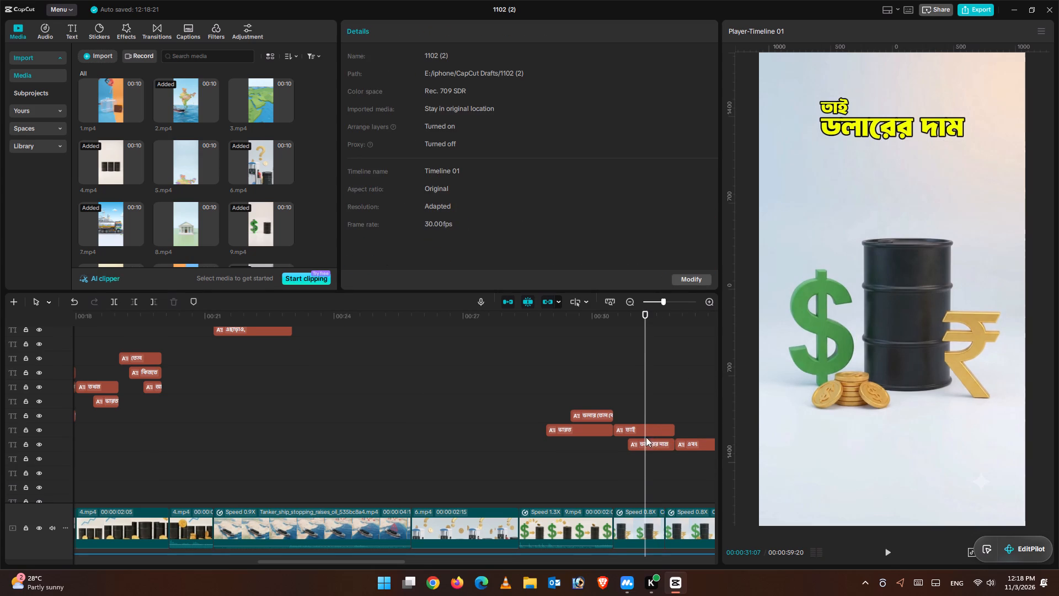
scroll(657, 457, down, 5)
click(646, 364)
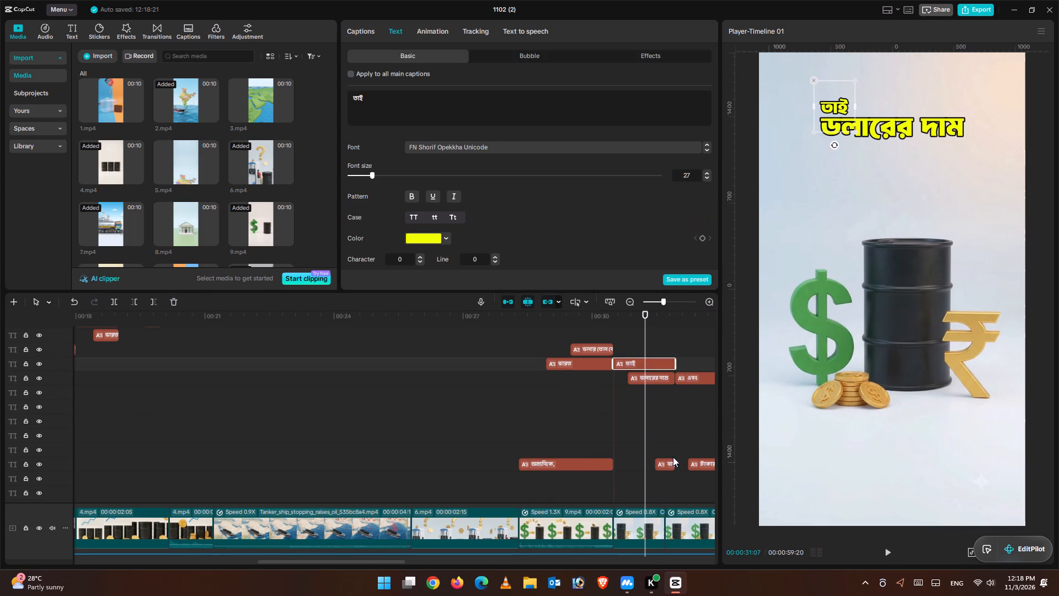
ctrl+click(668, 463)
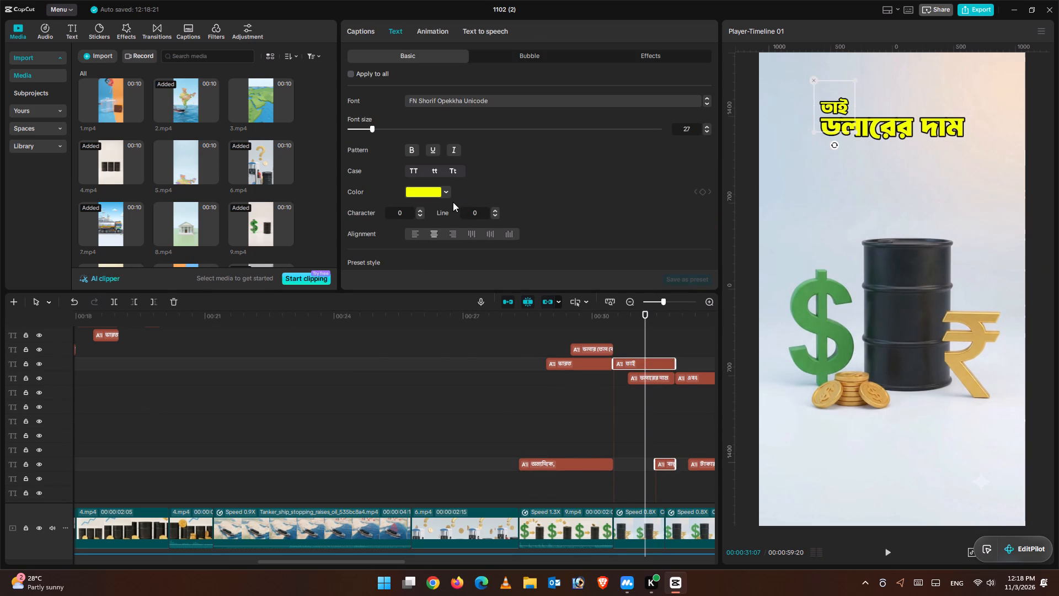
click(444, 193)
drag(404, 223, 291, 158)
Replay from about 00:29:20 through the তাই, এবং and তেল আমদানি করাও captions to about 00:34.
click(578, 312)
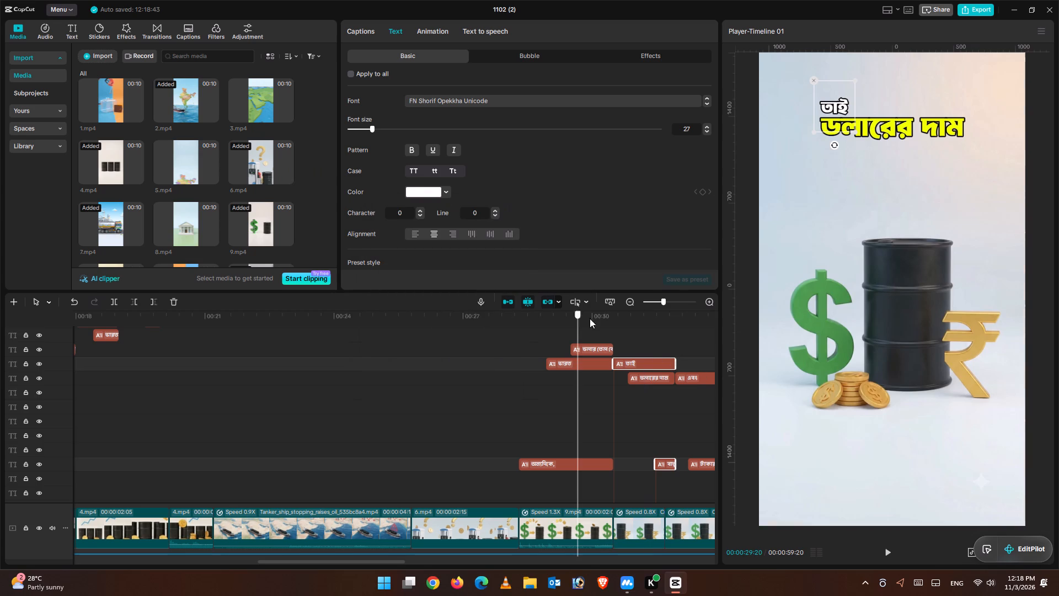
click(890, 549)
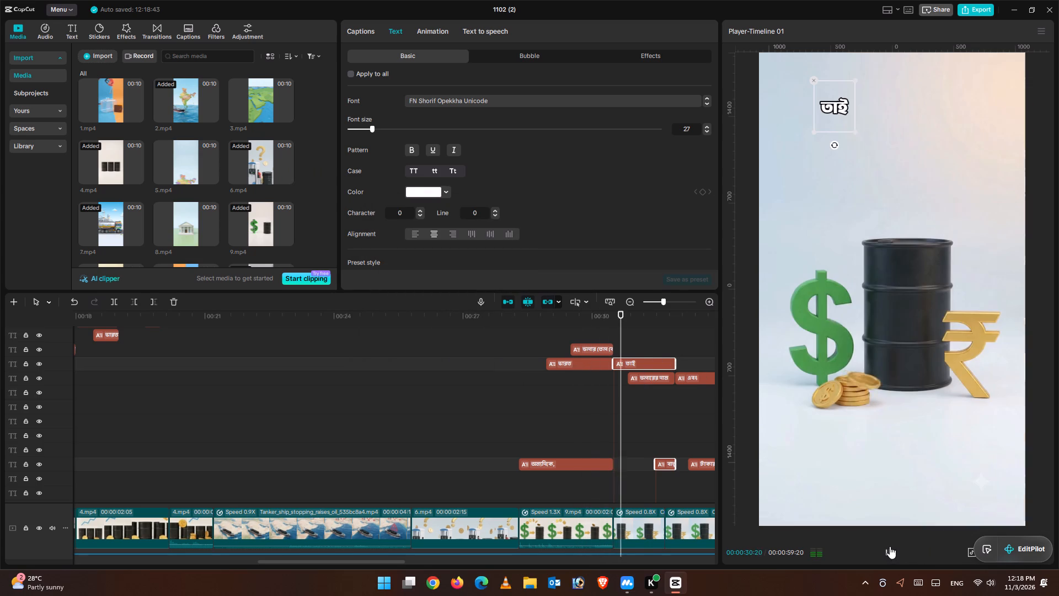
click(890, 545)
click(890, 545)
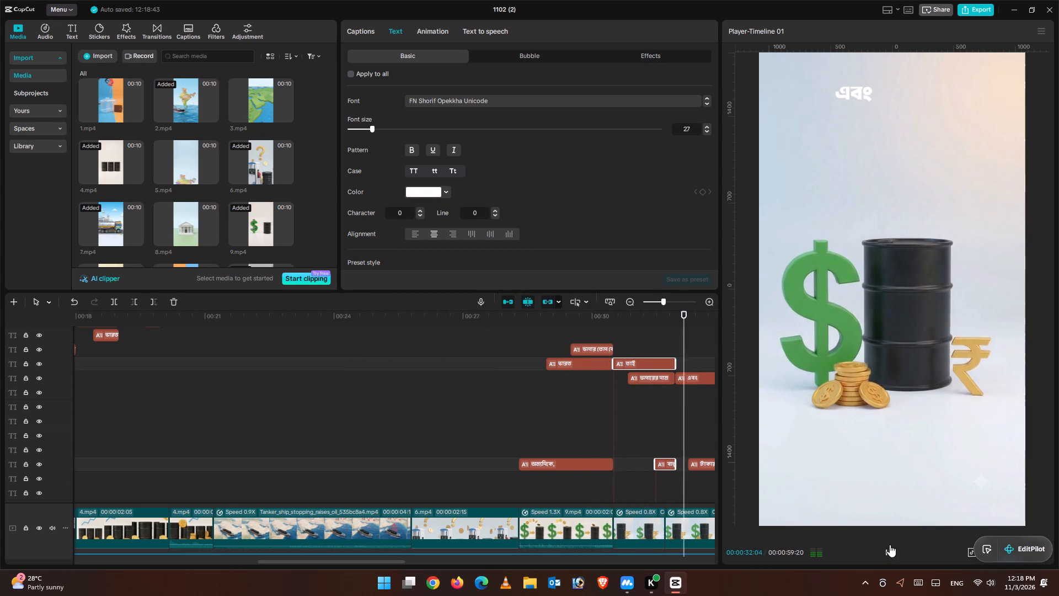
click(890, 545)
Return to the এবং and টাকার মূল্য captions at about 00:32:18 and look through the caption tracks there.
drag(192, 326, 179, 326)
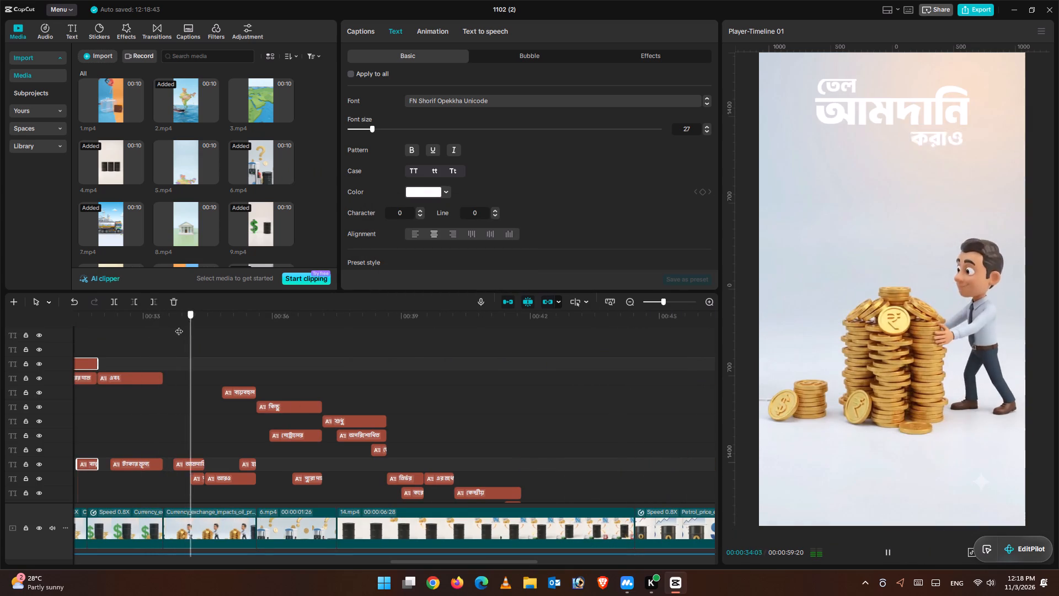
drag(179, 326, 146, 338)
scroll(157, 379, up, 2)
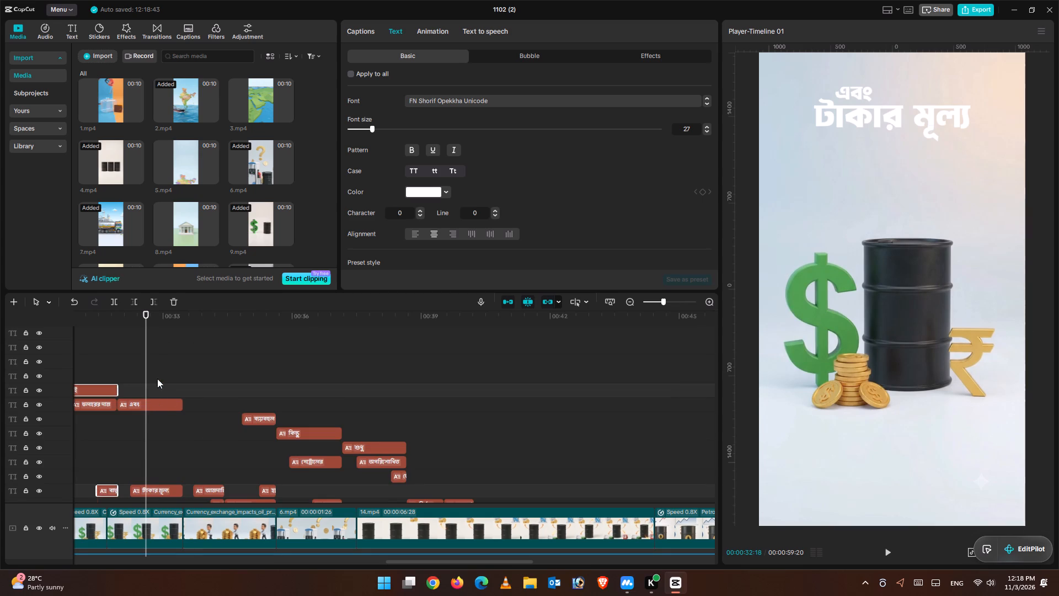
scroll(170, 393, up, 3)
scroll(170, 393, down, 9)
scroll(171, 390, up, 2)
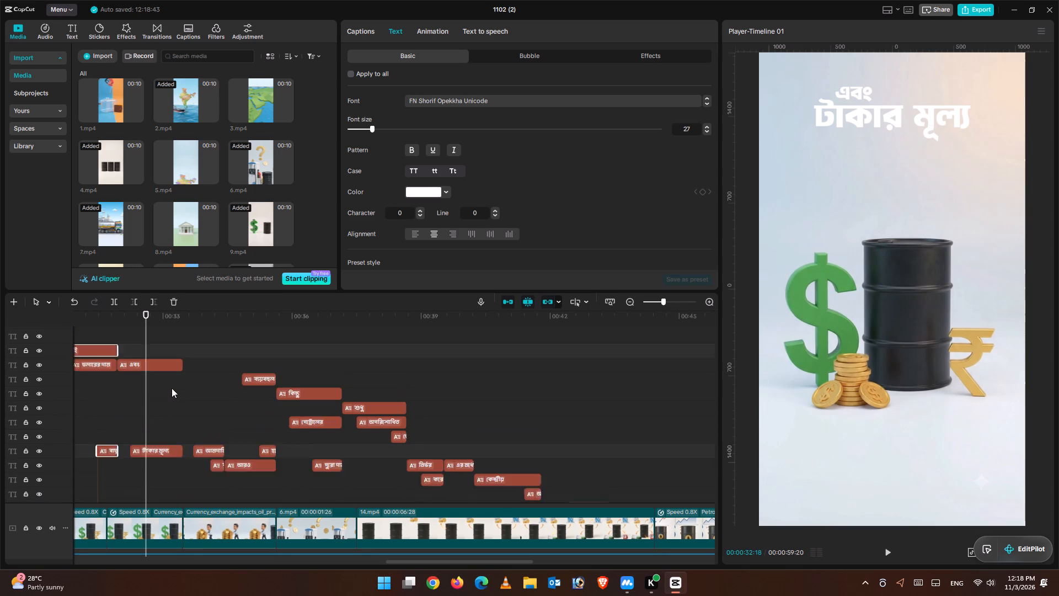
scroll(172, 388, up, 8)
scroll(172, 386, down, 2)
scroll(172, 386, up, 15)
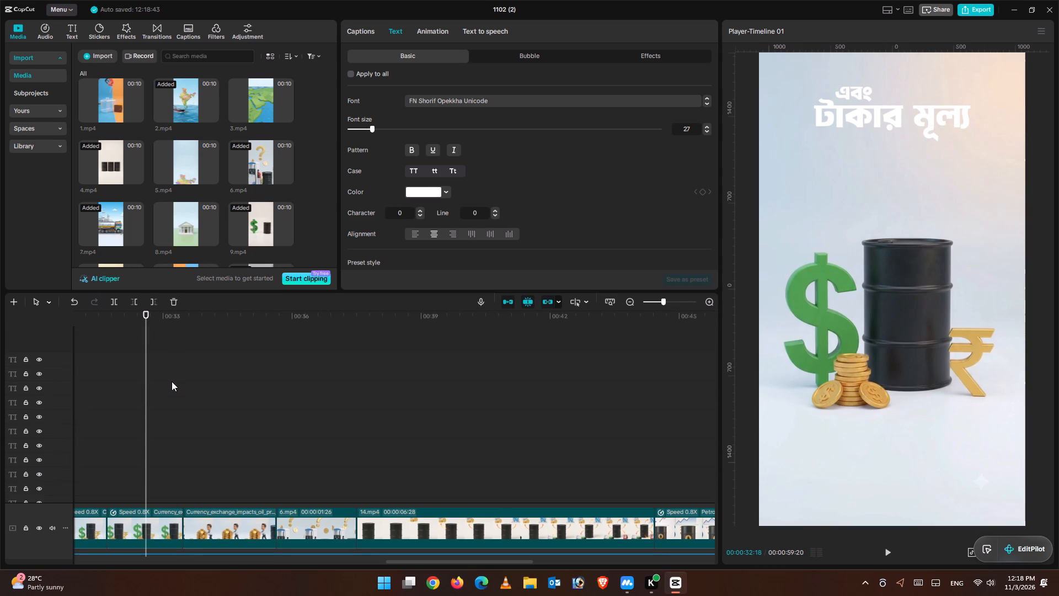
scroll(172, 380, down, 10)
scroll(173, 379, up, 2)
scroll(174, 379, down, 5)
scroll(174, 377, up, 1)
scroll(174, 377, down, 8)
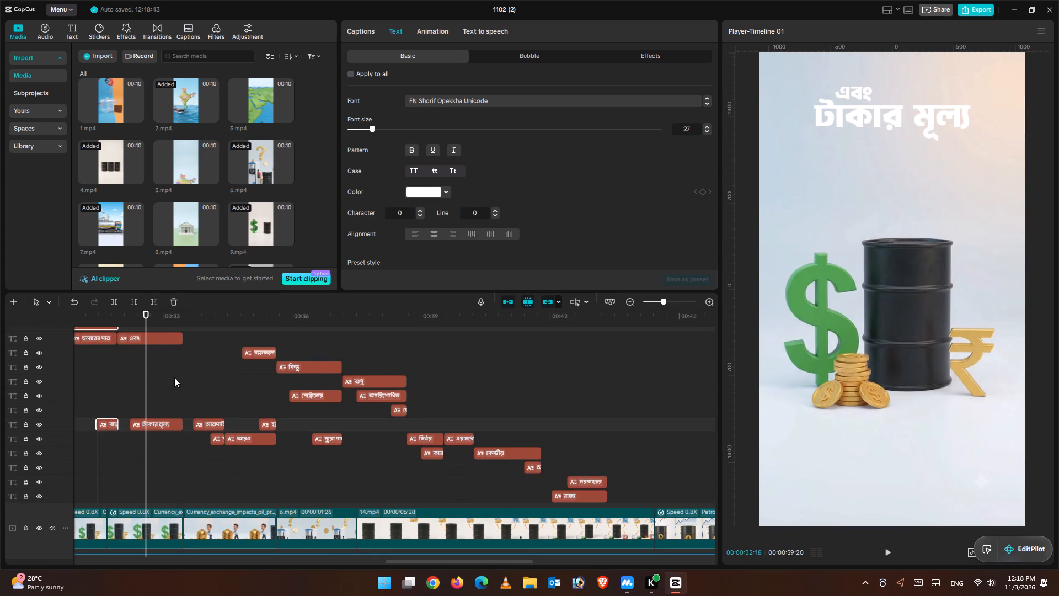
scroll(174, 377, down, 7)
scroll(174, 379, up, 1)
scroll(174, 379, down, 2)
scroll(174, 379, up, 5)
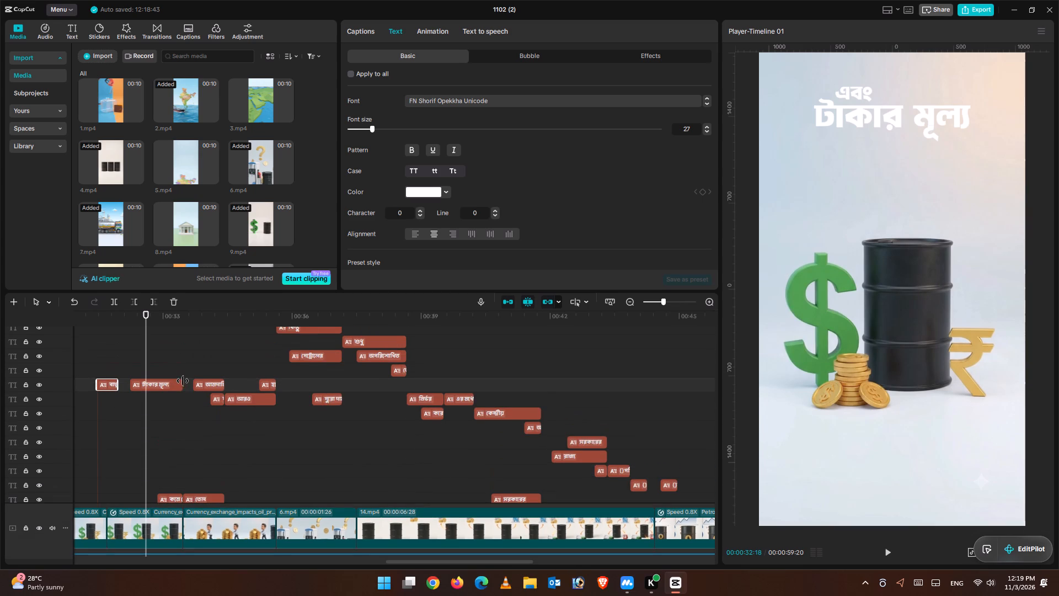
scroll(183, 381, up, 4)
Apply the yellow preset with black outline to the এবং and টাকার মূল্য captions.
drag(164, 331, 166, 512)
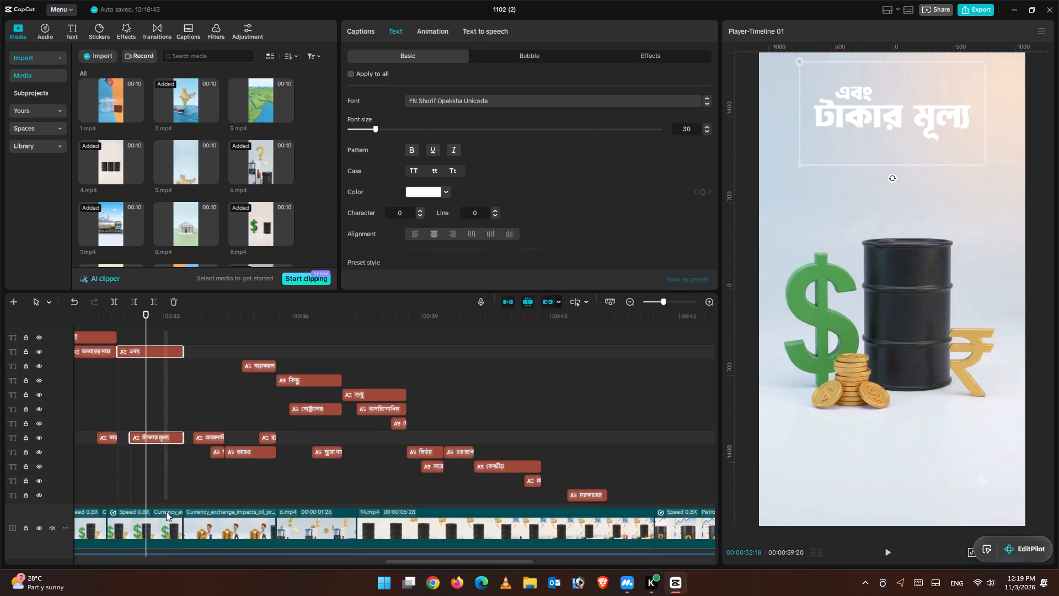
drag(166, 512, 167, 529)
scroll(193, 486, down, 4)
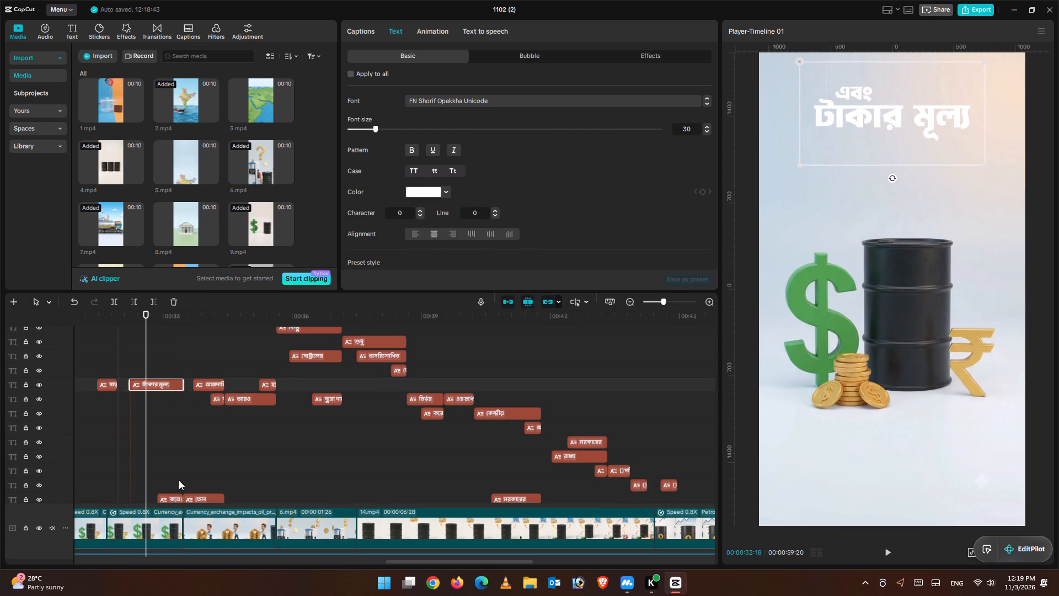
scroll(526, 197, down, 3)
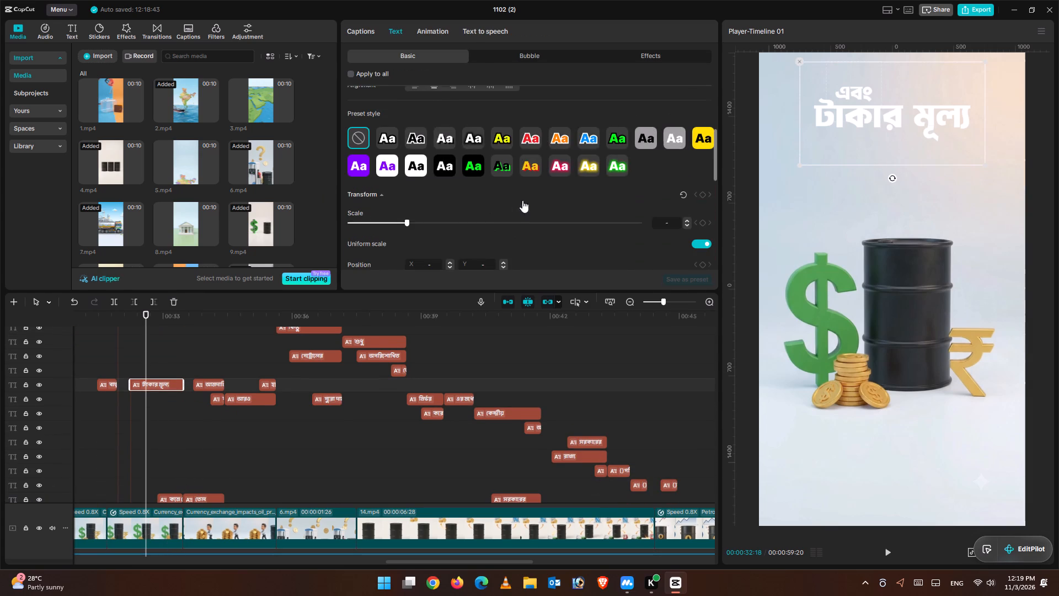
click(507, 139)
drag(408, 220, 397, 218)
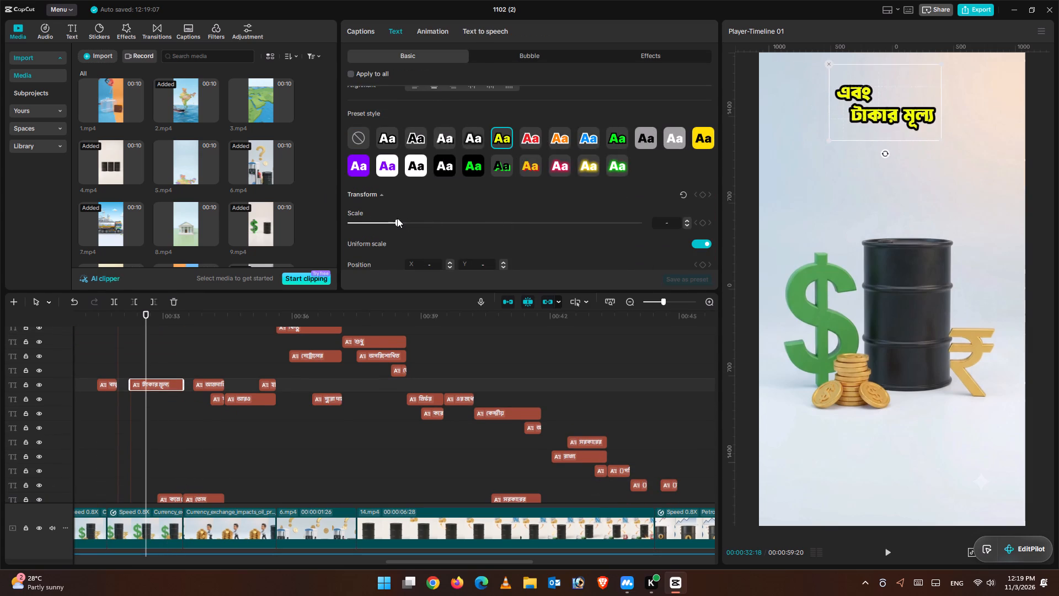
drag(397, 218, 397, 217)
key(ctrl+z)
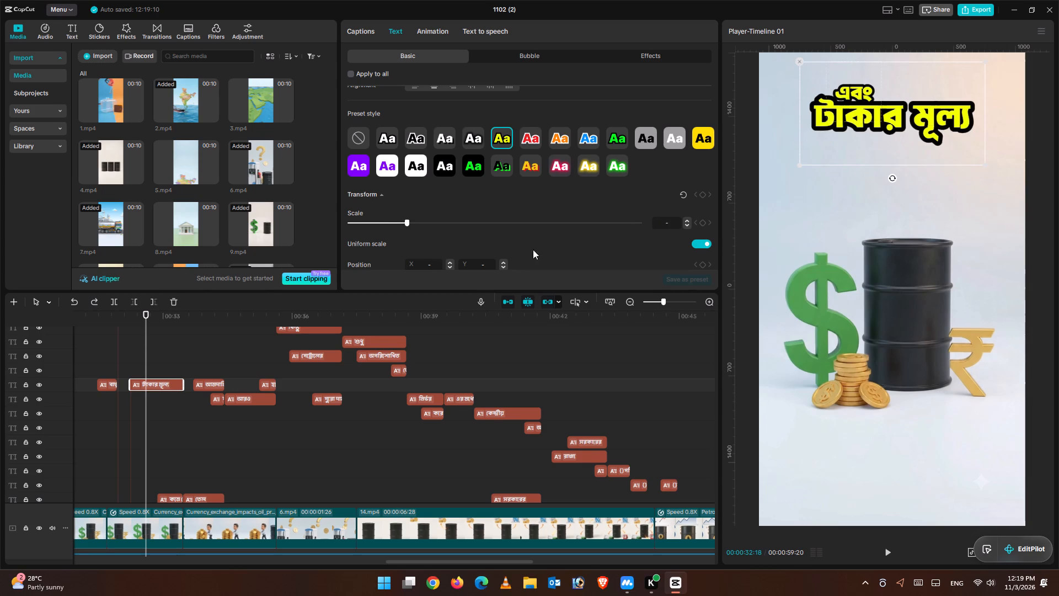
Set the stroke thickness of the এবং and টাকার মূল্য captions to 10.
scroll(534, 235, down, 3)
scroll(534, 236, up, 1)
scroll(531, 261, down, 2)
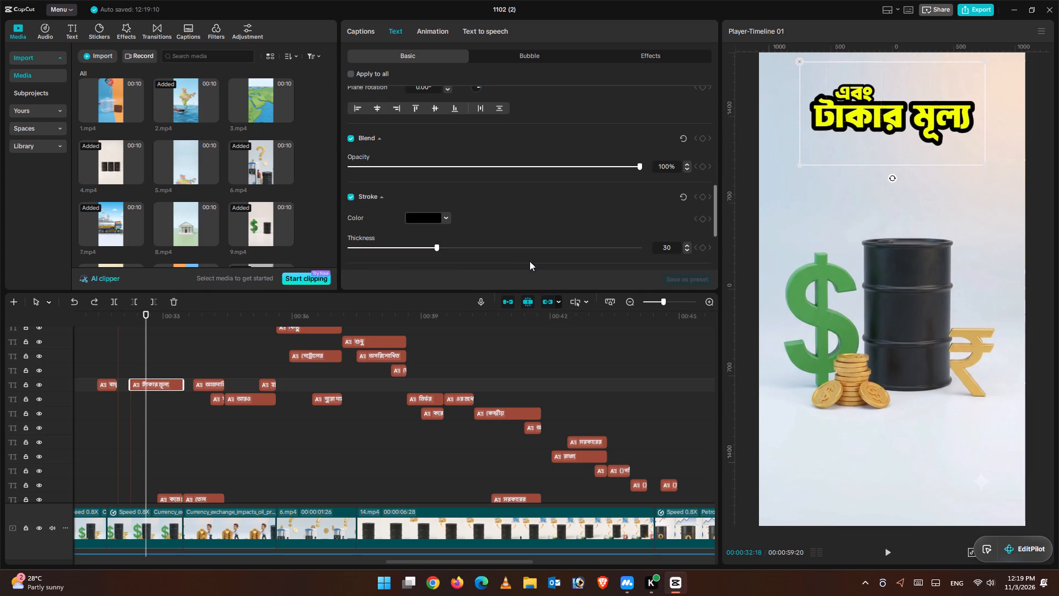
drag(440, 245, 397, 236)
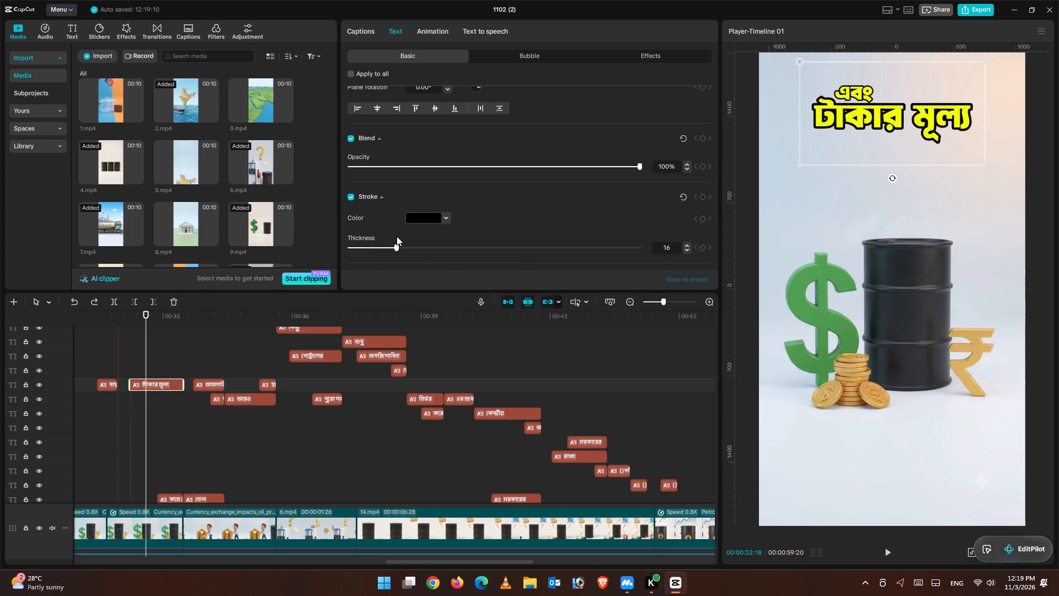
drag(397, 236, 378, 223)
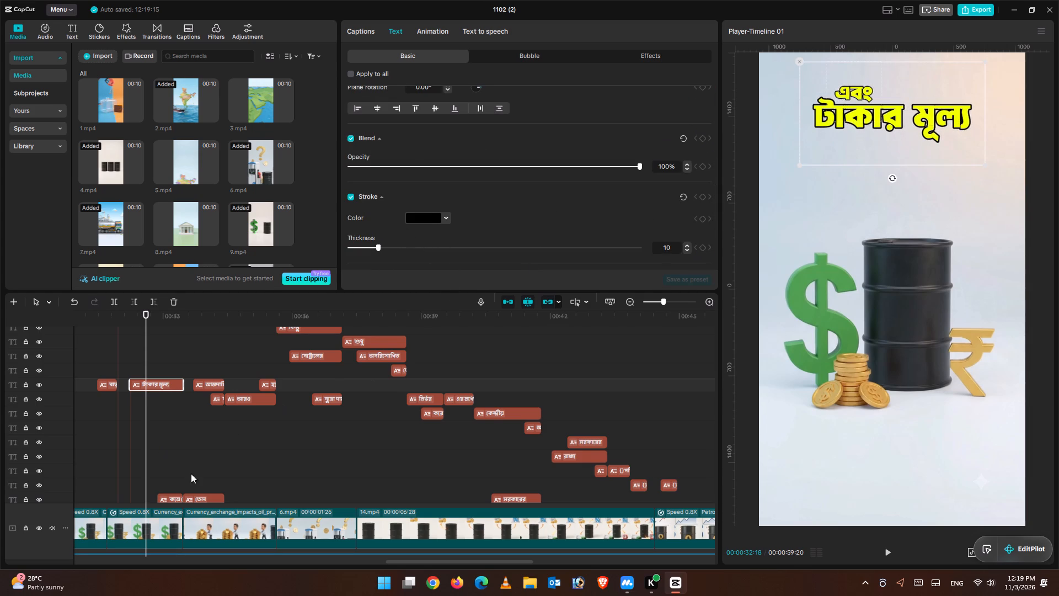
Apply the yellow preset with black outline to the short caption beginning কমে, just after 00:33.
click(170, 494)
scroll(390, 222, down, 2)
scroll(552, 215, up, 3)
scroll(548, 212, down, 1)
scroll(548, 212, up, 3)
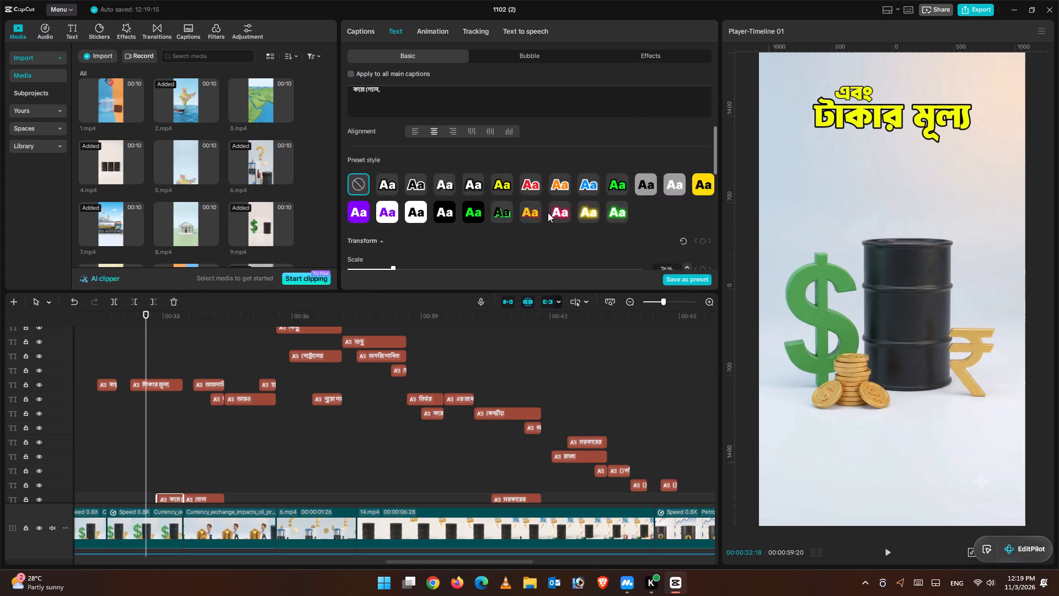
scroll(548, 212, up, 2)
click(512, 226)
click(502, 234)
Set the stroke thickness of the short caption beginning কমে to 16.
scroll(563, 222, down, 3)
scroll(531, 239, up, 1)
scroll(531, 241, down, 4)
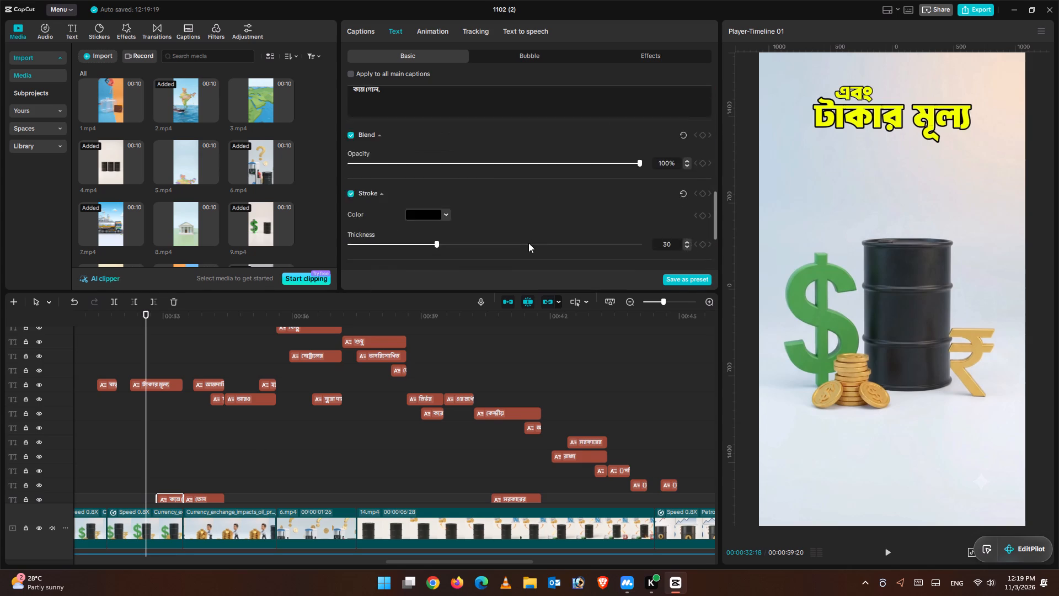
scroll(528, 243, down, 2)
scroll(414, 205, down, 1)
scroll(415, 205, up, 1)
scroll(416, 205, down, 2)
scroll(416, 206, up, 2)
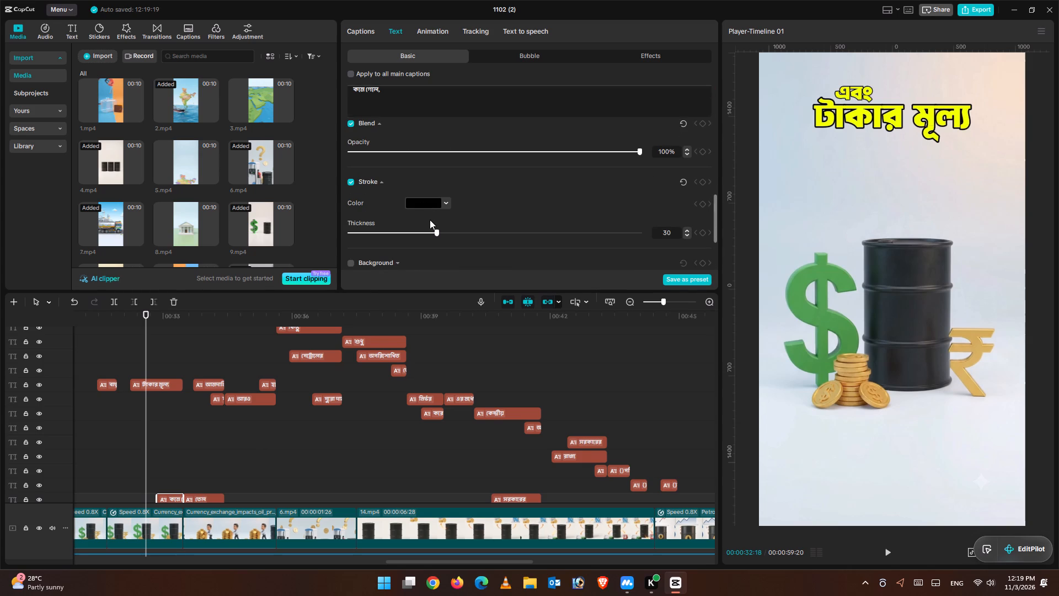
drag(431, 230, 395, 228)
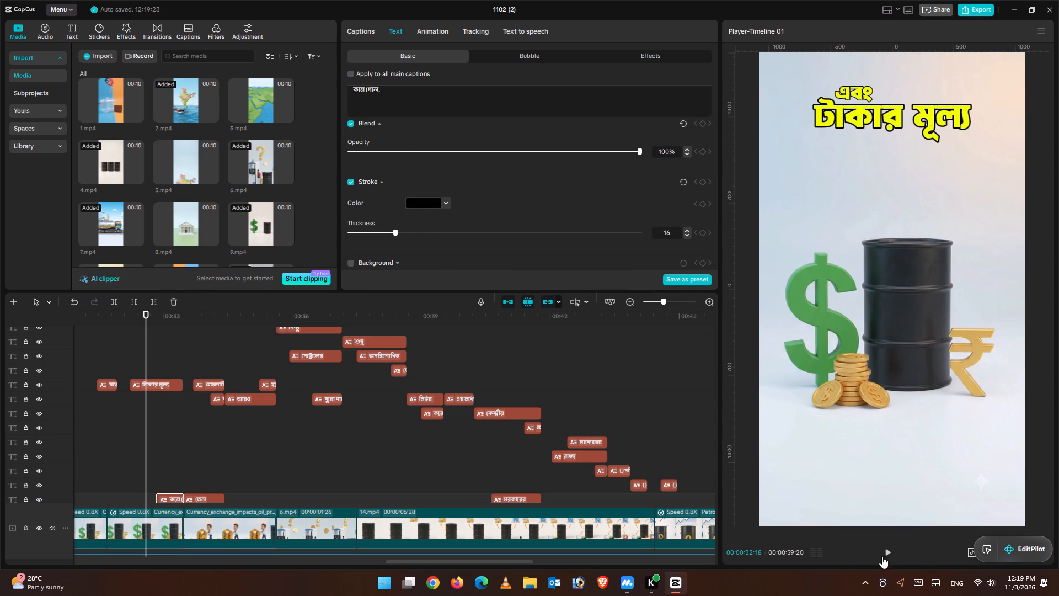
Play the restyled captions from 00:32:18 on to the তেল আমদানি করাও captions at about 00:34.
click(879, 554)
click(892, 552)
click(892, 552)
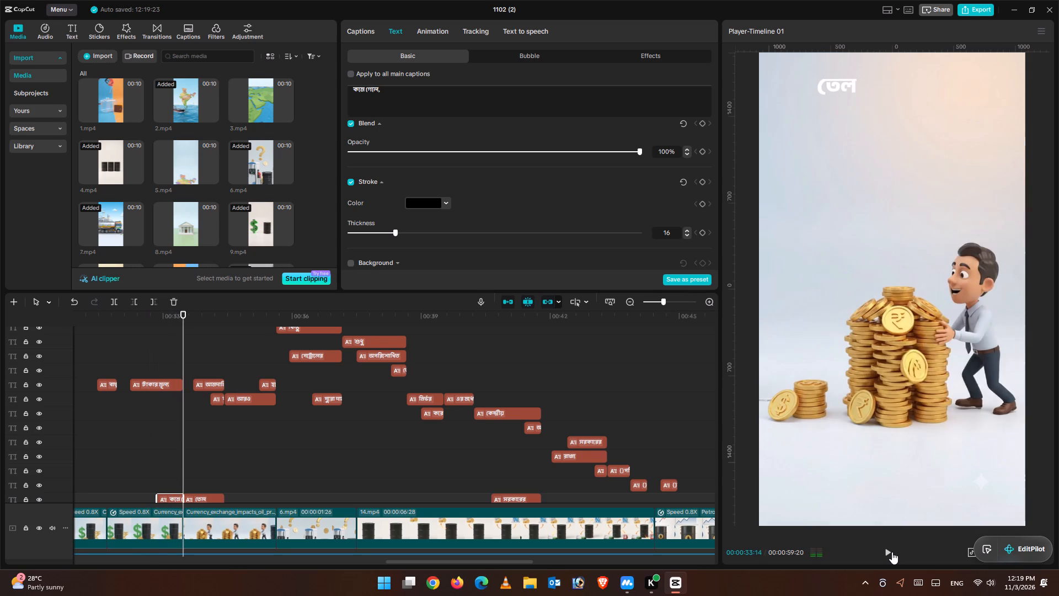
click(892, 552)
click(891, 552)
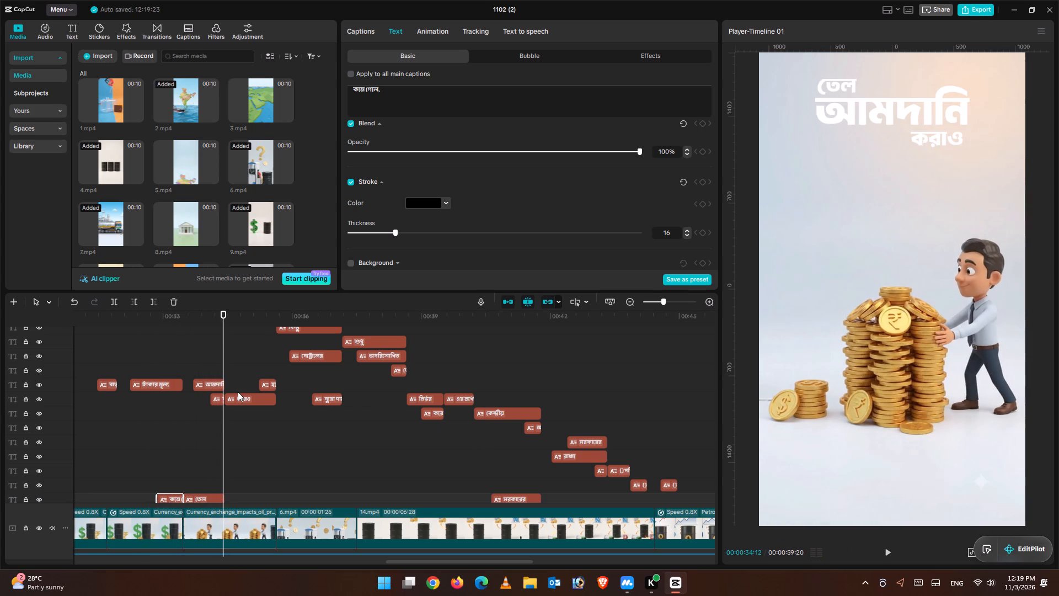
Apply the yellow preset with black outline to the তেল, আমদানি and করাও captions and set their stroke thickness to 11.
scroll(268, 374, down, 1)
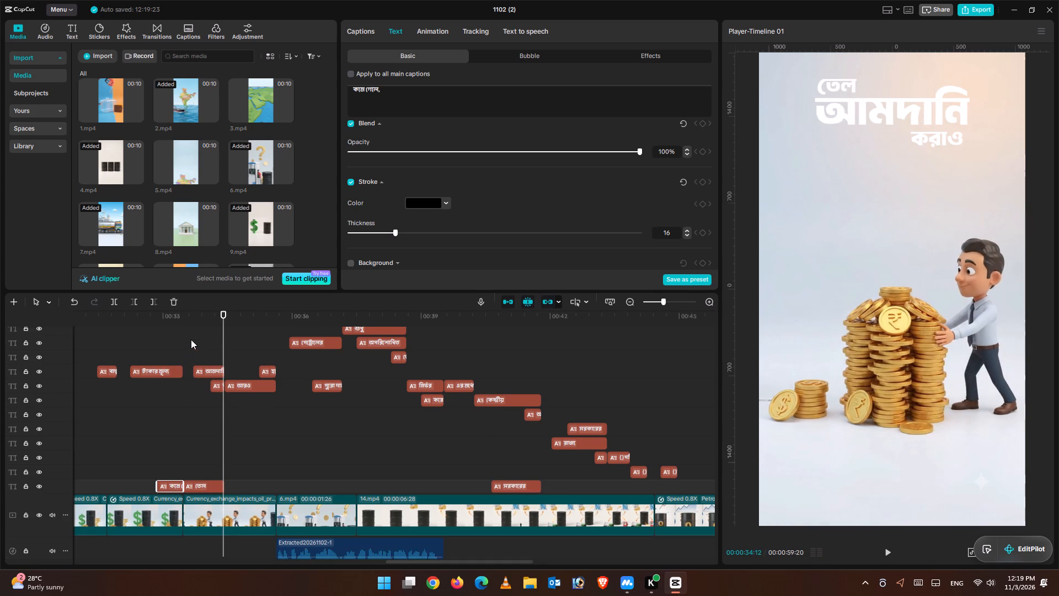
drag(190, 339, 223, 487)
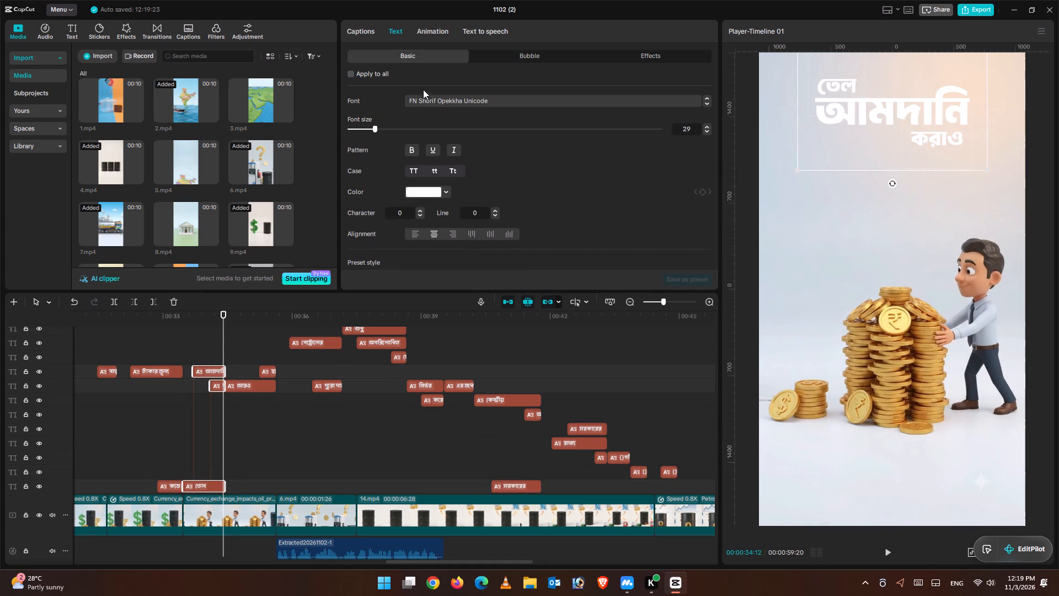
scroll(458, 202, down, 4)
click(501, 91)
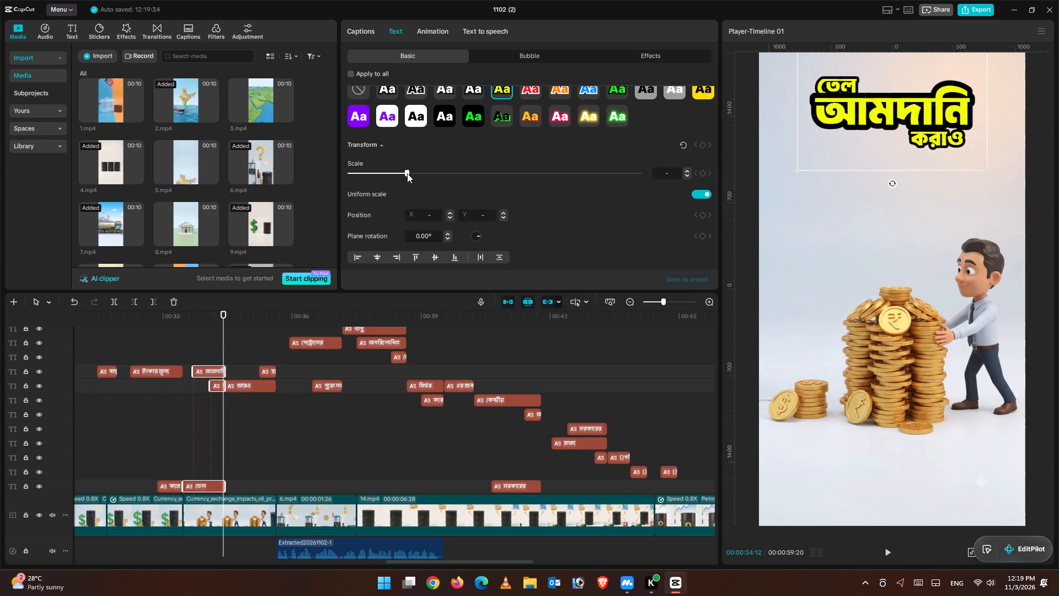
scroll(445, 200, down, 7)
scroll(443, 168, up, 1)
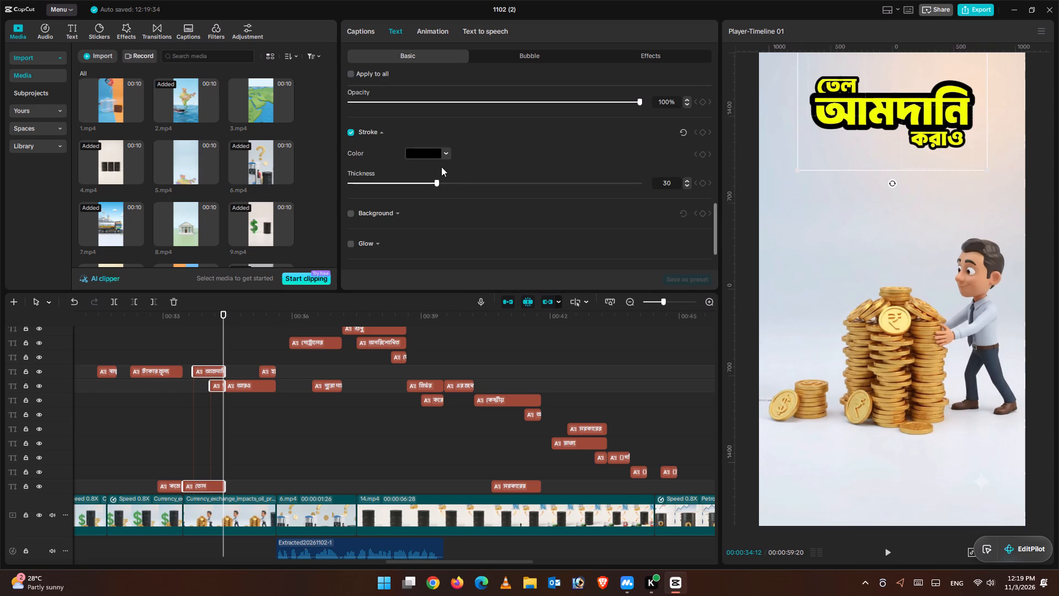
drag(436, 180, 380, 181)
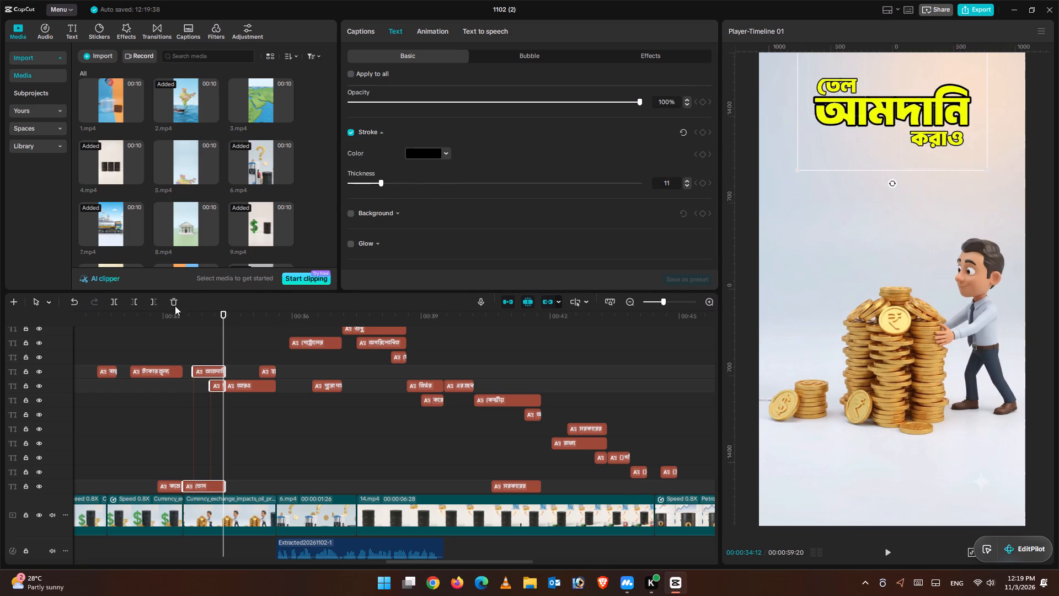
Play from just before 00:33 through the আরও ব্যয়বহুল হয়ে যায় captions at about 00:35.
click(152, 333)
click(889, 550)
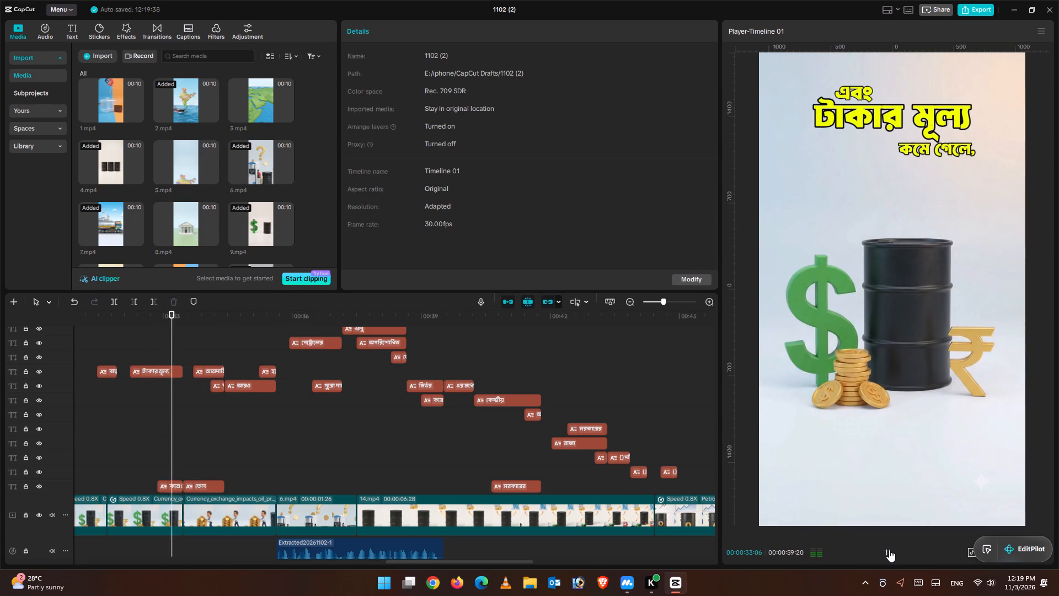
click(889, 550)
click(889, 550)
click(890, 550)
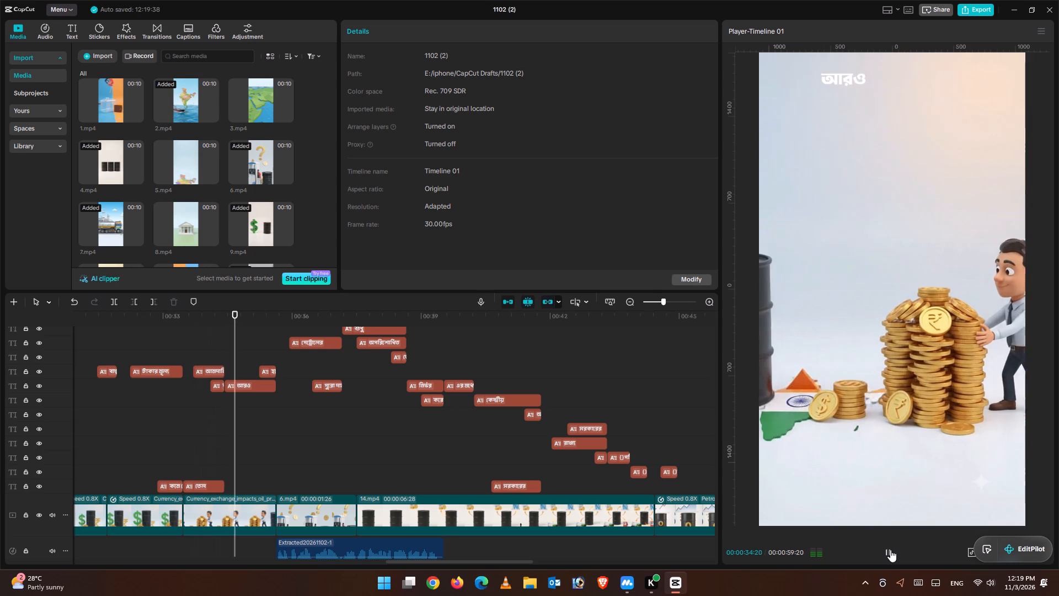
click(891, 550)
click(891, 550)
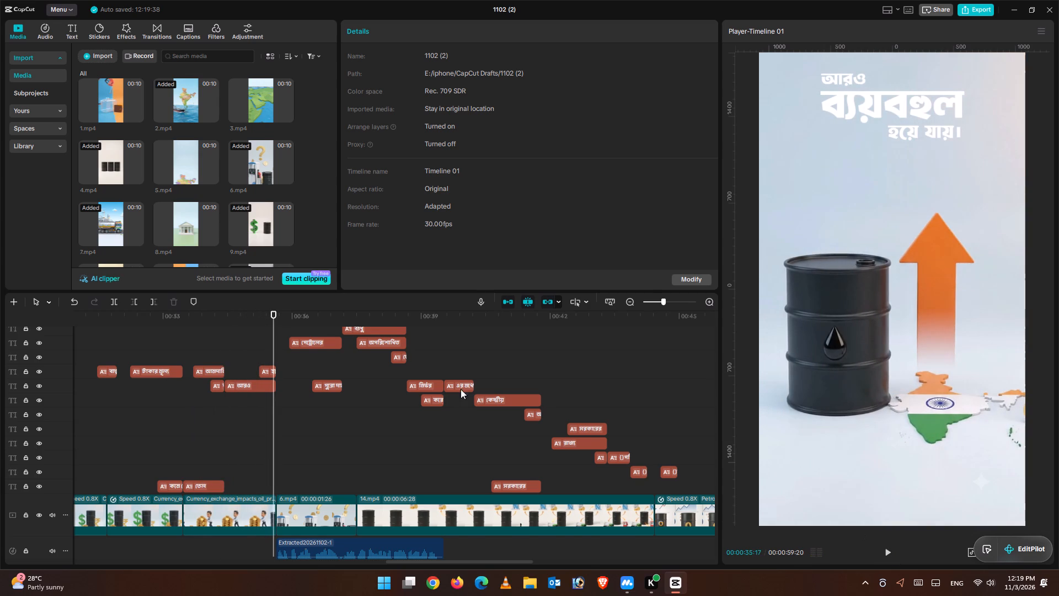
Apply the yellow preset with black outline to the আরও, ব্যয়বহুল and হয়ে যায় captions at about 00:34 to 00:35.
scroll(255, 358, up, 3)
drag(240, 328, 255, 433)
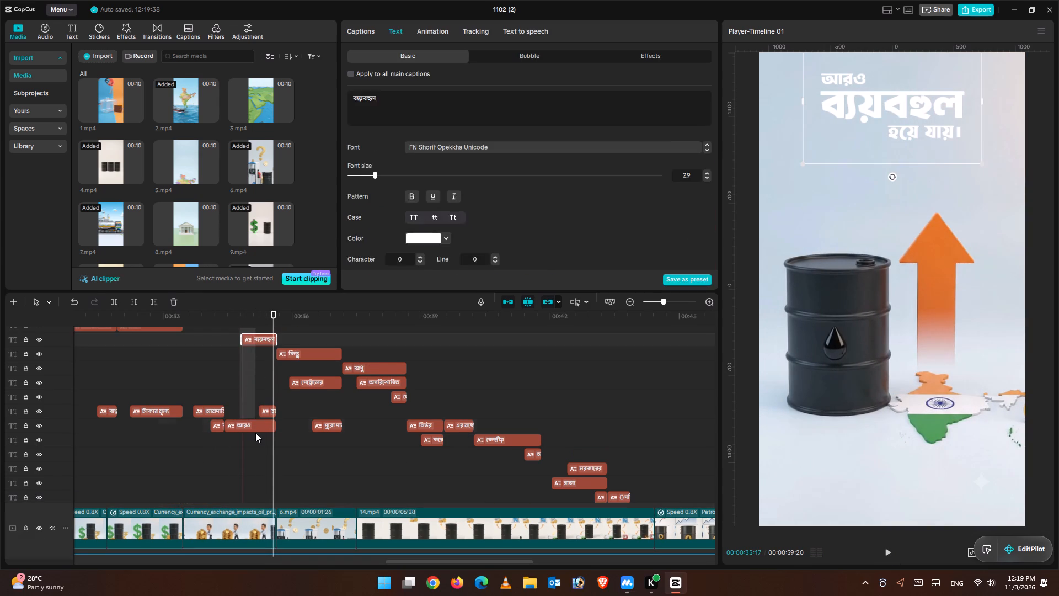
drag(255, 433, 256, 439)
drag(226, 338, 270, 428)
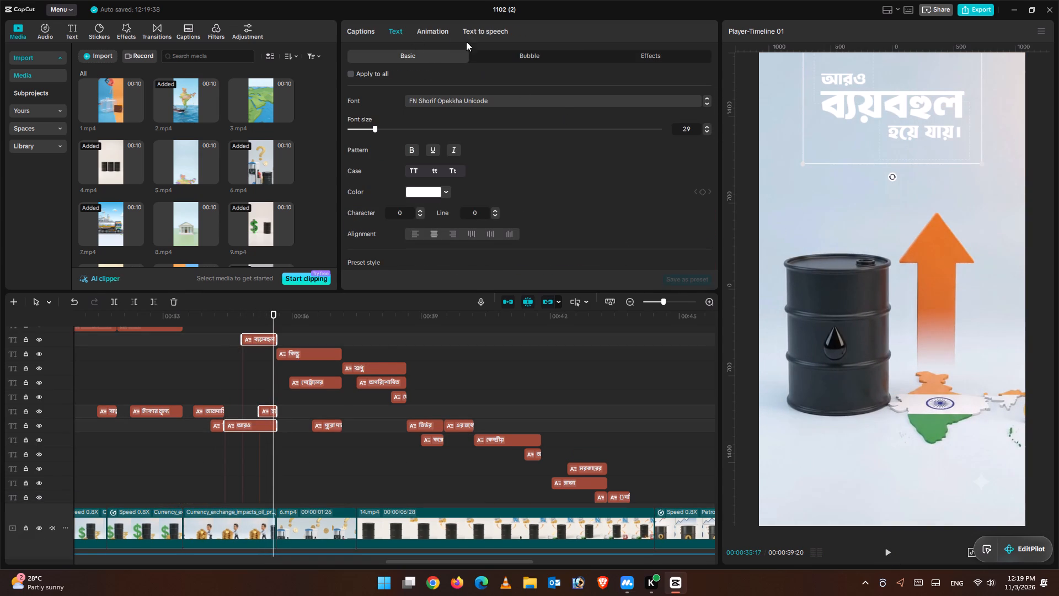
scroll(518, 142, down, 3)
scroll(531, 210, down, 5)
scroll(526, 217, up, 2)
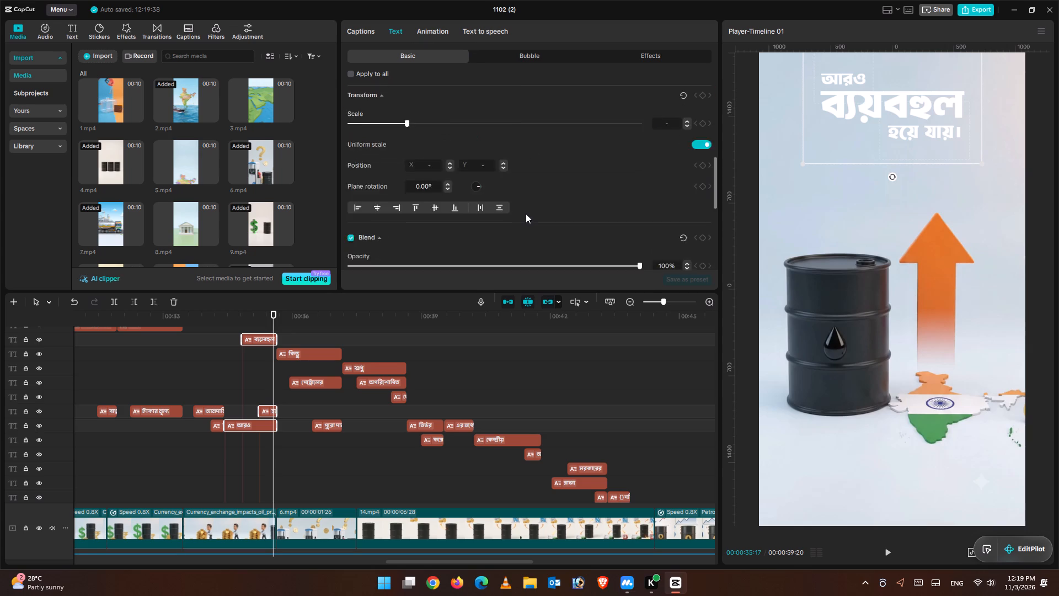
scroll(526, 214, up, 7)
scroll(526, 209, down, 2)
scroll(527, 207, up, 2)
scroll(527, 207, down, 1)
scroll(527, 207, up, 5)
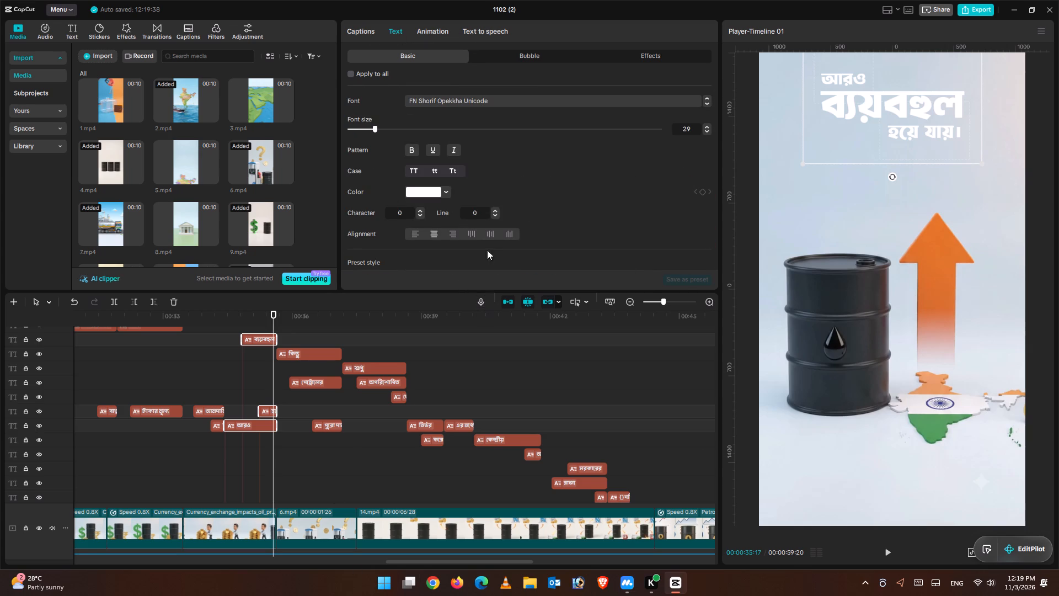
scroll(508, 166, down, 5)
scroll(487, 179, up, 1)
scroll(494, 193, down, 1)
scroll(494, 193, up, 2)
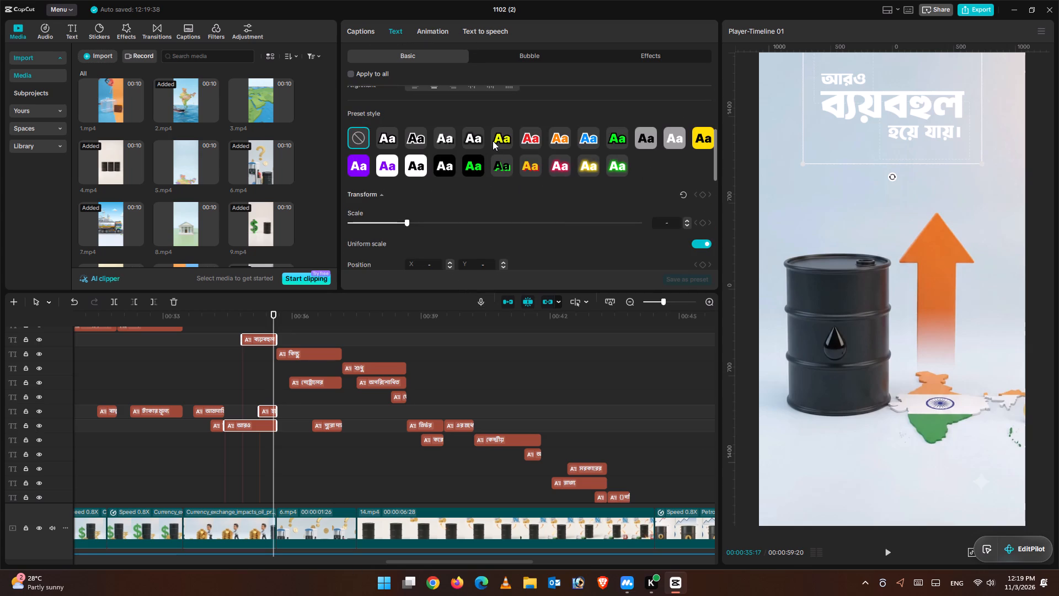
click(493, 141)
Reduce the stroke thickness of the আরও, ব্যয়বহুল and হয়ে যায় captions.
scroll(450, 223, down, 1)
scroll(450, 224, up, 1)
scroll(450, 224, down, 4)
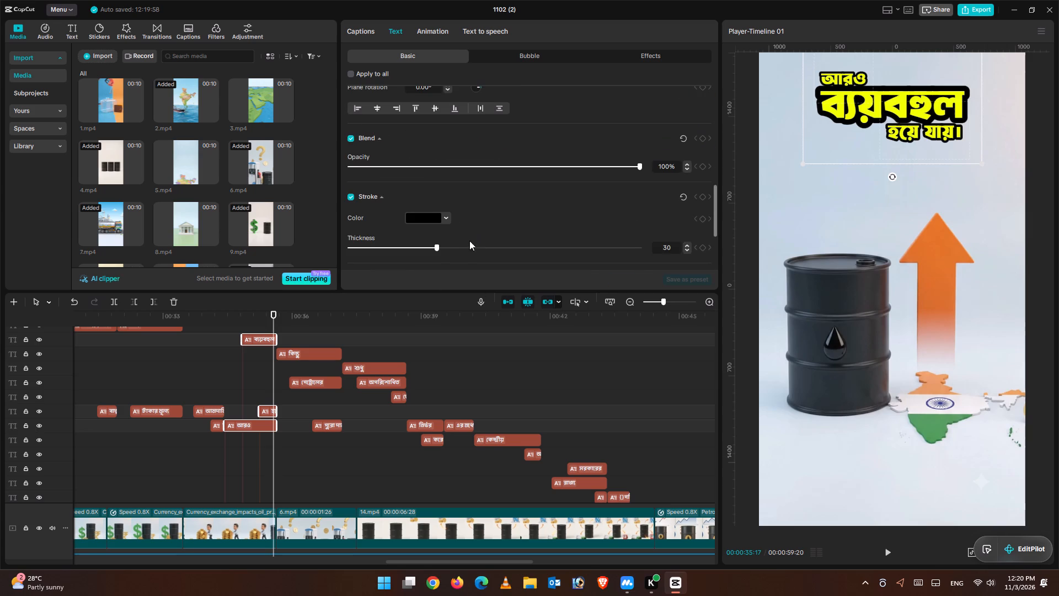
drag(433, 248, 386, 237)
Set the text colour of the আরও and হয়ে যায় captions to white, leaving ব্যয়বহুল yellow.
click(252, 397)
click(249, 425)
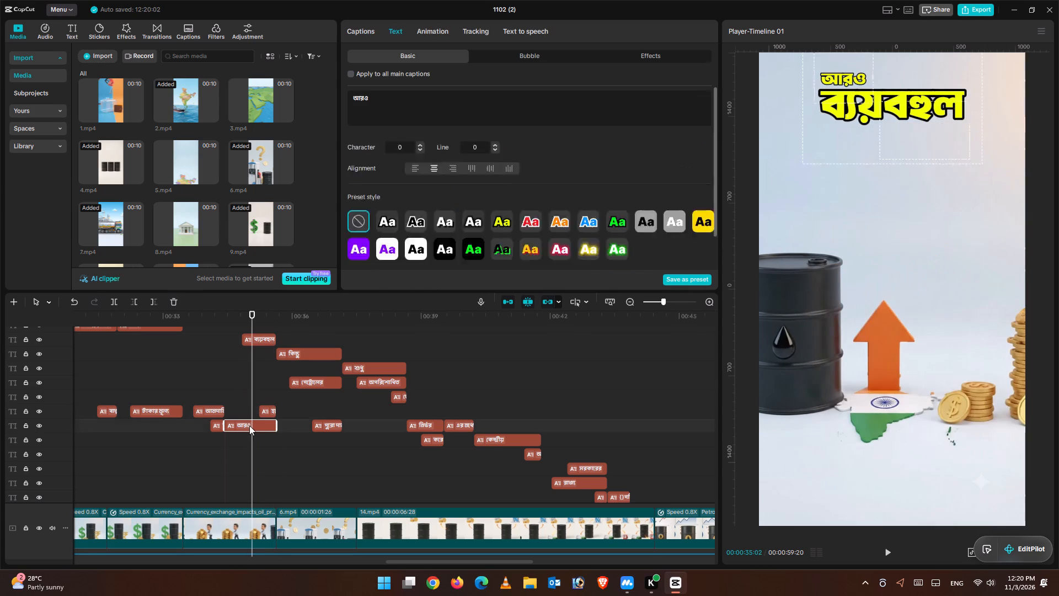
ctrl+click(270, 407)
click(432, 190)
drag(420, 224, 294, 173)
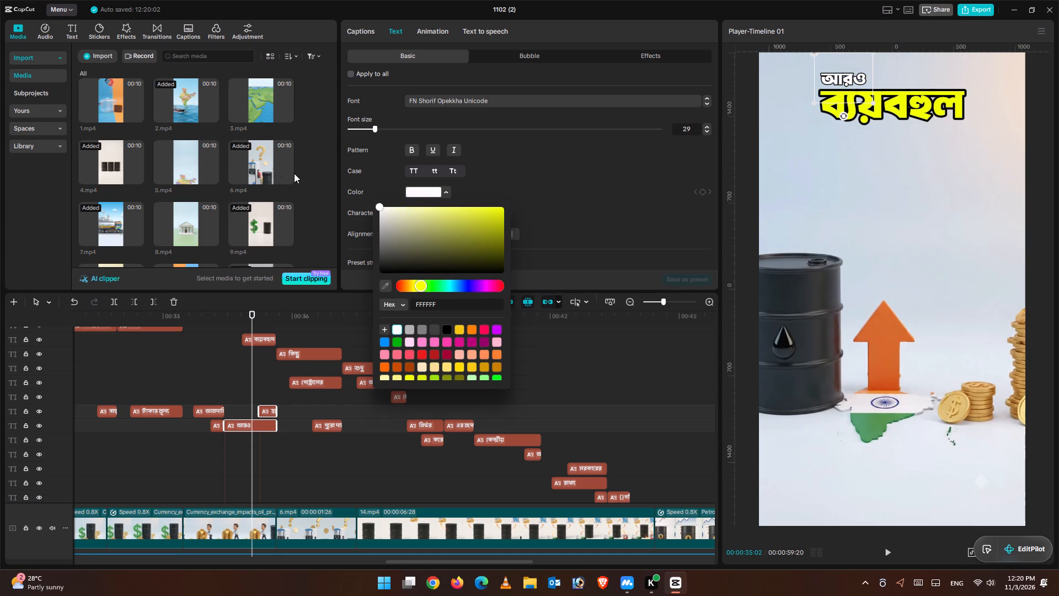
drag(294, 173, 273, 164)
Play the recoloured captions from 00:34:13 on to the কিন্তু পেট্রোলের captions at about 00:36.
click(224, 342)
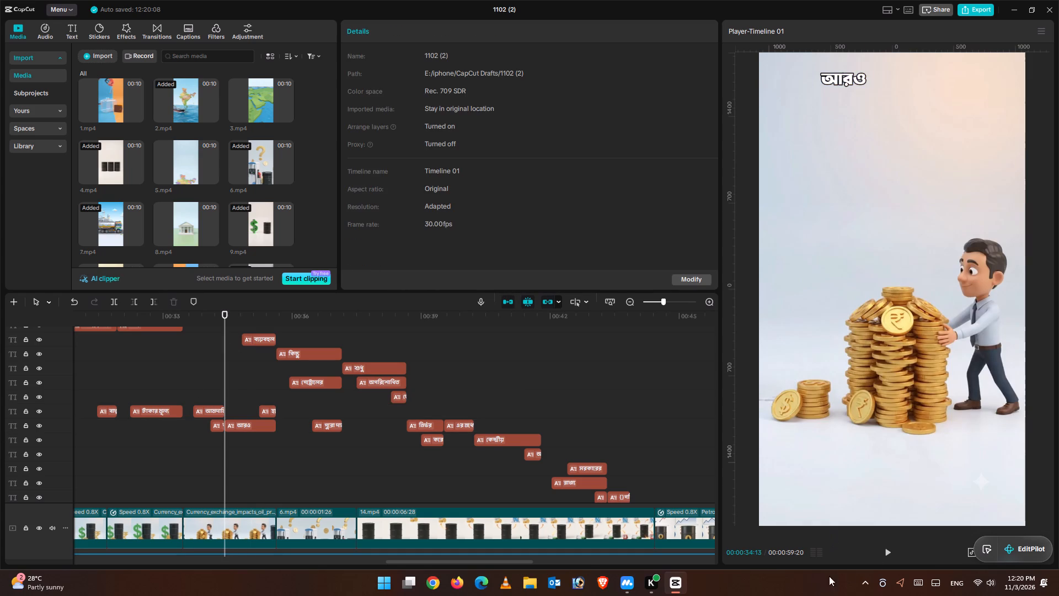
click(889, 551)
click(889, 544)
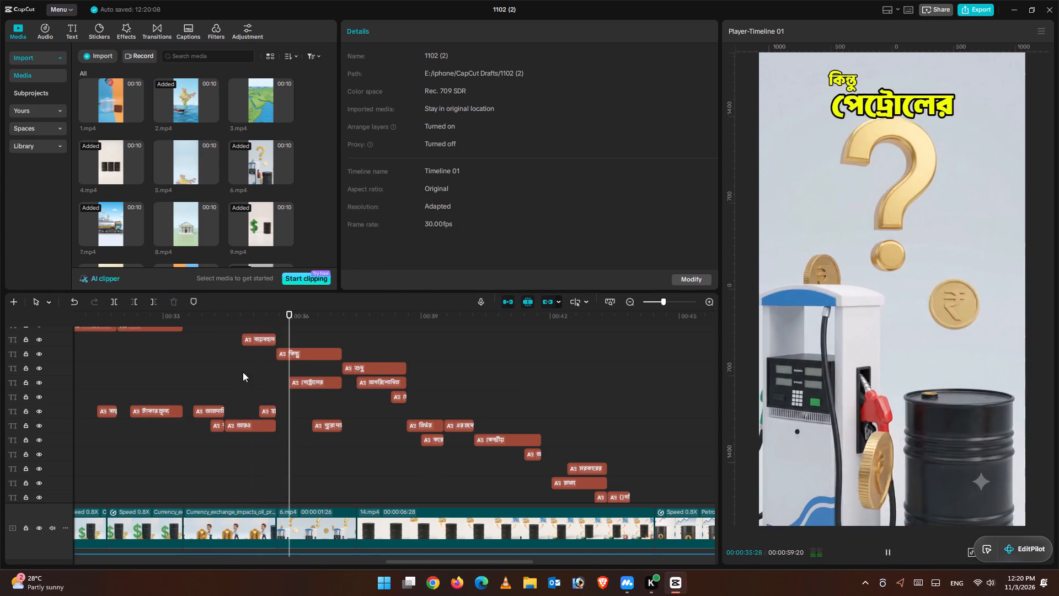
Set the text colour of the তেল and করাও captions at about 00:34 to white.
click(216, 363)
drag(215, 361, 216, 366)
scroll(215, 391, up, 5)
scroll(216, 394, down, 8)
drag(206, 353, 216, 500)
click(245, 461)
drag(191, 333, 215, 493)
click(228, 419)
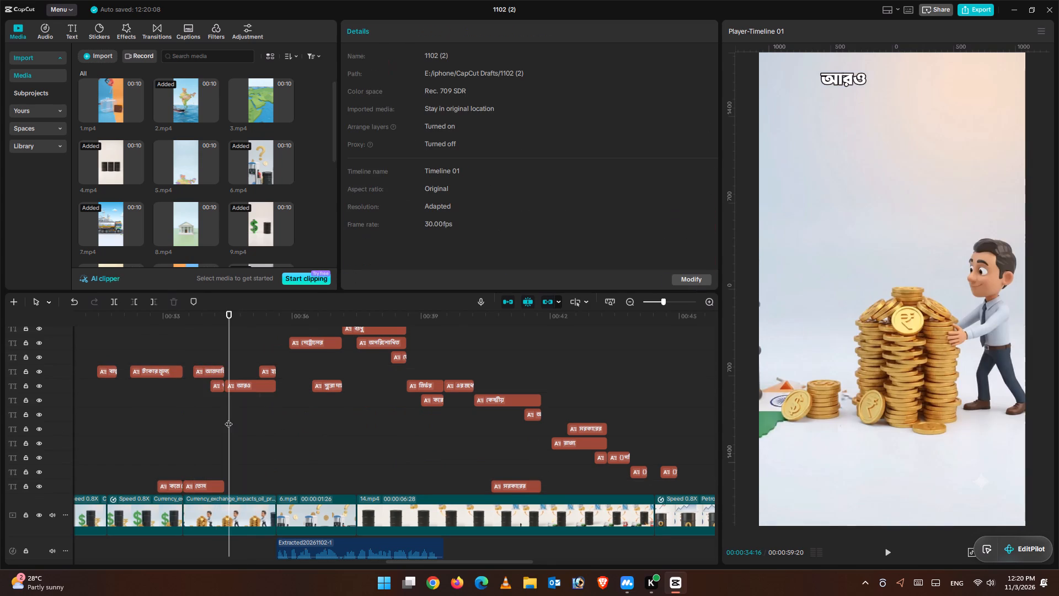
click(196, 336)
drag(196, 336, 203, 338)
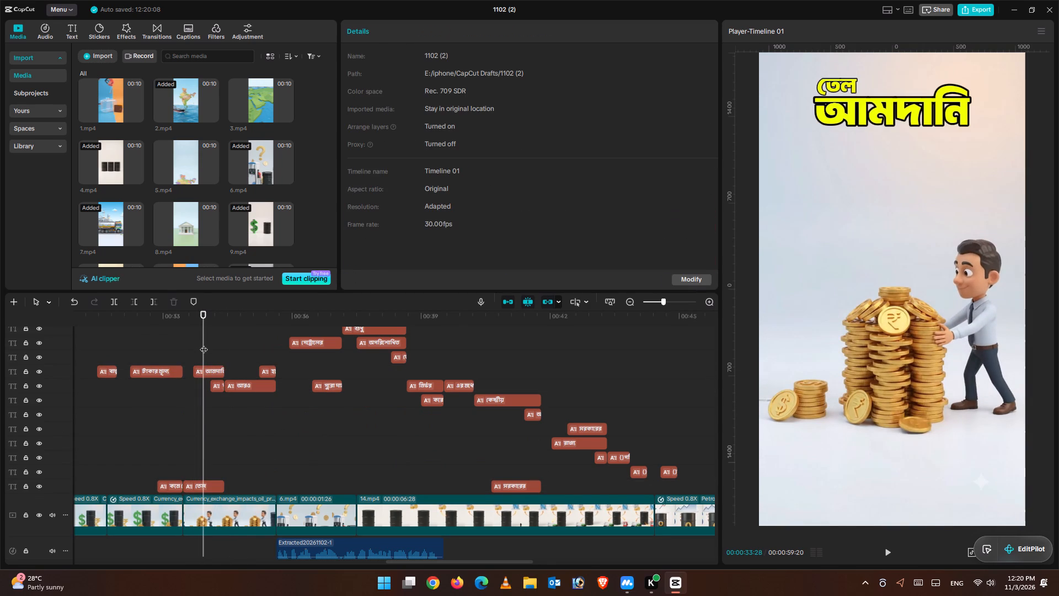
click(213, 388)
ctrl+click(206, 489)
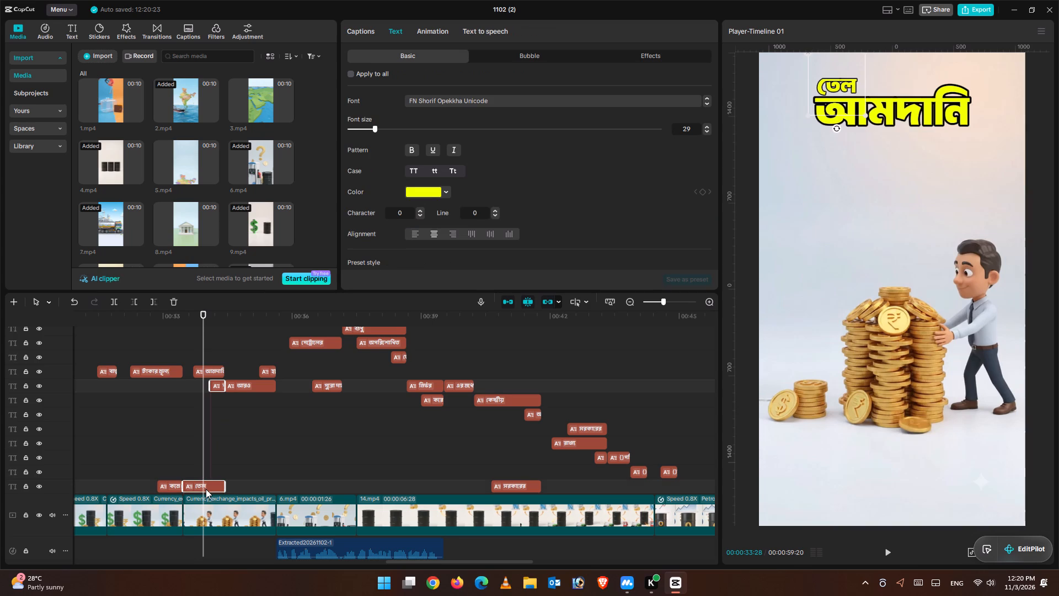
click(422, 195)
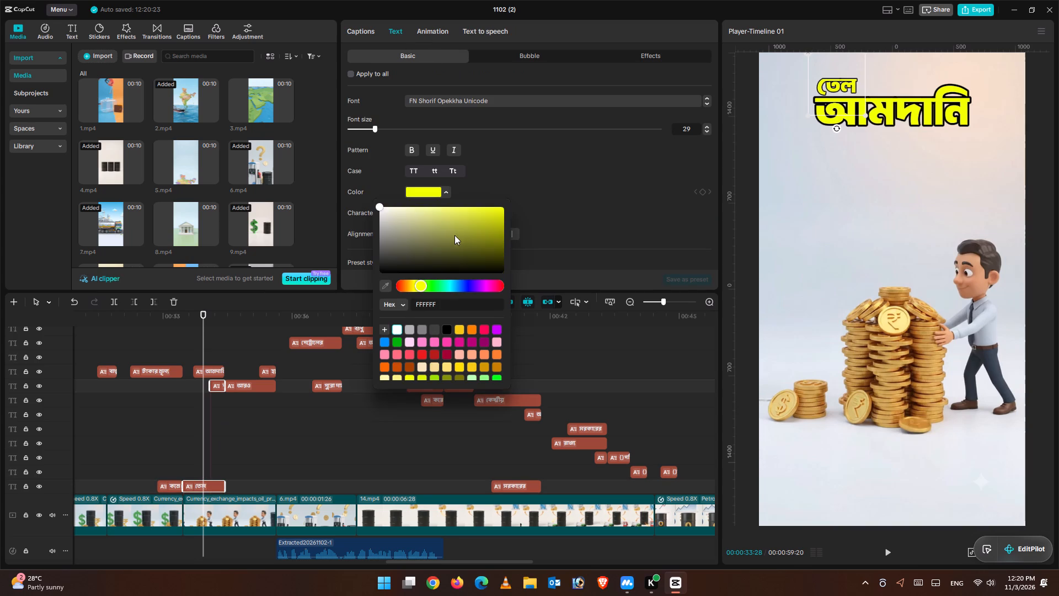
drag(423, 221, 290, 148)
Play from just after 00:33 through the recoloured তেল আমদানি করাও captions.
click(170, 326)
click(889, 550)
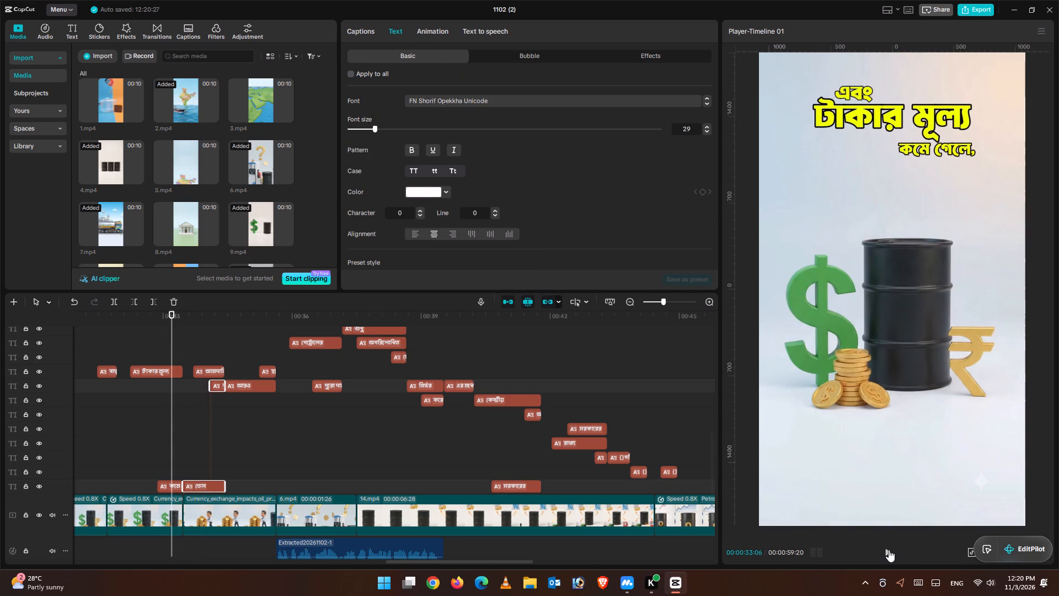
click(892, 545)
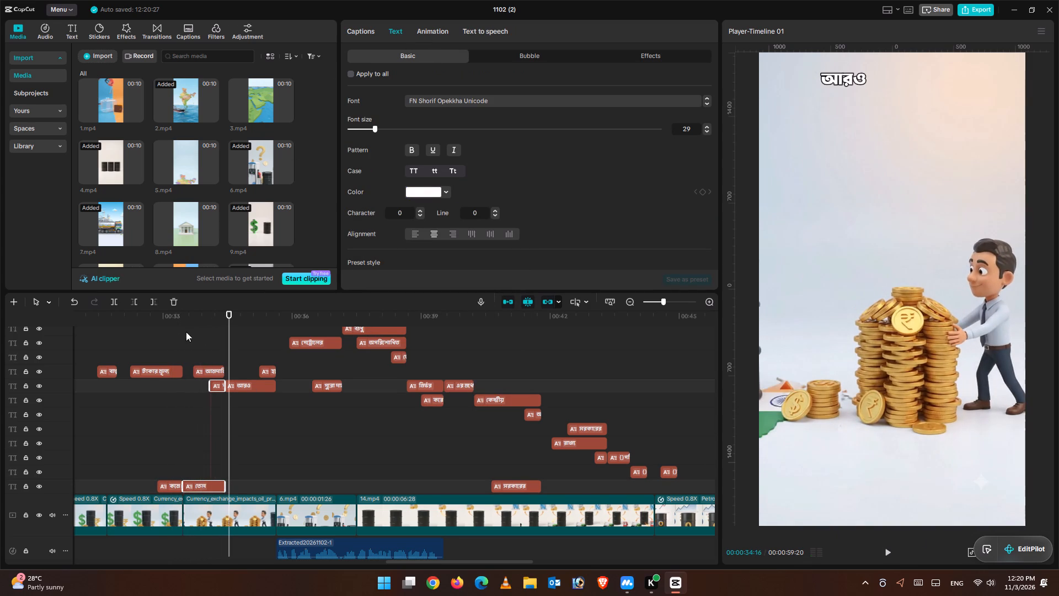
Set the text colour of the এবং caption just before 00:33 to white.
click(186, 331)
drag(186, 328, 154, 324)
scroll(162, 380, up, 5)
scroll(168, 389, down, 1)
click(153, 333)
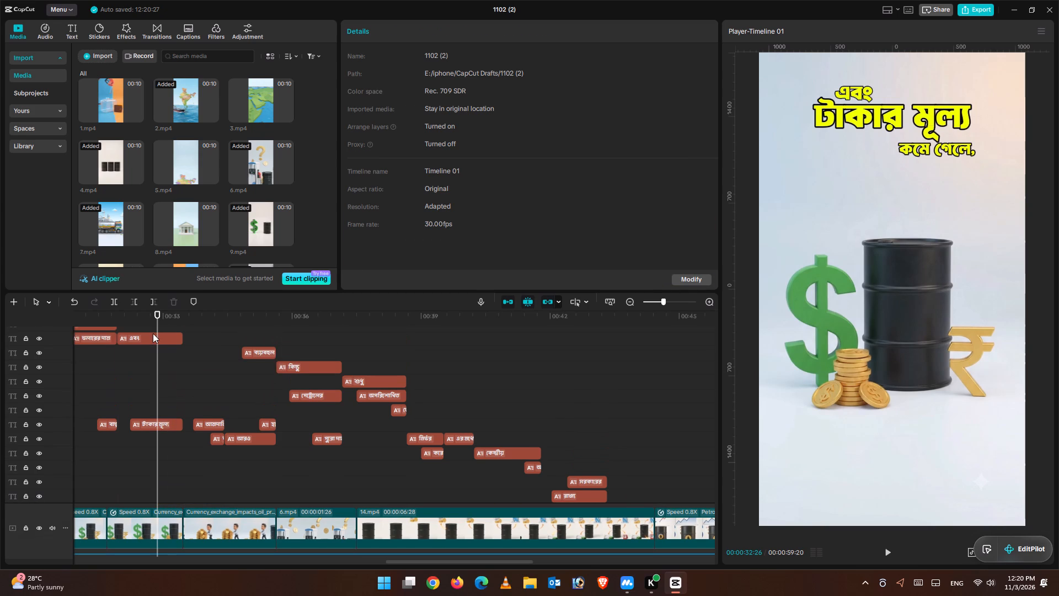
click(427, 242)
drag(388, 270, 299, 229)
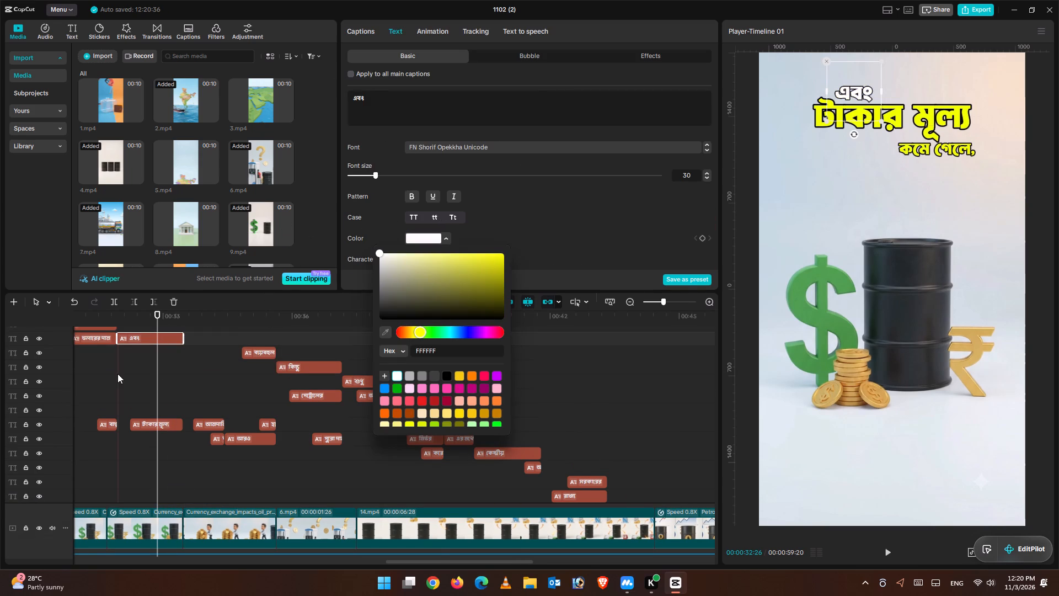
Set the text colour of the কমে গেলে, caption just before 00:33 to white.
scroll(117, 375, down, 4)
click(168, 485)
click(409, 240)
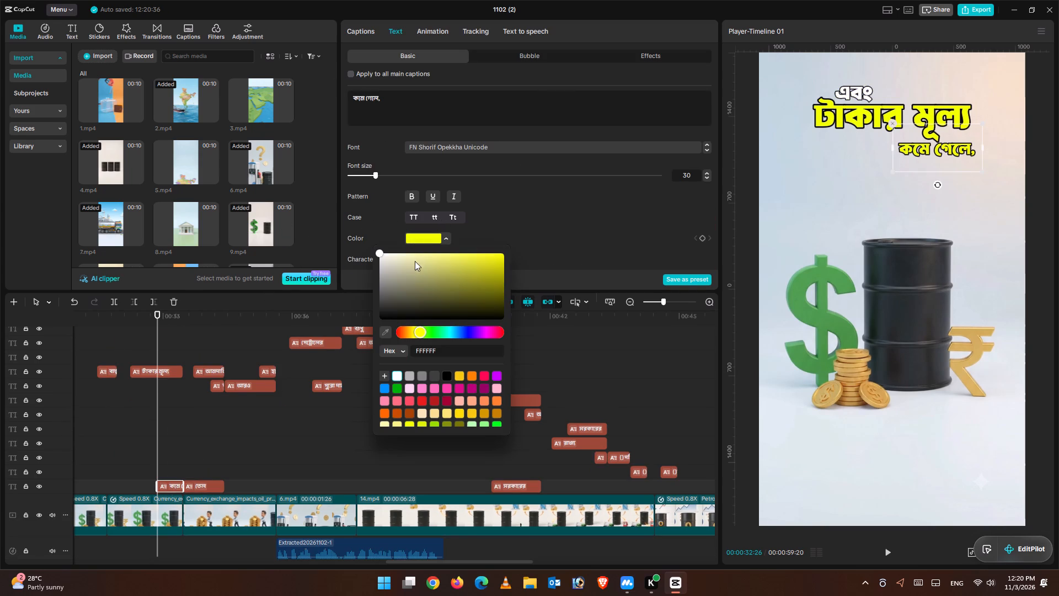
drag(394, 266, 223, 190)
Play from 00:32:26 through the recoloured captions to the কিন্তু পেট্রোলের পুরো দাম captions after 00:36.
click(889, 546)
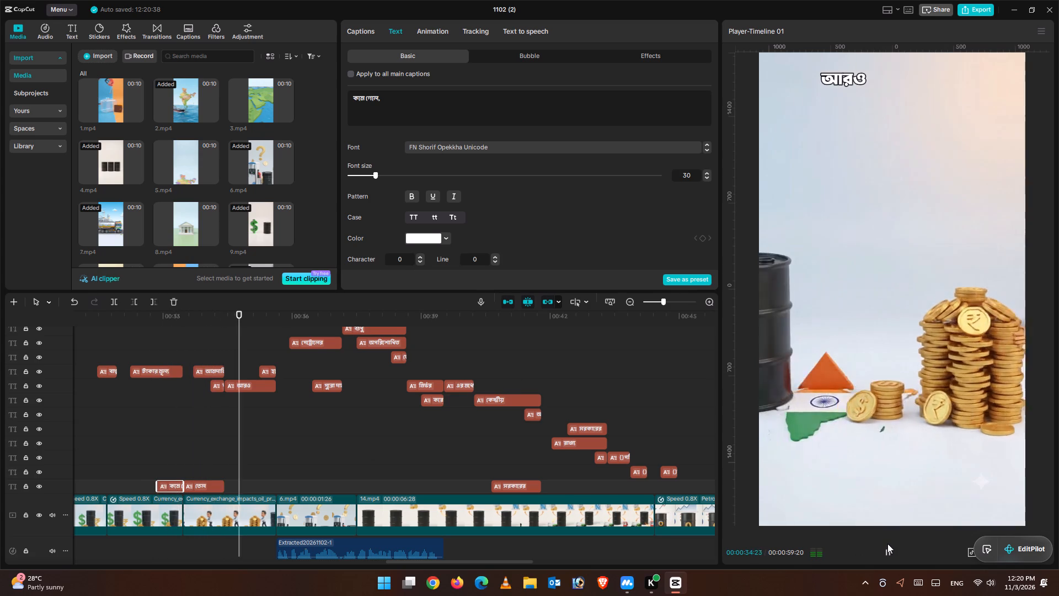
click(887, 543)
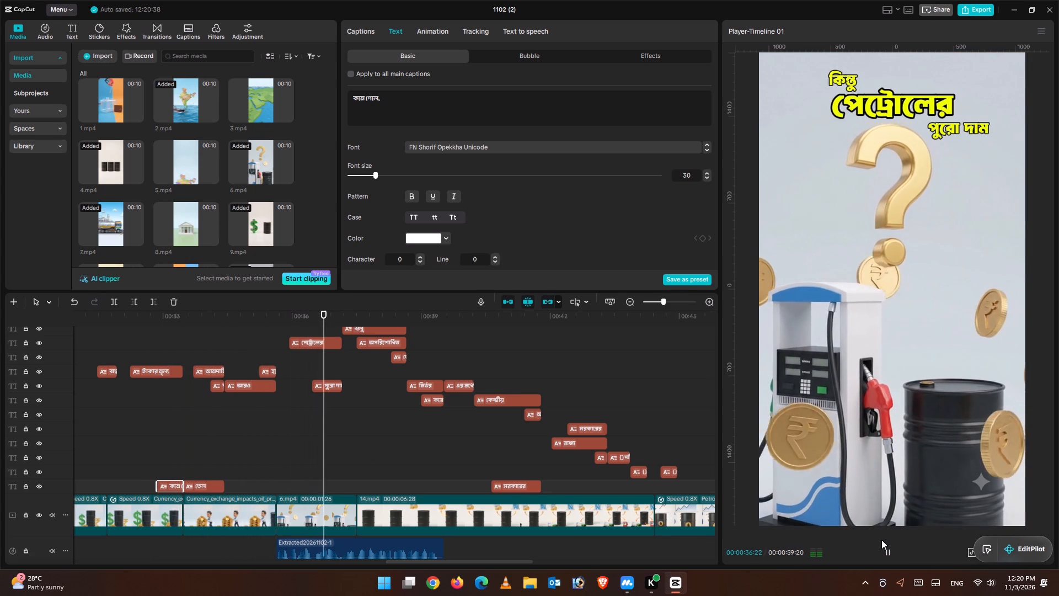
Set the text colour of the কিন্তু and পুরো দাম captions at about 00:36 to white.
scroll(366, 391, up, 1)
click(287, 403)
scroll(359, 468, up, 2)
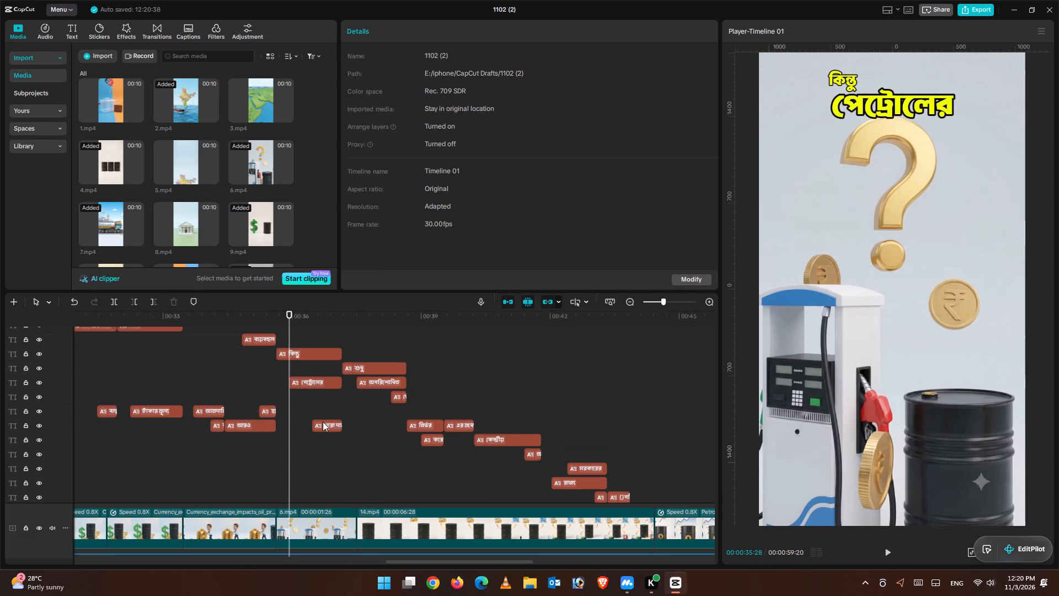
click(323, 422)
click(298, 342)
ctrl+click(307, 355)
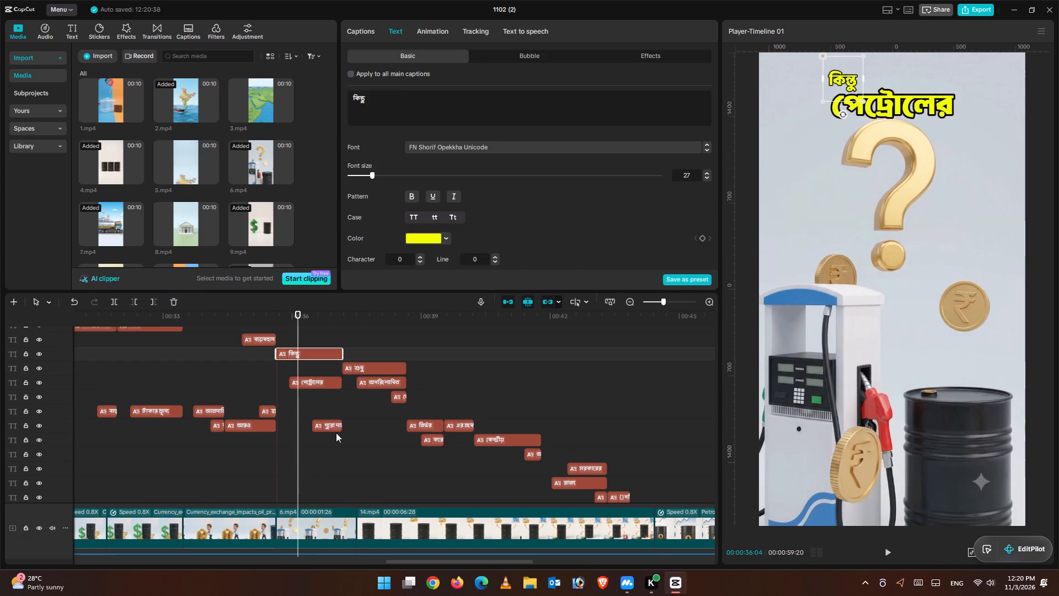
ctrl+click(336, 433)
ctrl+click(333, 428)
ctrl+click(309, 352)
click(448, 191)
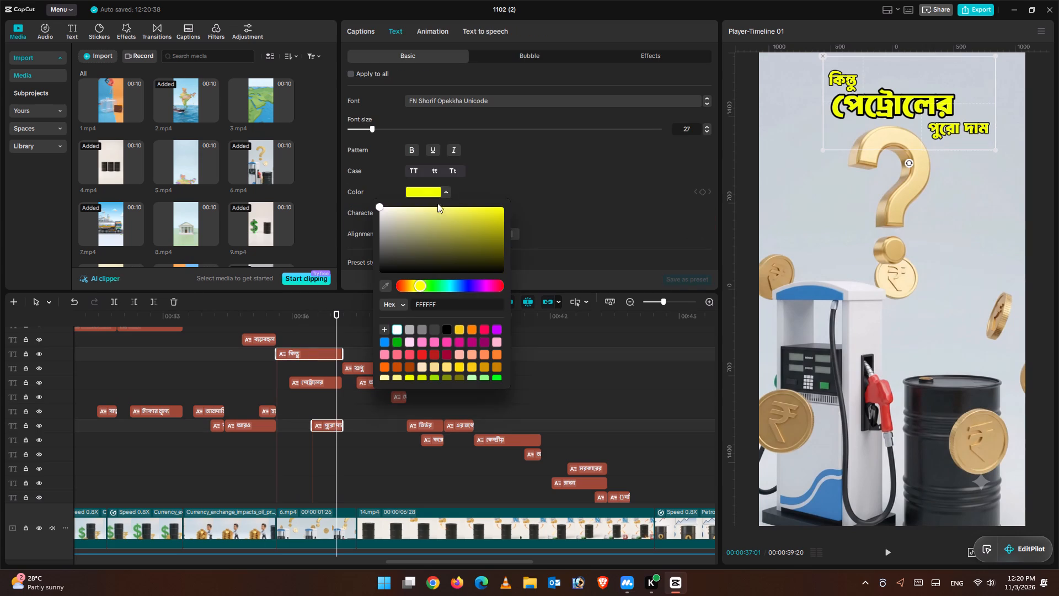
drag(401, 226, 298, 169)
Play from 00:35:19 through the শুধু অপরিশোধিত তেলের ওপর captions at about 00:38.
click(262, 338)
click(280, 329)
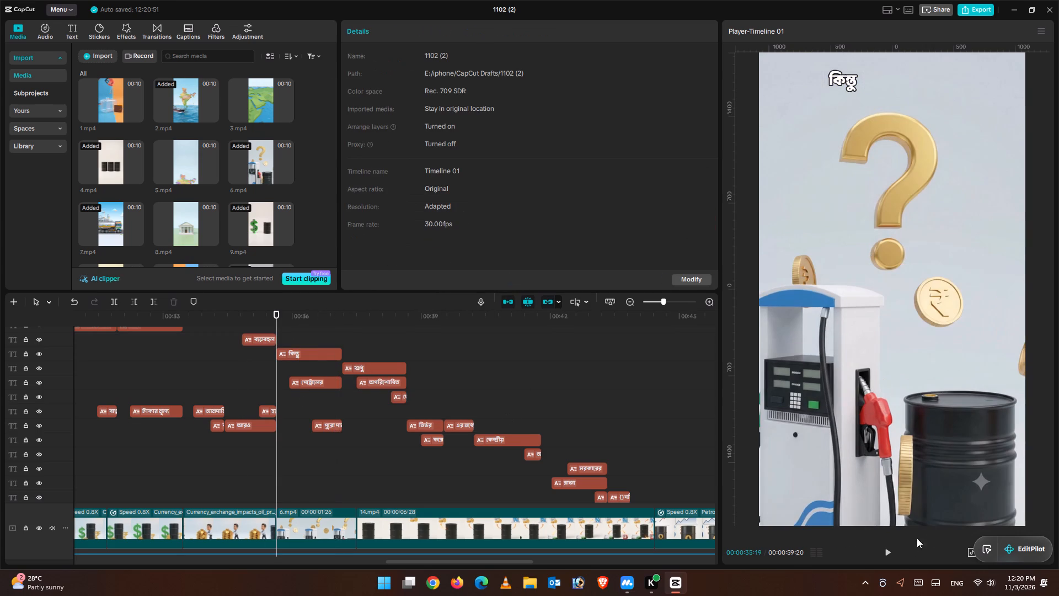
click(894, 555)
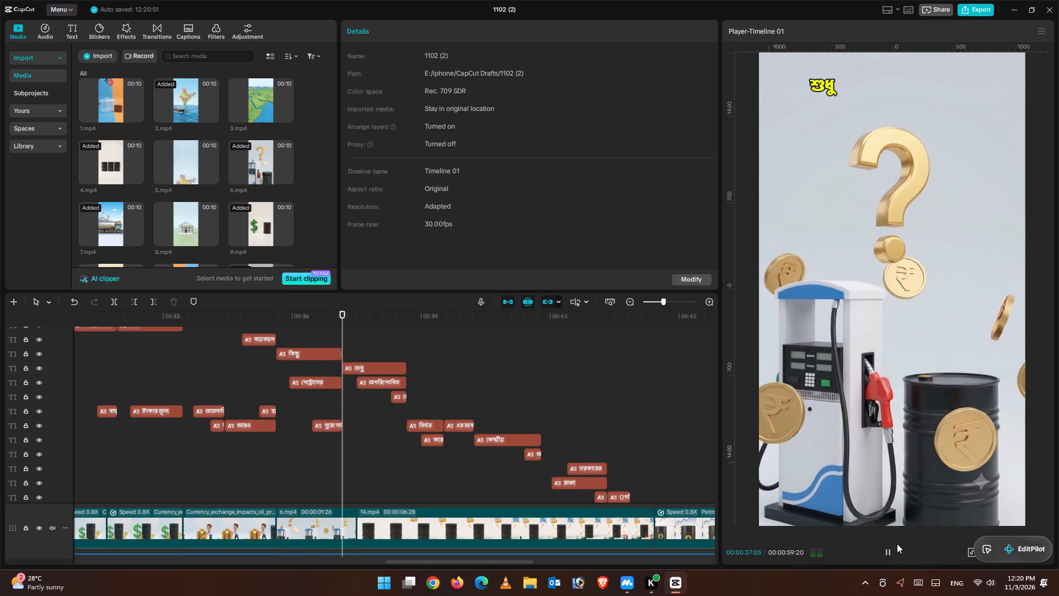
click(897, 544)
click(396, 338)
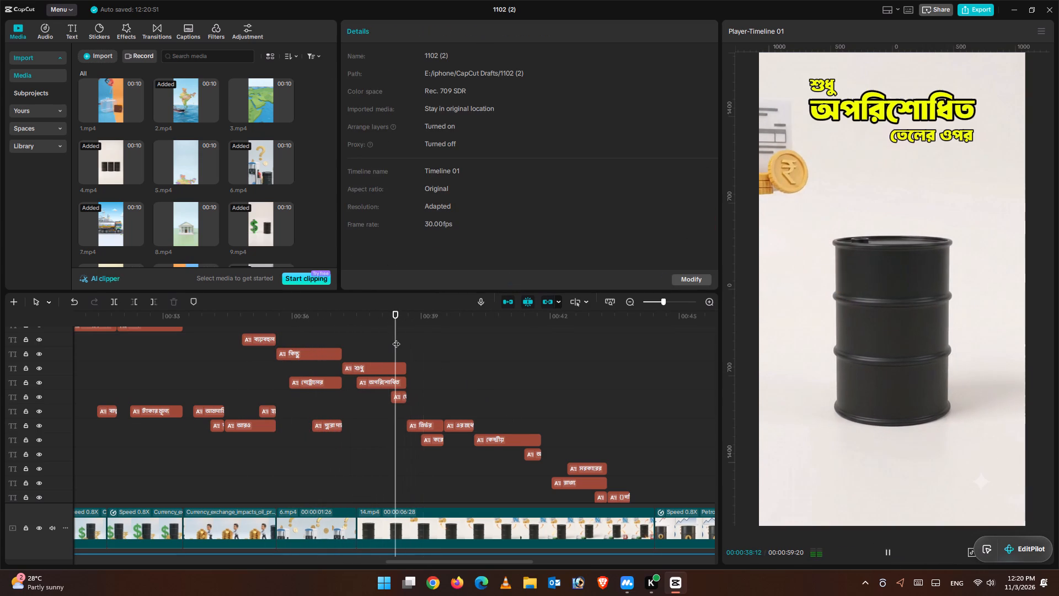
click(396, 338)
Set the text colour of the শুধু and তেলের ওপর captions at about 00:38 to white.
click(377, 350)
click(377, 367)
ctrl+click(397, 402)
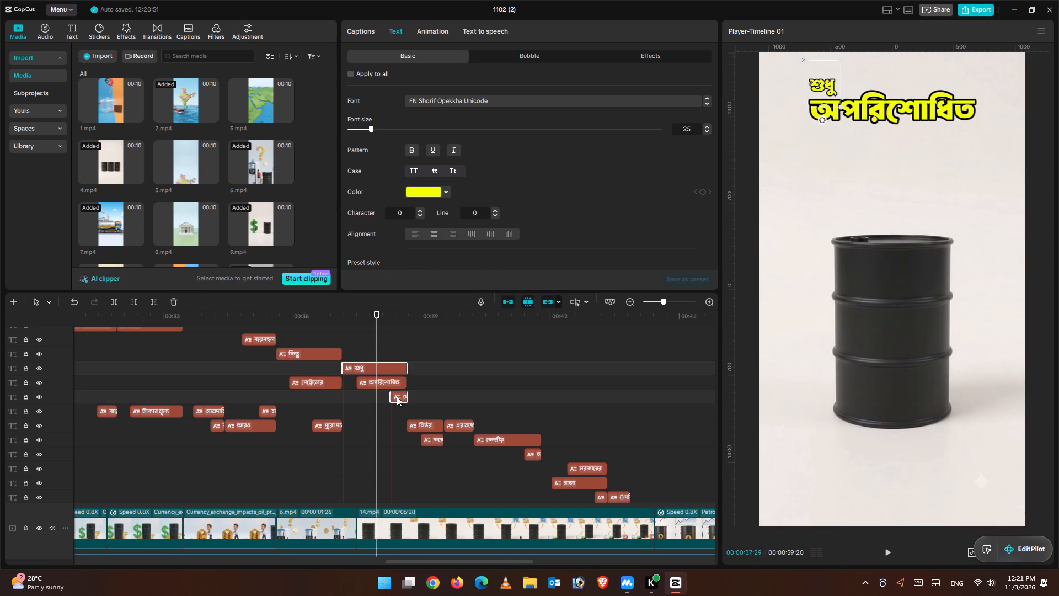
click(440, 193)
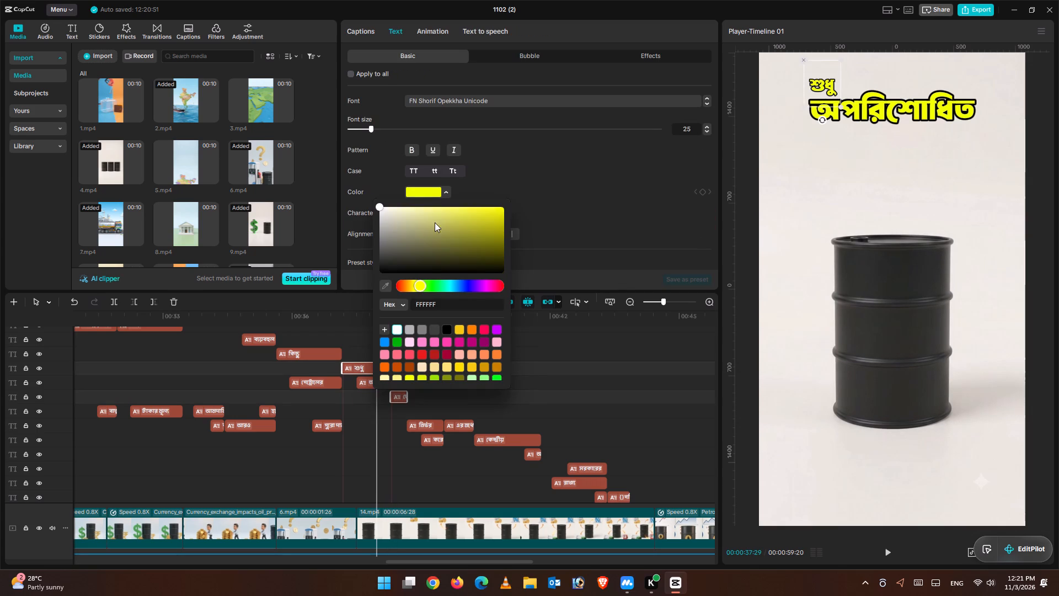
drag(388, 220, 345, 193)
Play from about 00:37 through the নির্ভর করে না। and এর মধ্যে captions to 00:40:06.
click(353, 329)
drag(371, 344, 314, 329)
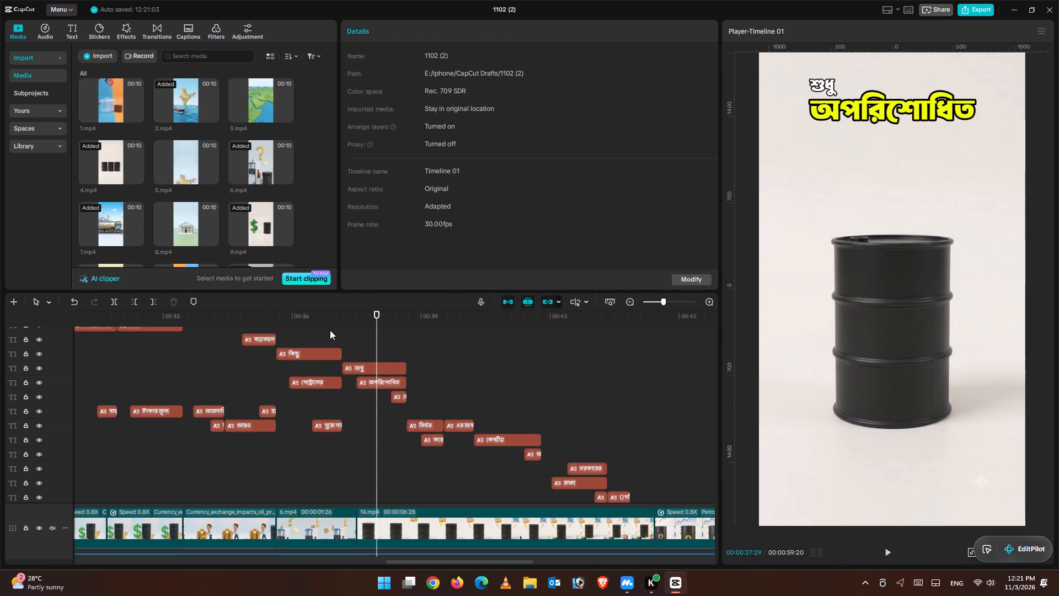
click(331, 326)
click(888, 554)
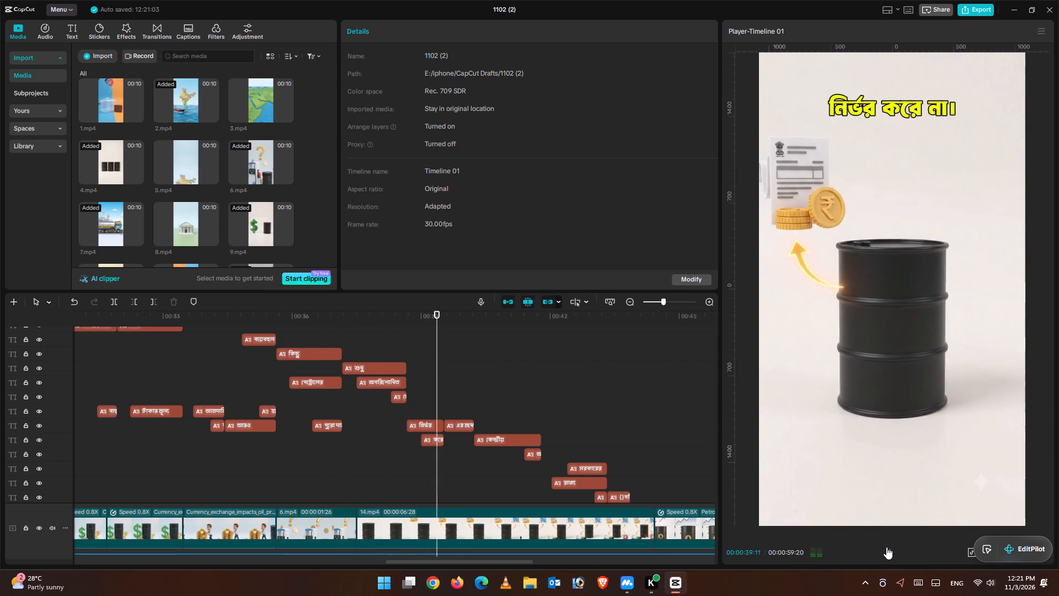
click(427, 359)
double_click(897, 555)
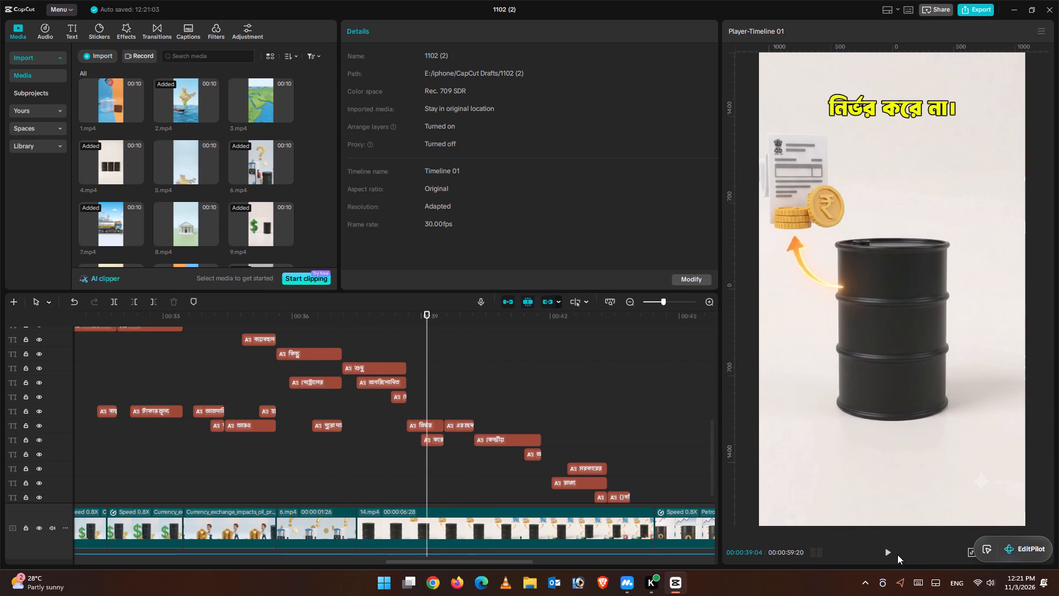
click(892, 553)
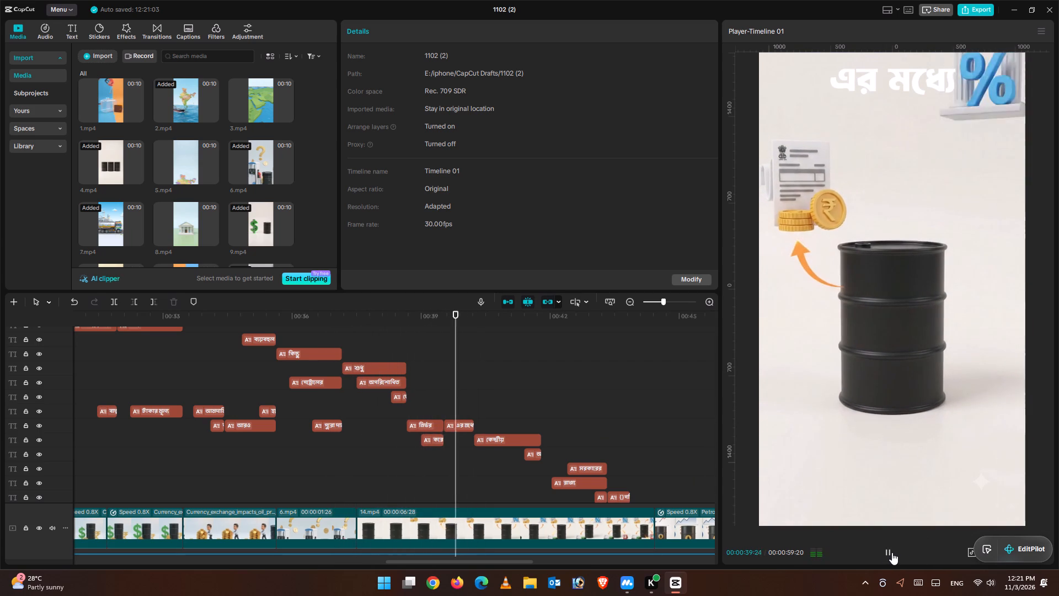
click(892, 552)
Apply the yellow preset style with black outline to the এর মধ্যে caption at about 00:40 and set its stroke thickness to 9.
click(458, 428)
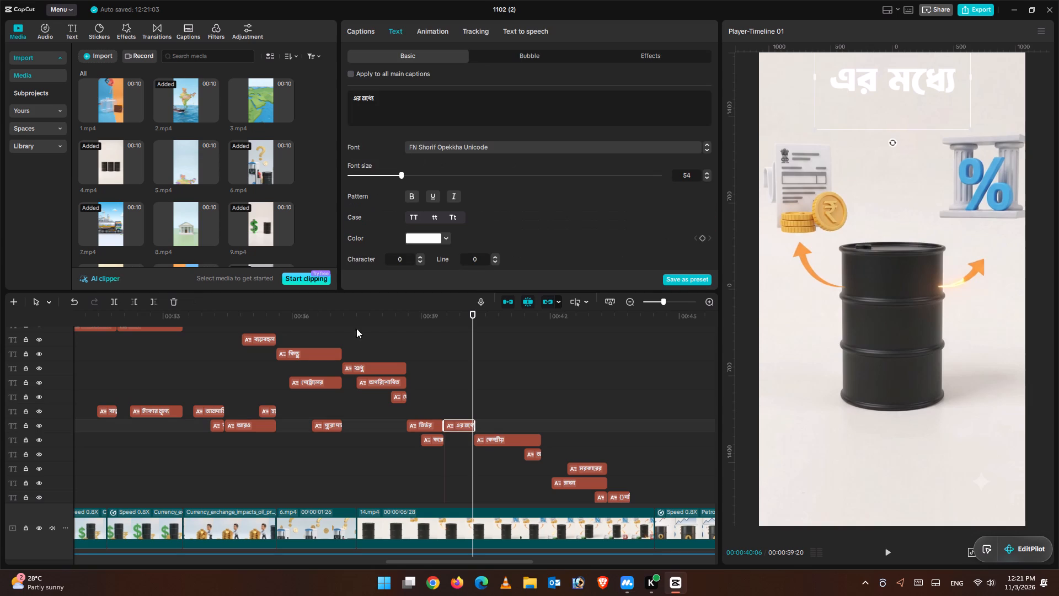
click(427, 35)
click(384, 42)
click(362, 30)
click(401, 35)
scroll(487, 177, down, 2)
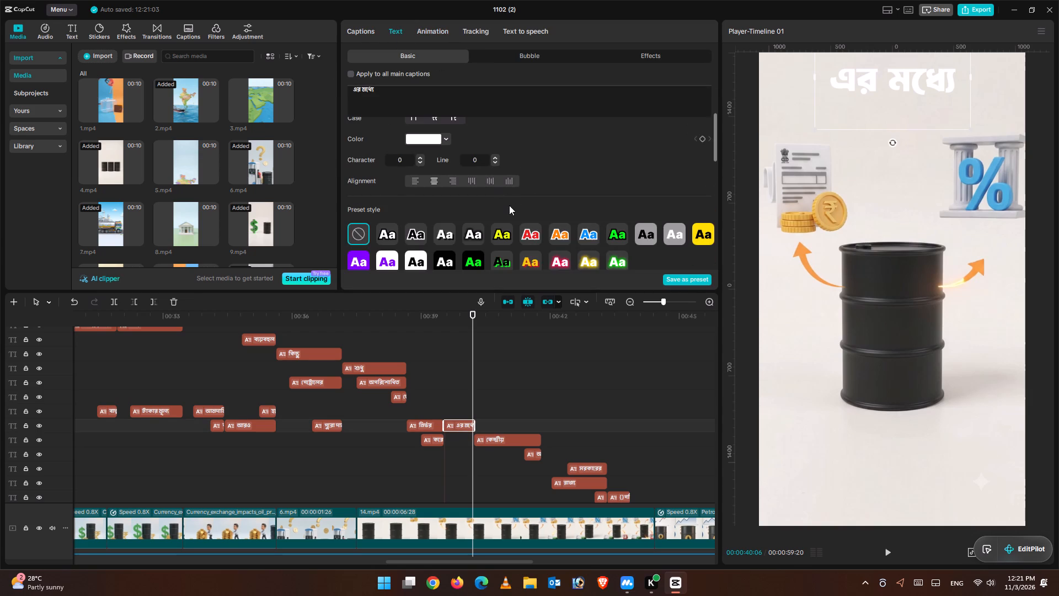
scroll(507, 203, up, 1)
scroll(467, 168, down, 3)
scroll(467, 175, up, 2)
scroll(451, 182, down, 2)
click(499, 129)
scroll(505, 229, down, 1)
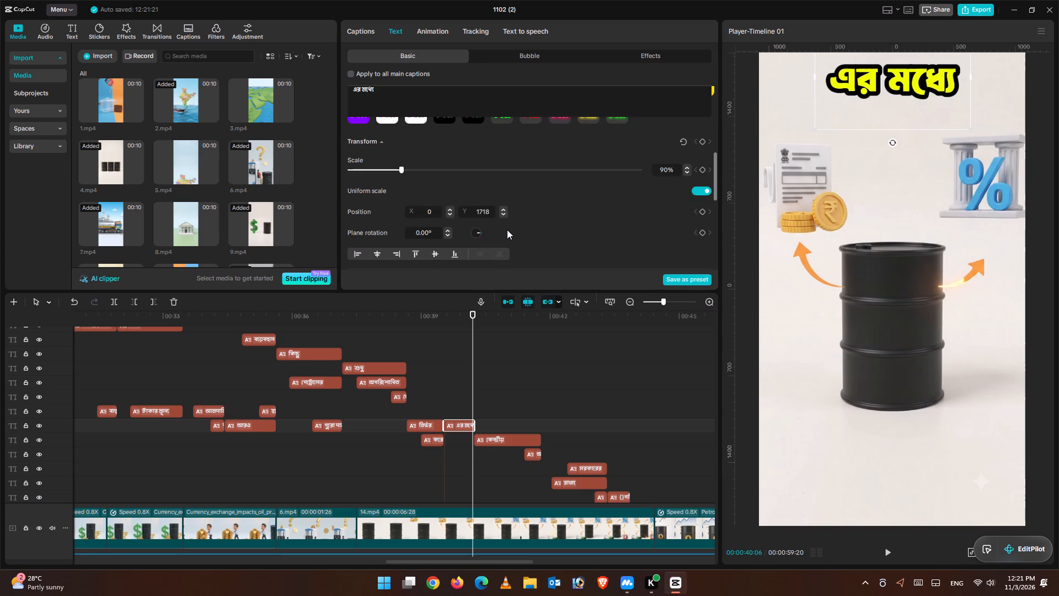
scroll(503, 232, down, 3)
scroll(503, 233, up, 1)
scroll(503, 233, down, 1)
drag(435, 243, 399, 241)
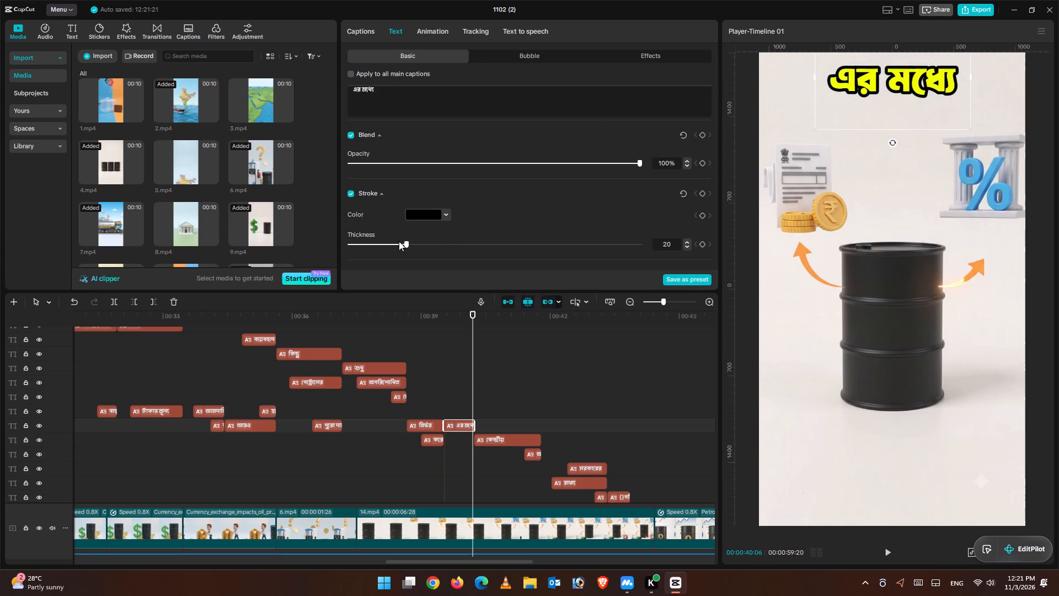
drag(399, 241, 373, 233)
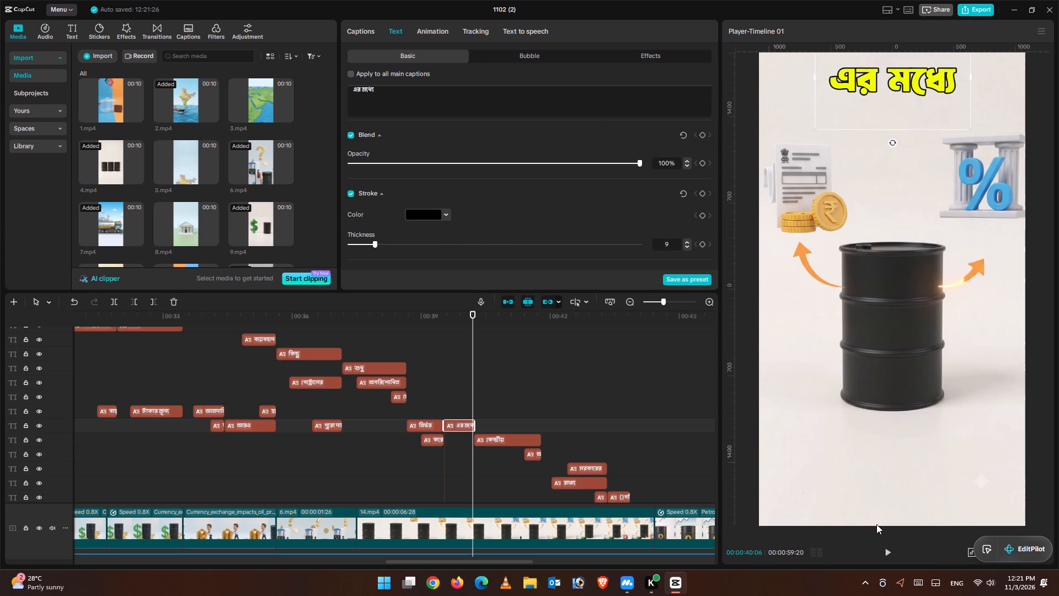
Play from 00:40:06 through the কেন্দ্রীয় সরকারের আবগারি শুল্ক captions to 00:41:28.
click(885, 549)
click(885, 550)
click(886, 550)
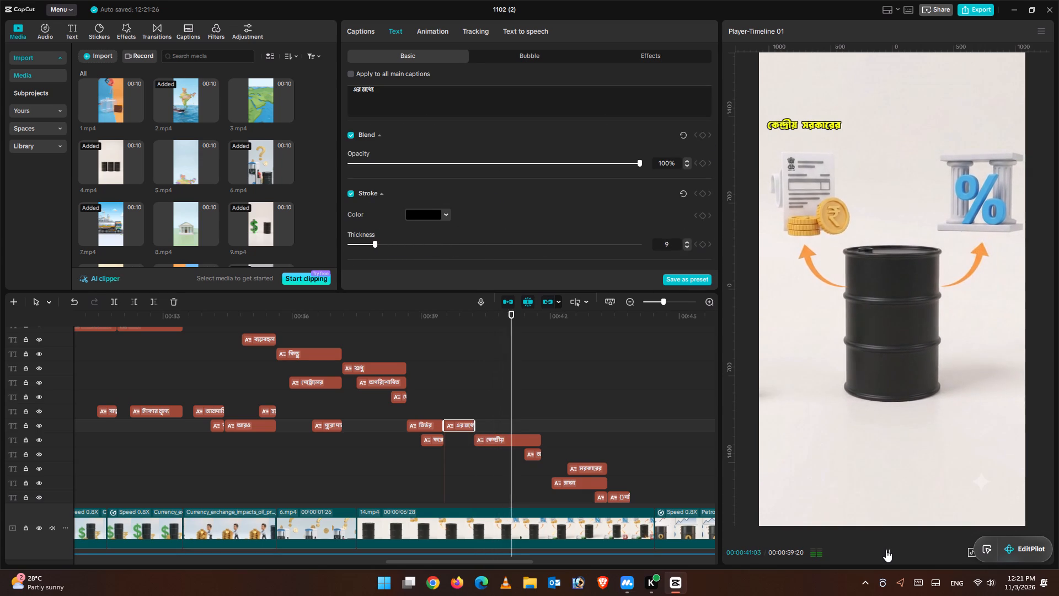
click(886, 550)
click(886, 550)
click(886, 550)
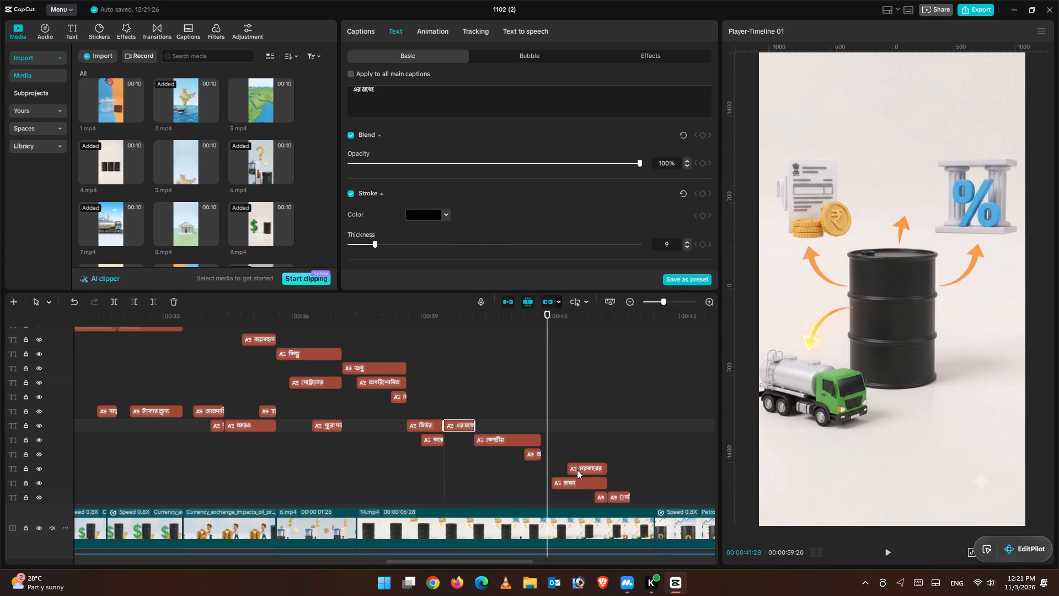
Set the text colour of the আবগারি শুল্ক caption at 00:41:17 to white.
drag(539, 405, 507, 411)
drag(547, 416, 543, 416)
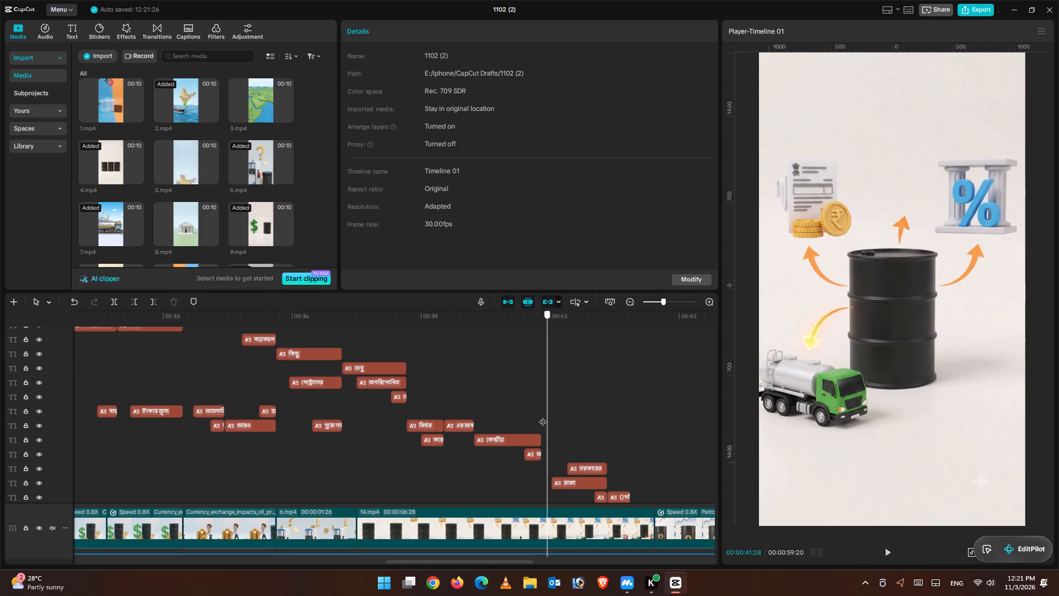
drag(543, 416, 535, 429)
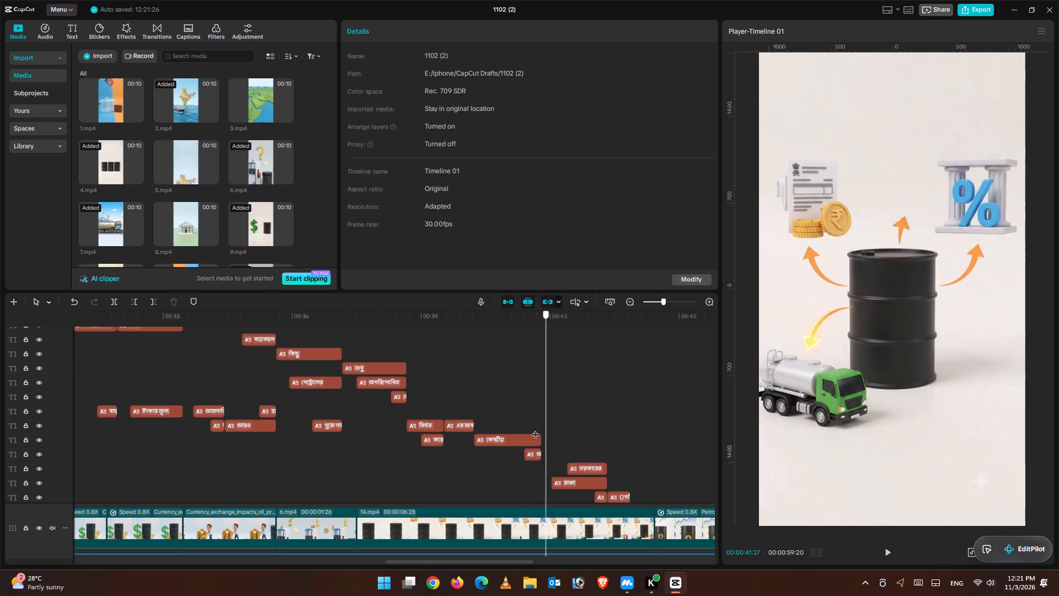
drag(535, 429, 531, 429)
click(526, 451)
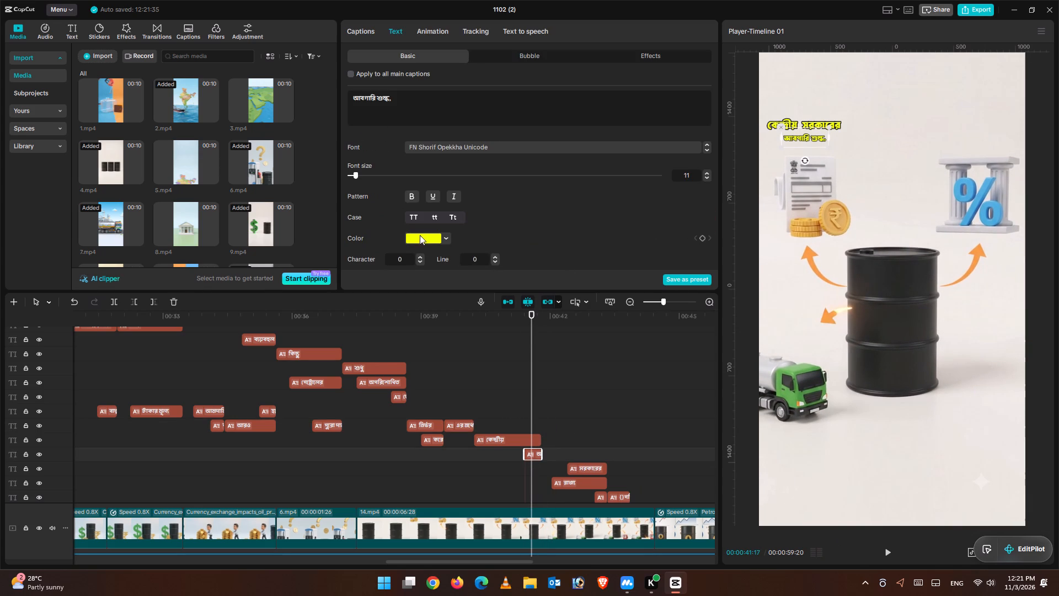
click(425, 242)
drag(414, 264, 259, 210)
click(575, 384)
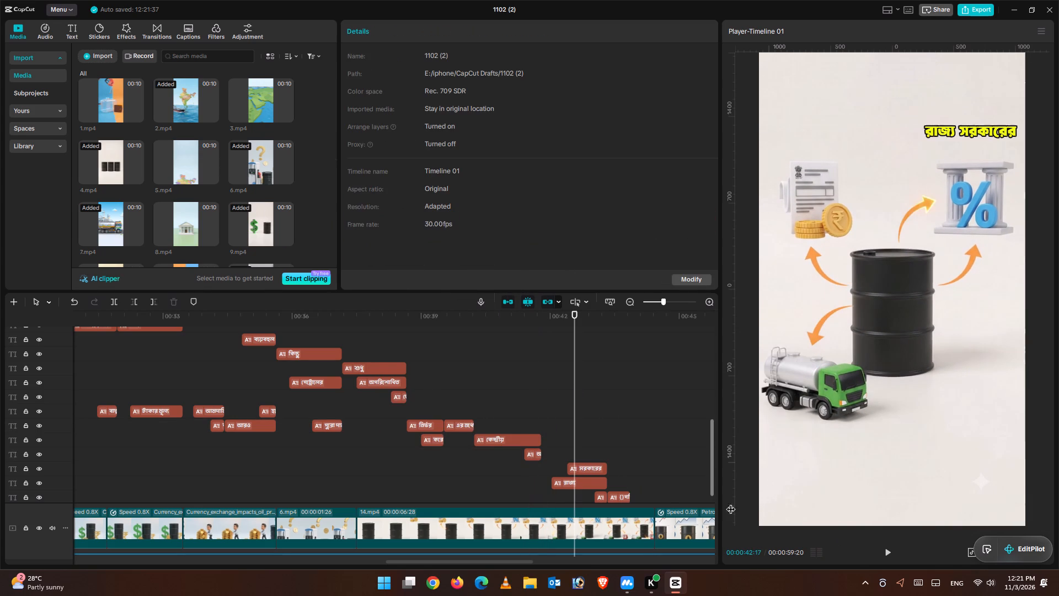
Play from about 00:41:20 through the রাজ্য সরকারের Tax captions to 00:43:08.
click(536, 392)
click(894, 556)
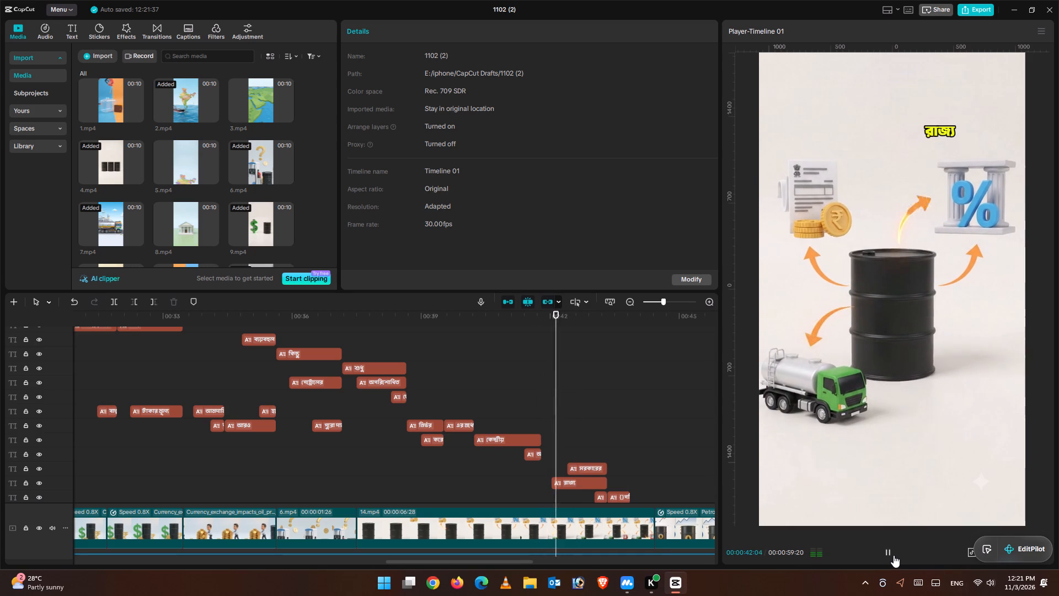
click(894, 554)
click(894, 554)
click(894, 554)
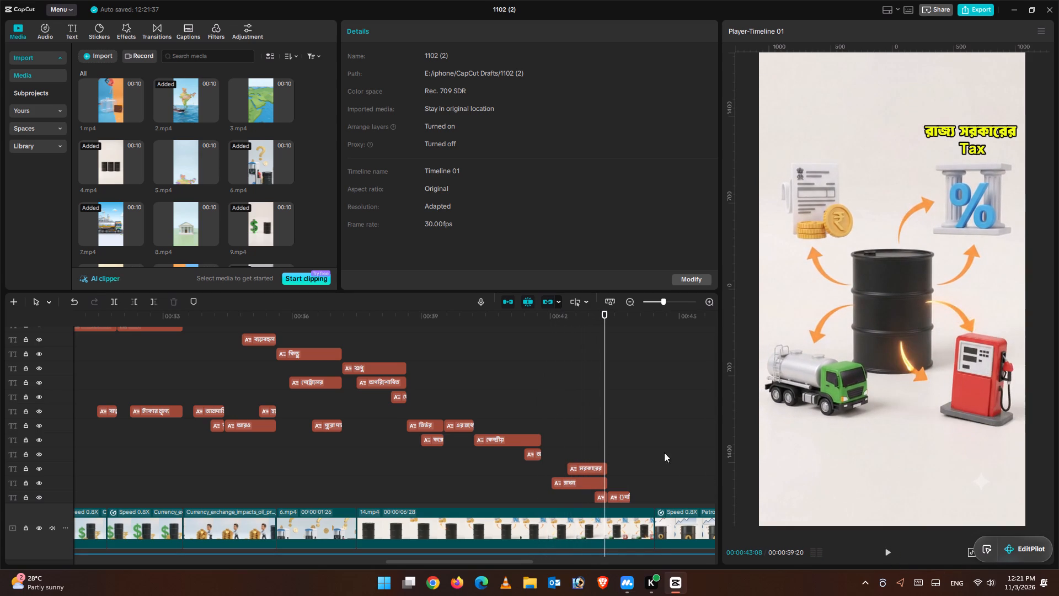
Set the text colour of the Tax caption at about 00:43 to white.
click(606, 500)
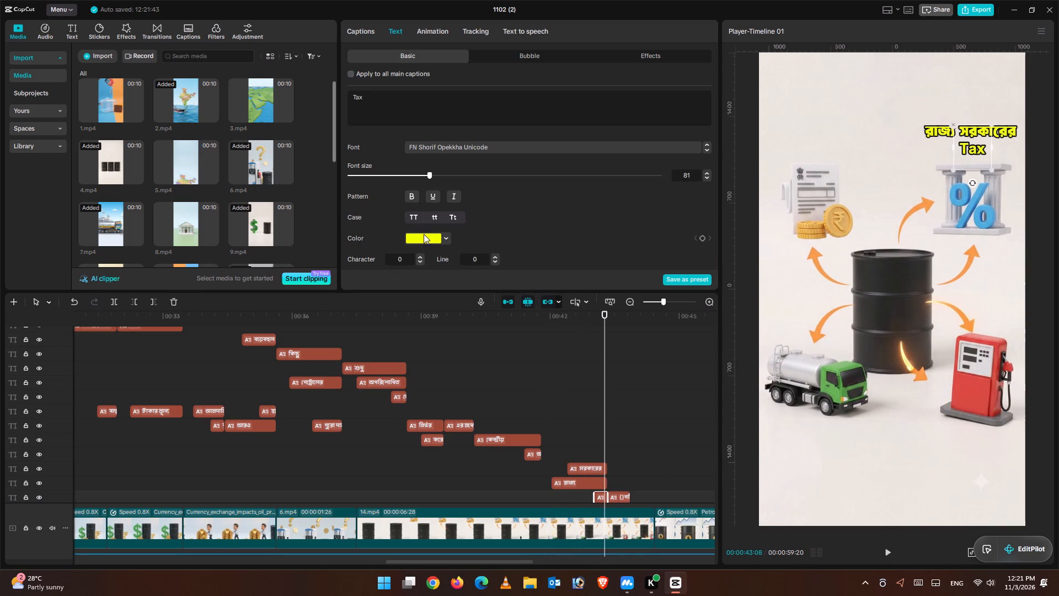
click(442, 243)
drag(399, 274, 303, 226)
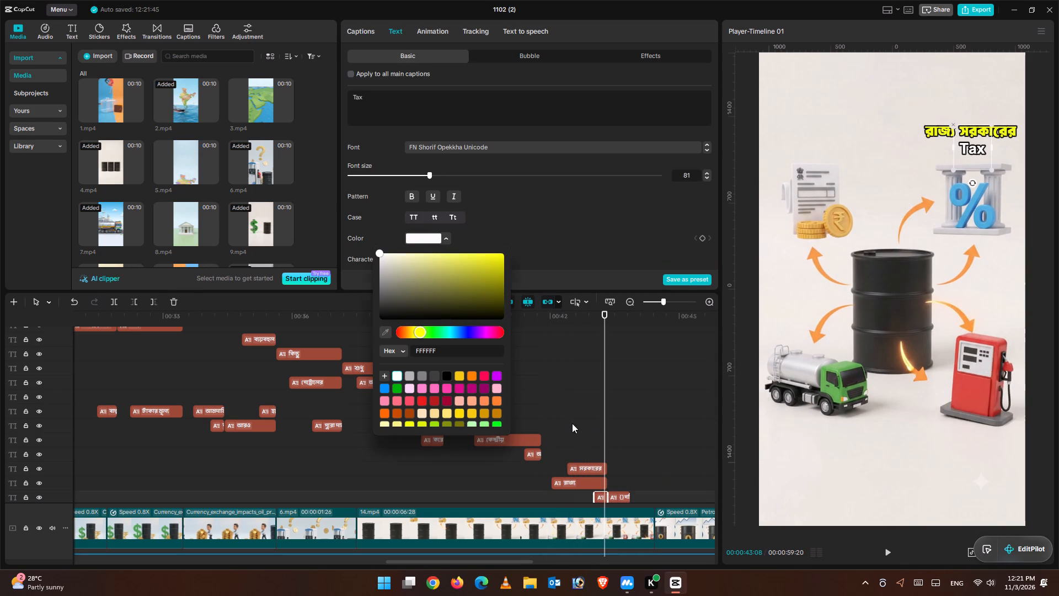
click(572, 423)
Play the পরিবহন and পরিবহন খরচ captions between about 00:43 and 00:44 to check their timing against the voice-over.
click(884, 549)
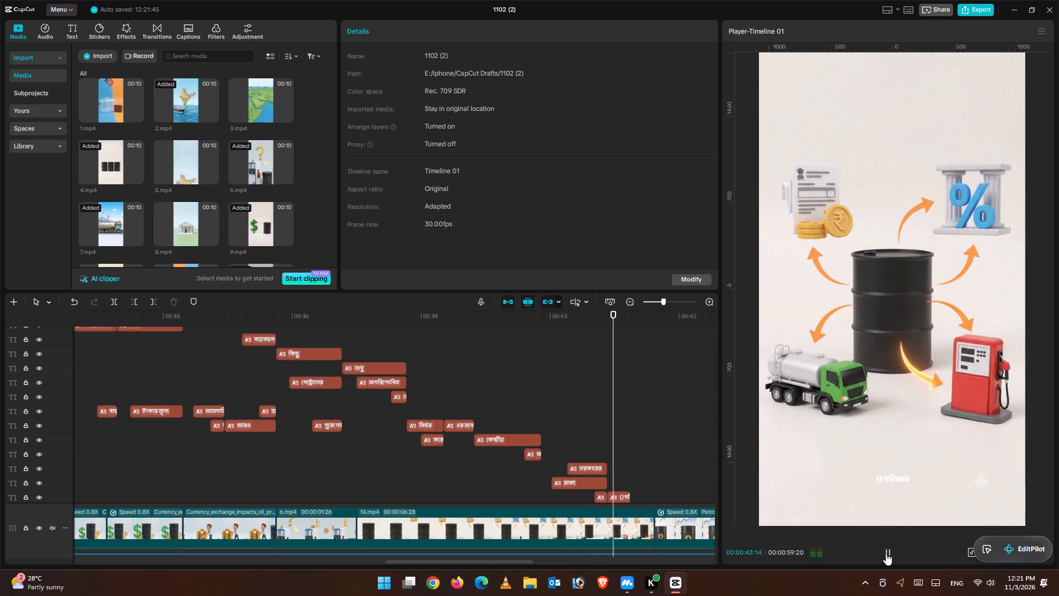
click(886, 553)
drag(633, 414, 601, 411)
key(ctrl+equal)
key(ctrl+equal)
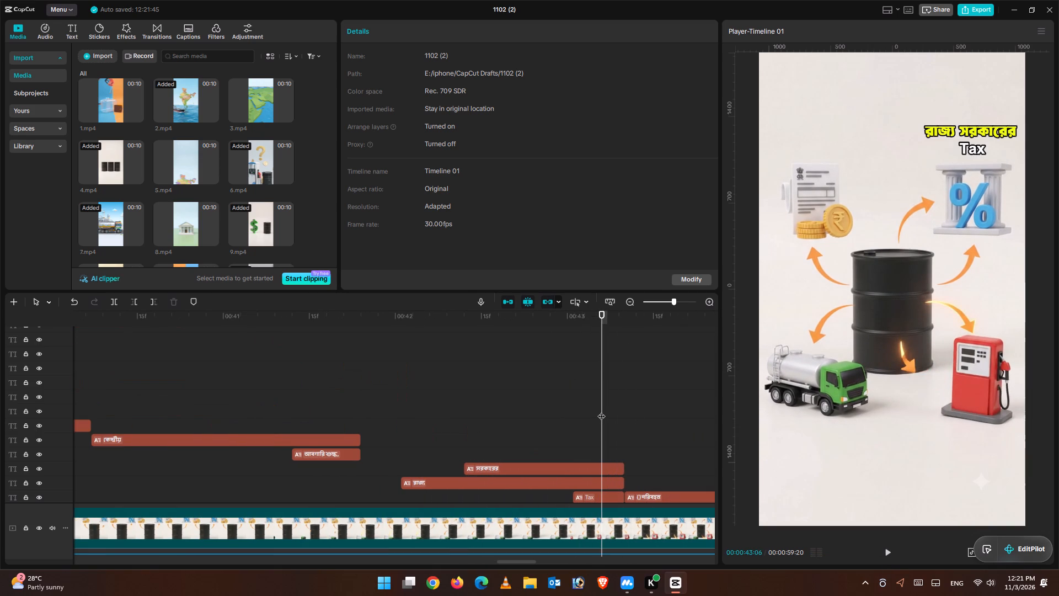
click(884, 552)
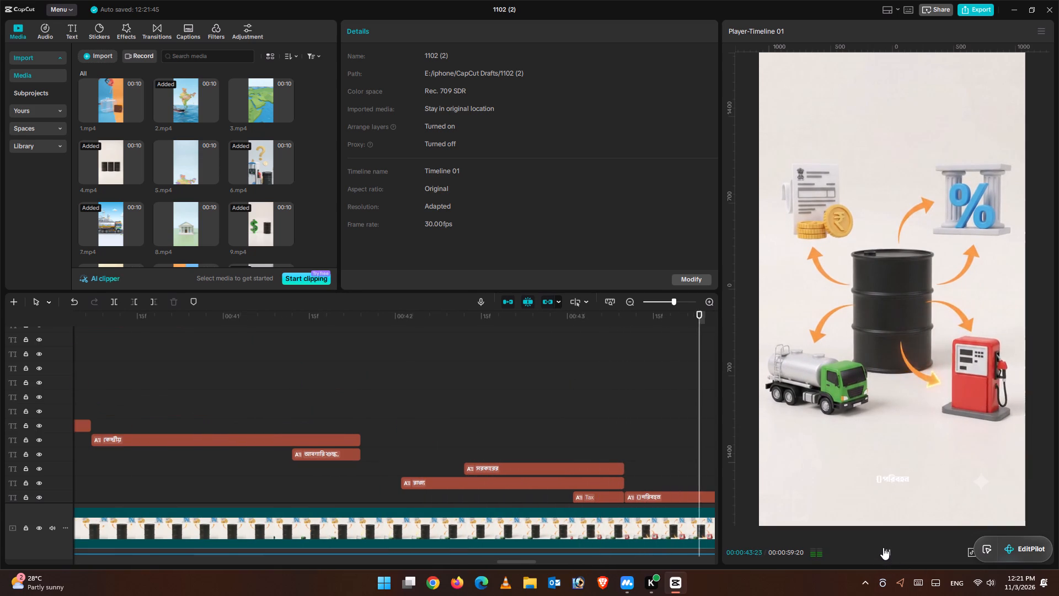
click(879, 539)
click(141, 376)
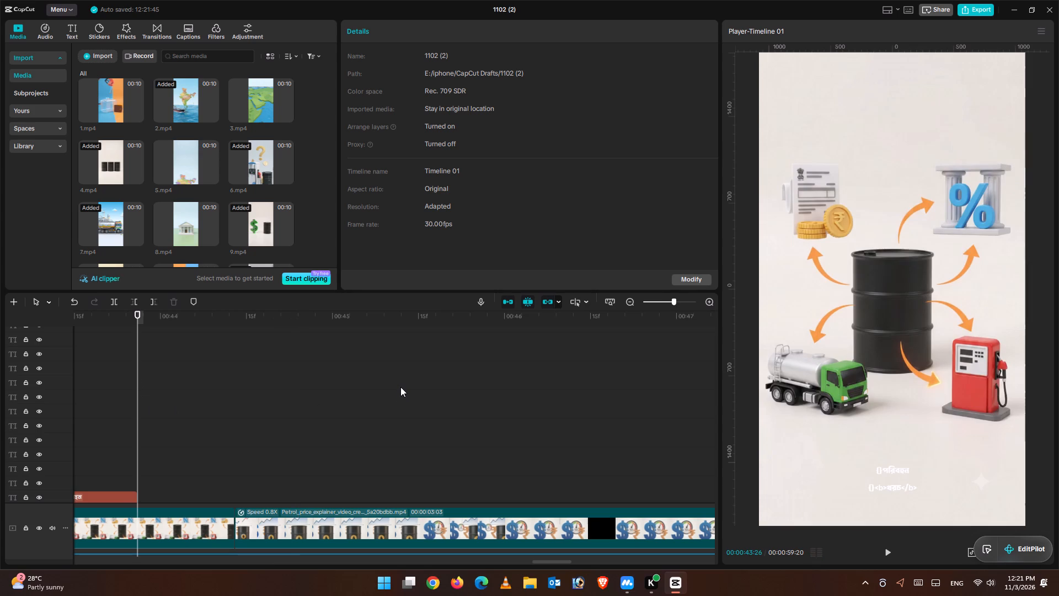
key(ctrl+minus)
key(ctrl+minus)
scroll(178, 497, down, 5)
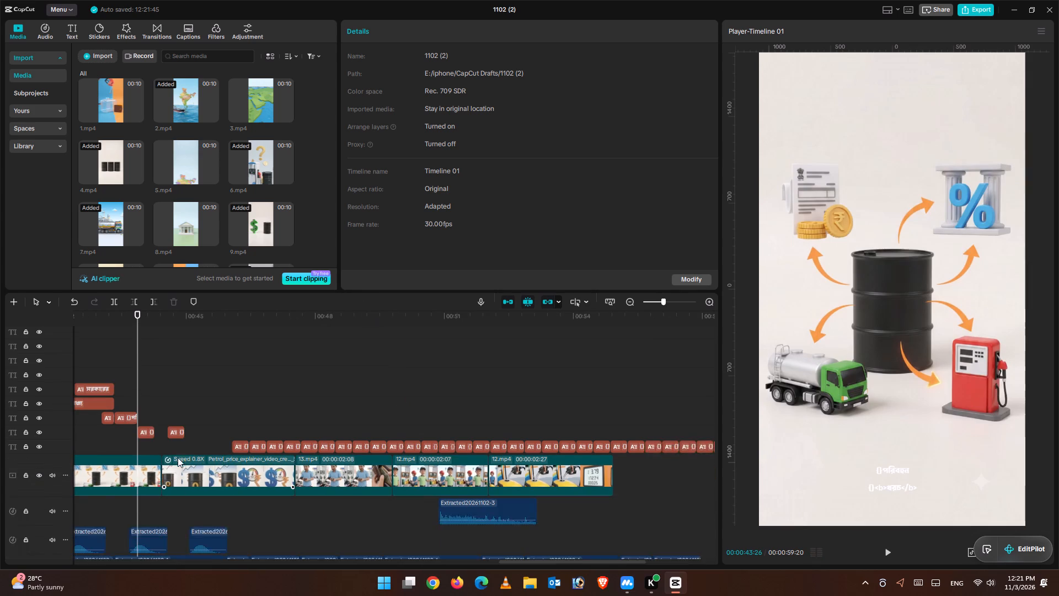
scroll(178, 457, down, 4)
key(ctrl+equal)
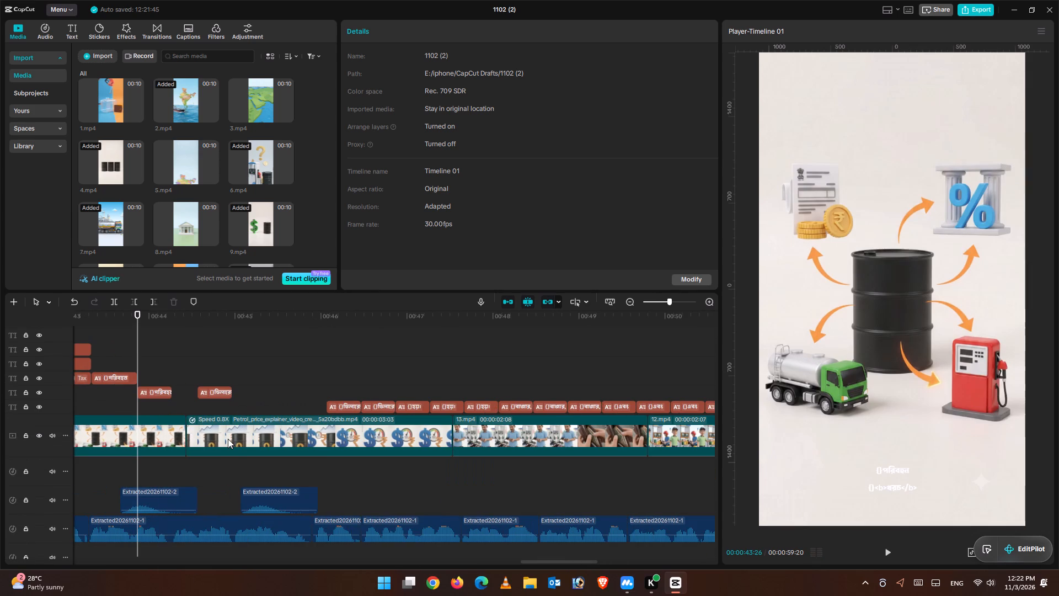
drag(139, 316, 33, 328)
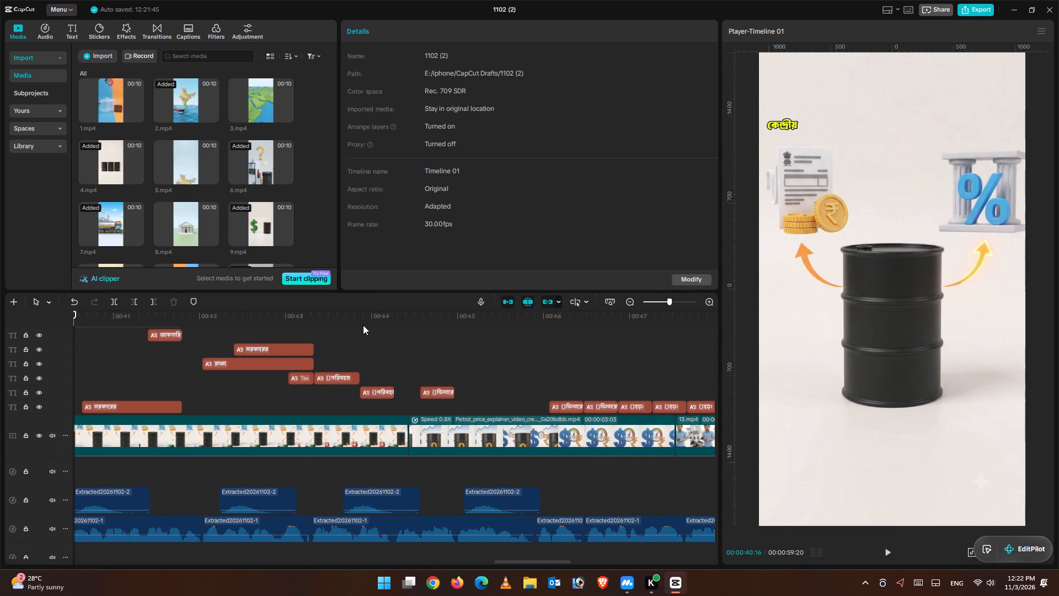
click(311, 326)
click(894, 550)
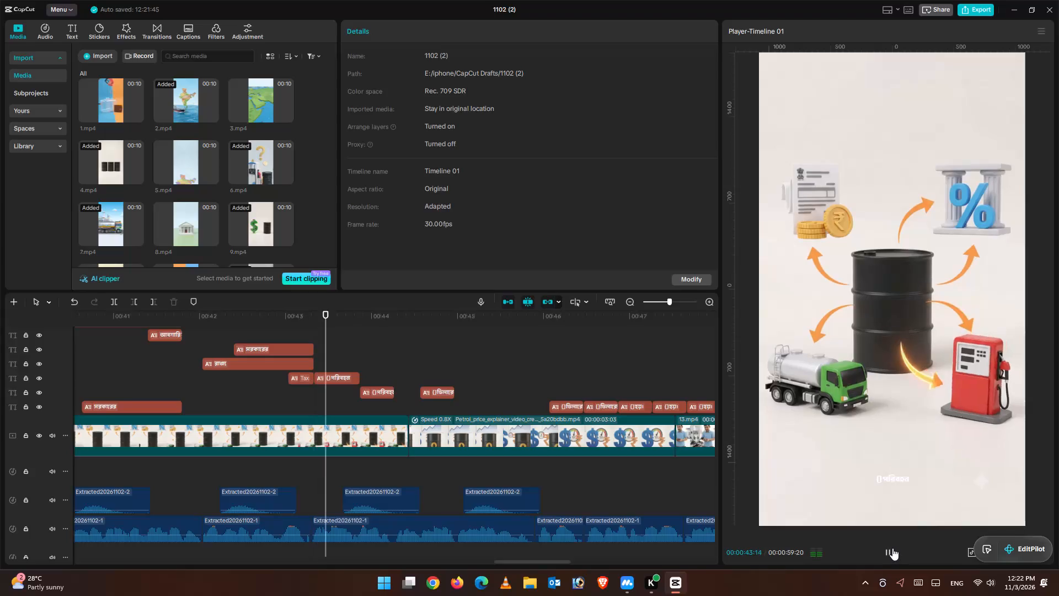
click(892, 547)
Trim the start of the second পরিবহন caption, the one with খরচ, to 00:43:27.
drag(385, 338, 363, 343)
click(376, 395)
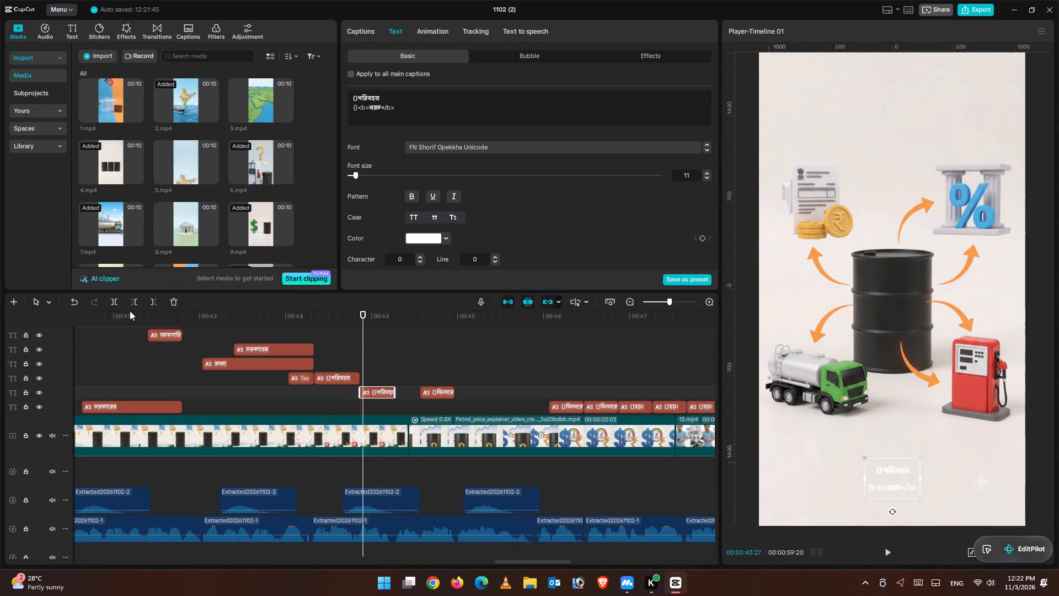
click(131, 305)
Extend the end of the first পরিবহন caption to about 00:45:18 and the পরিবহন খরচ caption up to the start of the ডিলারের caption.
click(338, 378)
drag(357, 375, 398, 375)
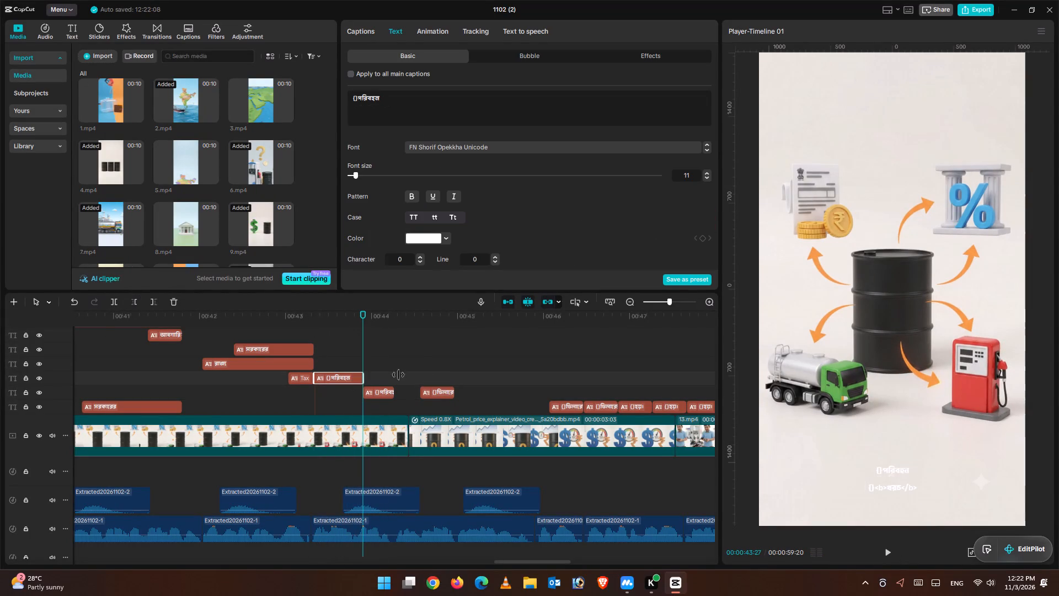
drag(398, 375, 509, 365)
click(389, 390)
drag(395, 392, 422, 393)
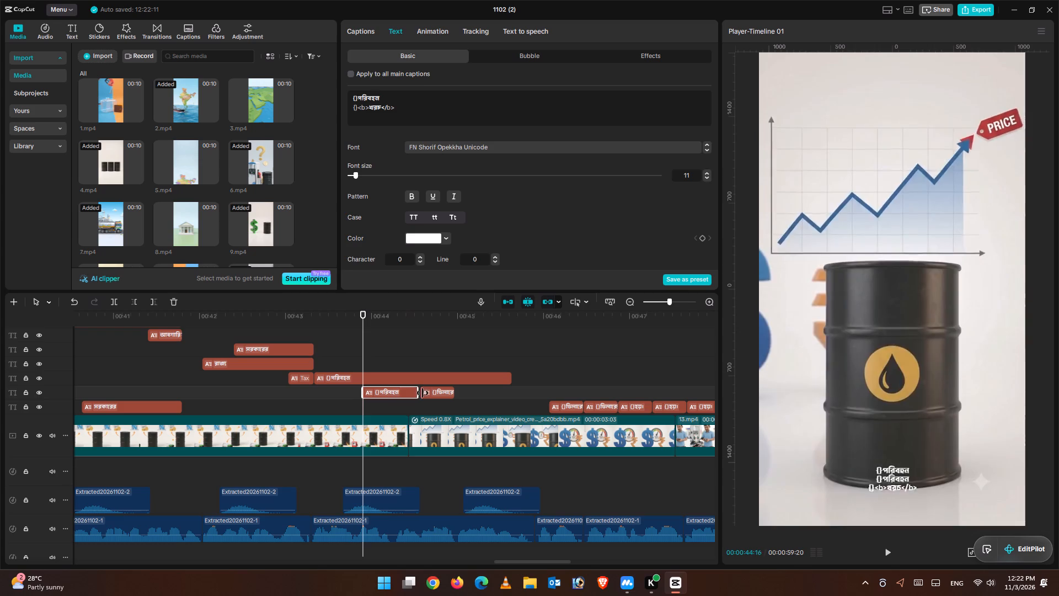
drag(422, 393, 424, 393)
Play from about 00:43 through the extended পরিবহন and খরচ captions to 00:44:07.
click(313, 340)
click(890, 554)
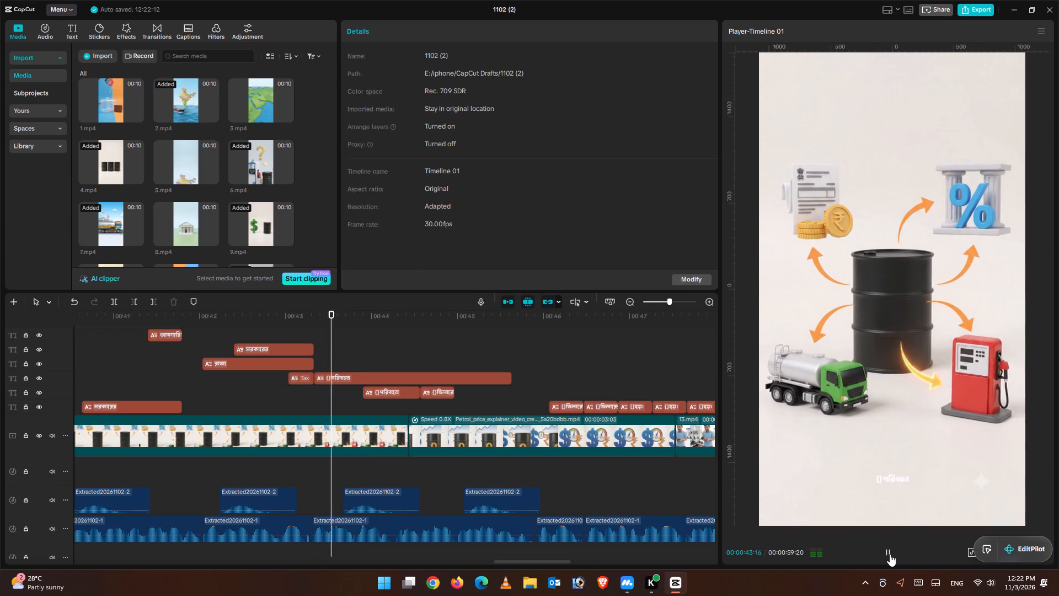
click(892, 550)
drag(399, 338, 389, 340)
drag(389, 340, 325, 344)
click(887, 555)
click(885, 551)
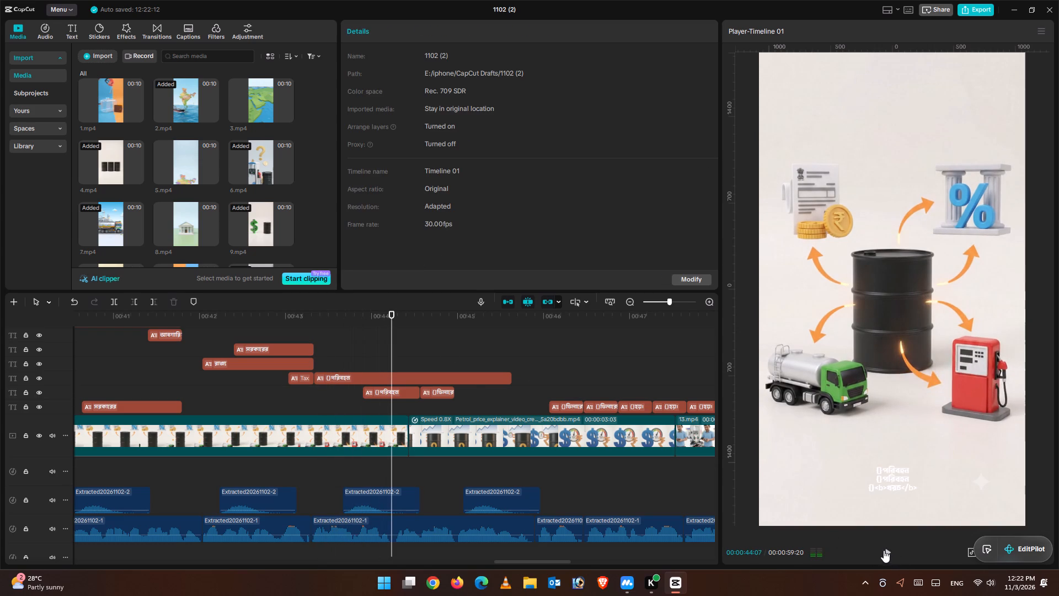
Trim the ends of the পরিবহন খরচ caption and the long পরিবহন caption to the playhead at 00:44:07.
click(394, 390)
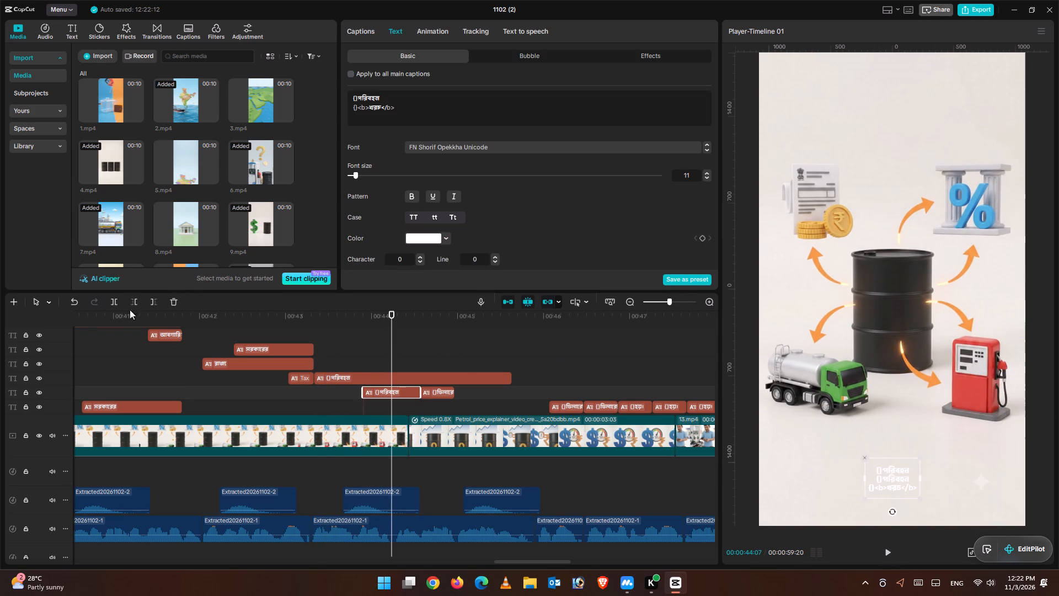
click(158, 302)
click(436, 379)
click(150, 293)
click(152, 300)
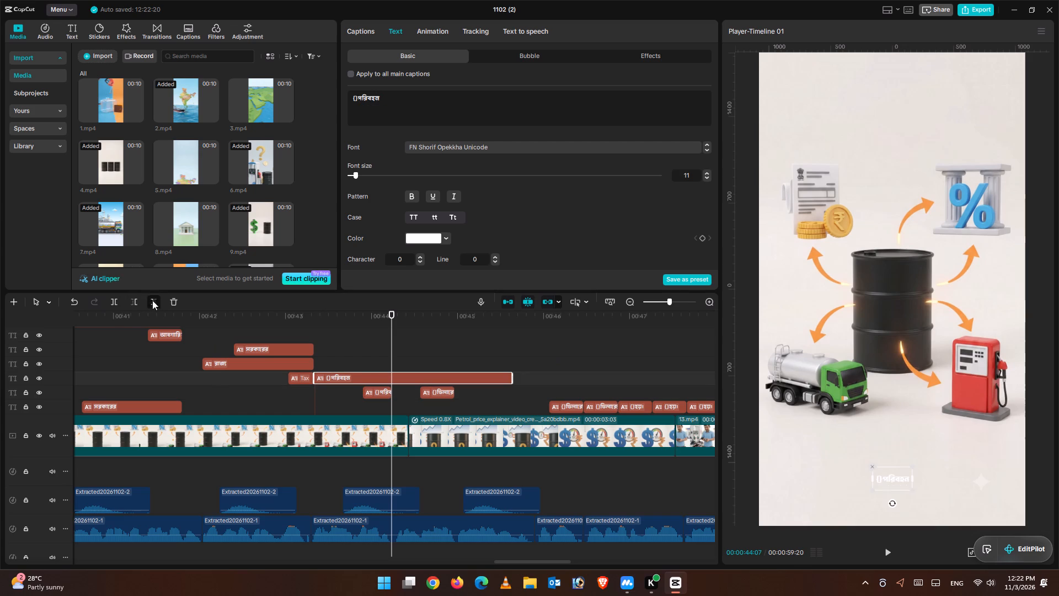
Move the ডিলারের caption to start at 00:44:09 and extend its end to about 00:46:29.
click(887, 552)
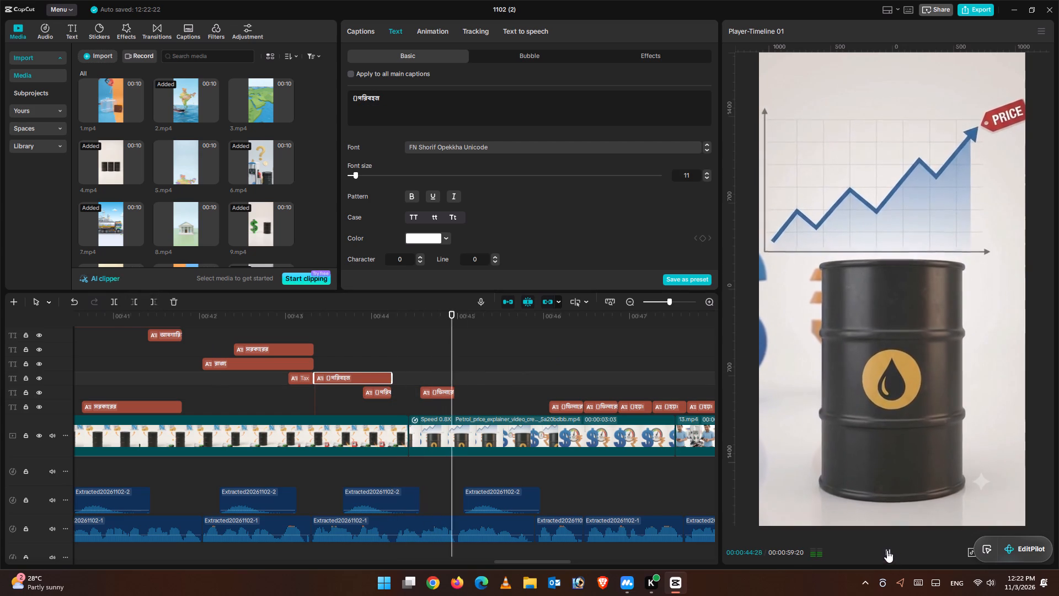
click(887, 549)
drag(474, 344, 396, 372)
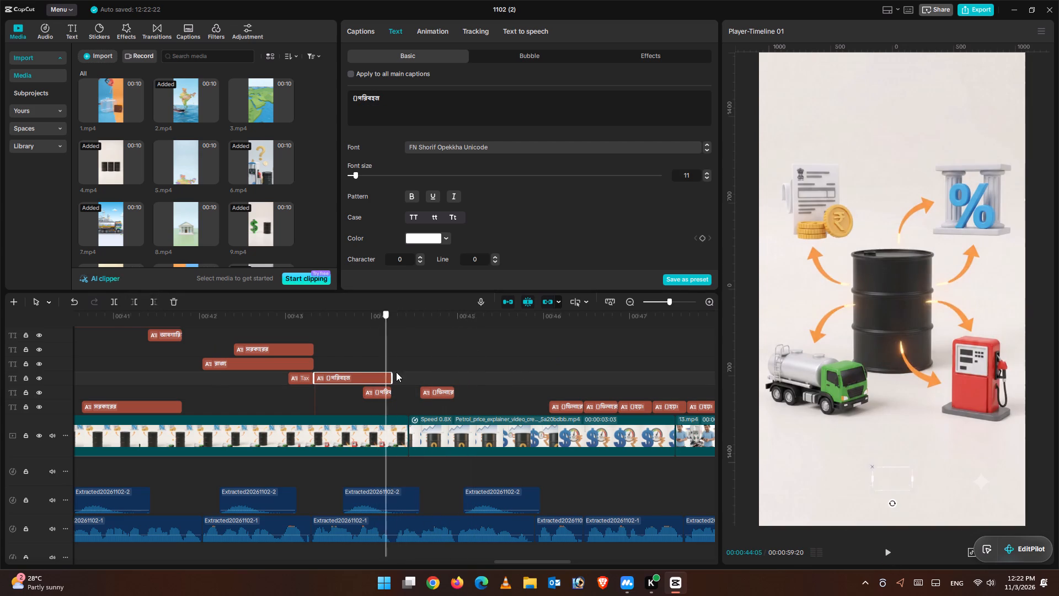
drag(396, 372, 398, 375)
drag(442, 393, 437, 393)
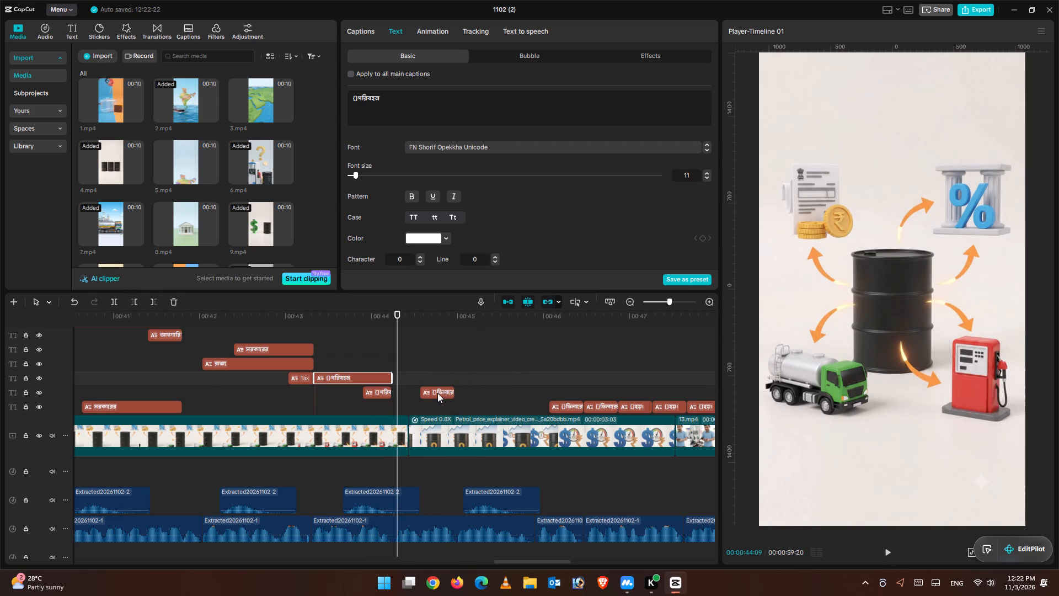
drag(437, 393, 422, 393)
drag(432, 393, 624, 395)
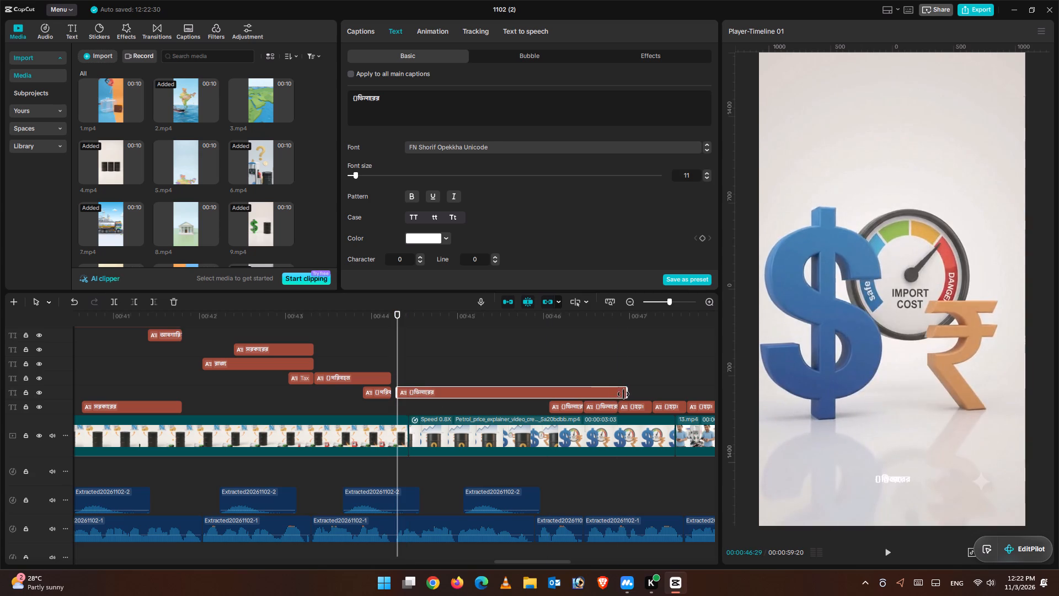
Play the ডিলারের caption from 00:44:09 and park the playhead at 00:45:00 for the start of the next word.
click(889, 552)
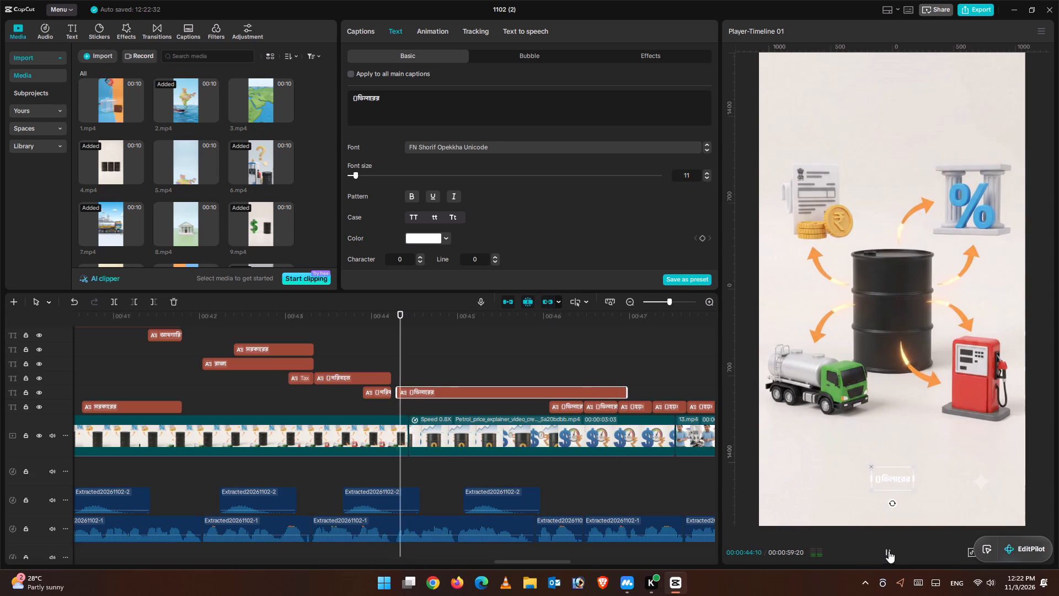
click(885, 547)
drag(475, 356, 454, 361)
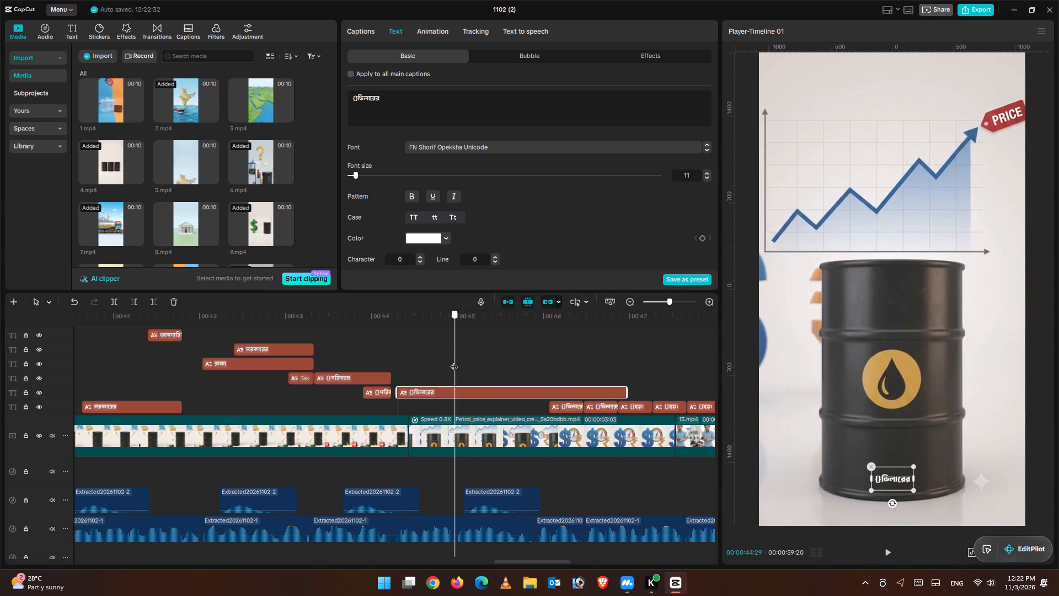
drag(454, 361, 456, 366)
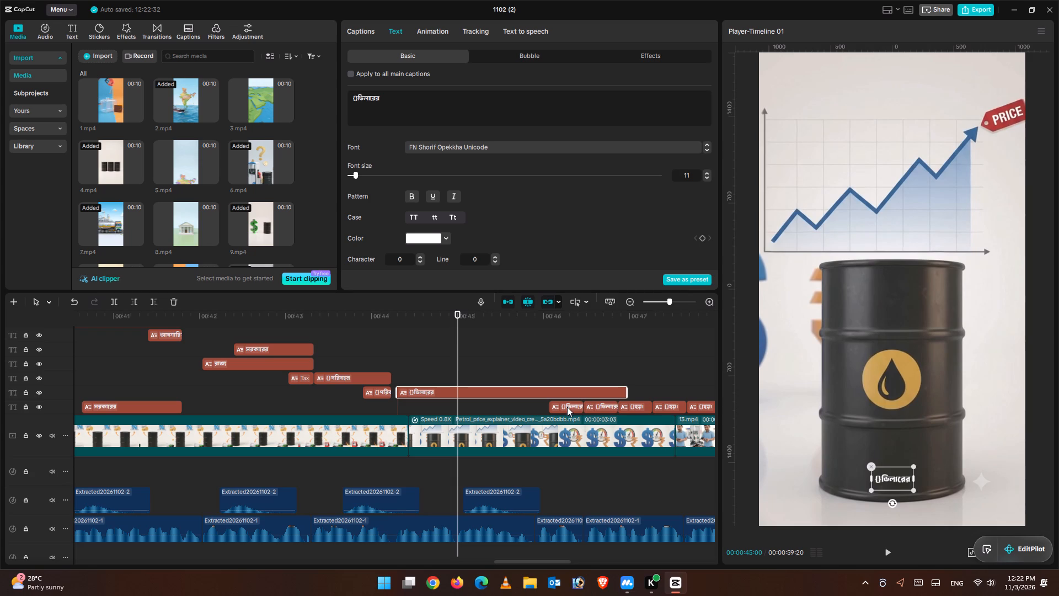
Strip the ডিলারের line, braces and bold tags from the two-line ডিলারের কমিশনও caption, keeping only কমিশনও.
click(567, 407)
click(496, 393)
click(566, 409)
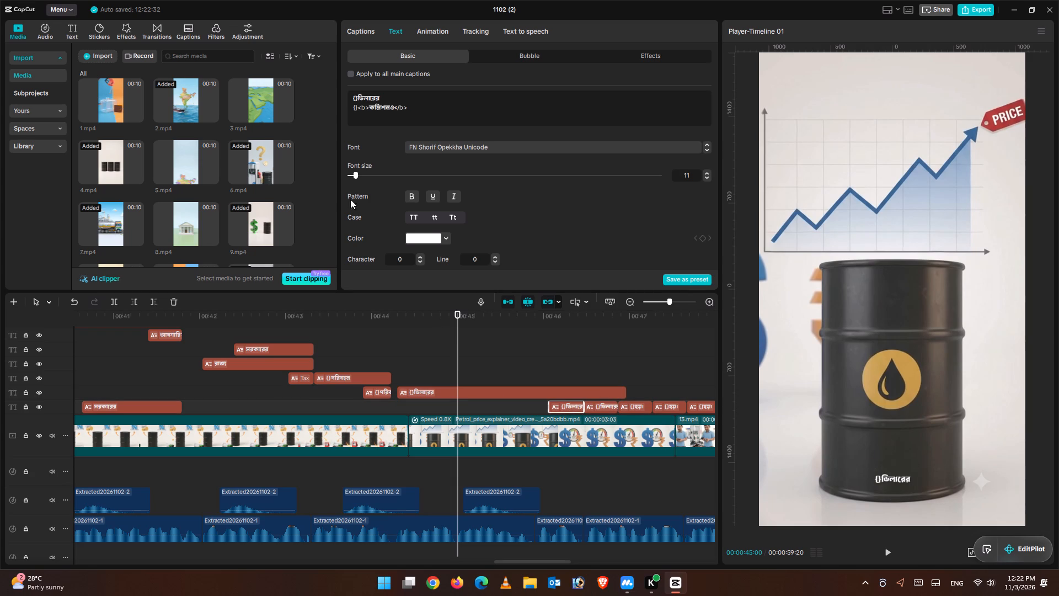
click(368, 113)
click(367, 110)
key(Right)
key(BackSpace)
key(BackSpace)
key(BackSpace)
key(BackSpace)
key(BackSpace)
key(BackSpace)
key(BackSpace)
key(BackSpace)
key(BackSpace)
key(BackSpace)
key(BackSpace)
key(BackSpace)
key(BackSpace)
key(BackSpace)
key(BackSpace)
key(BackSpace)
key(BackSpace)
key(BackSpace)
key(BackSpace)
key(BackSpace)
click(405, 97)
key(BackSpace)
key(BackSpace)
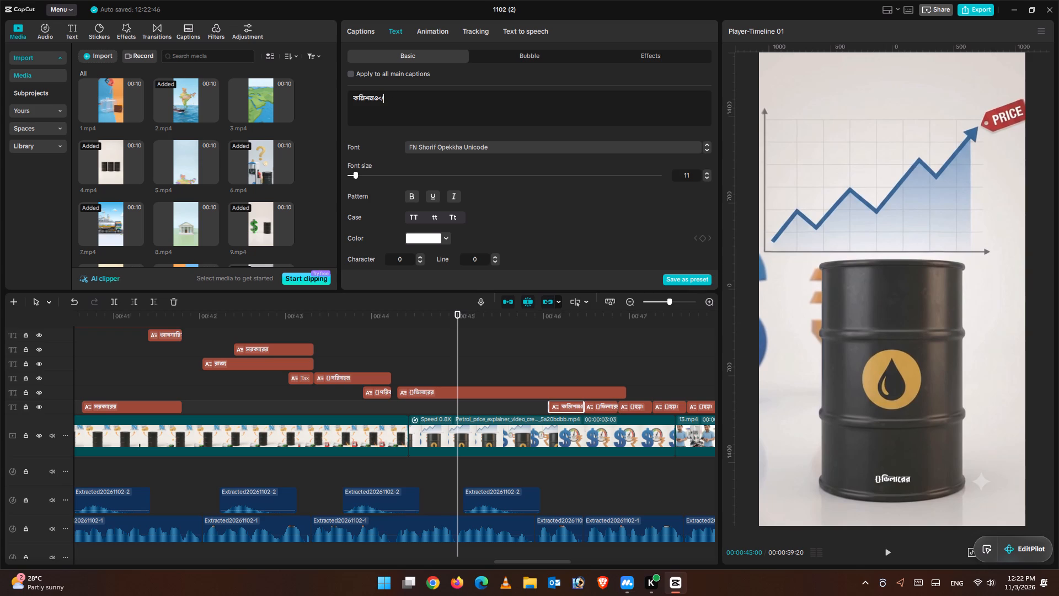
key(BackSpace)
key(BackSpace)
key(BackSpace)
key(ctrl+z)
Move the কমিশনও caption to start at 00:45:00.
drag(571, 404, 485, 405)
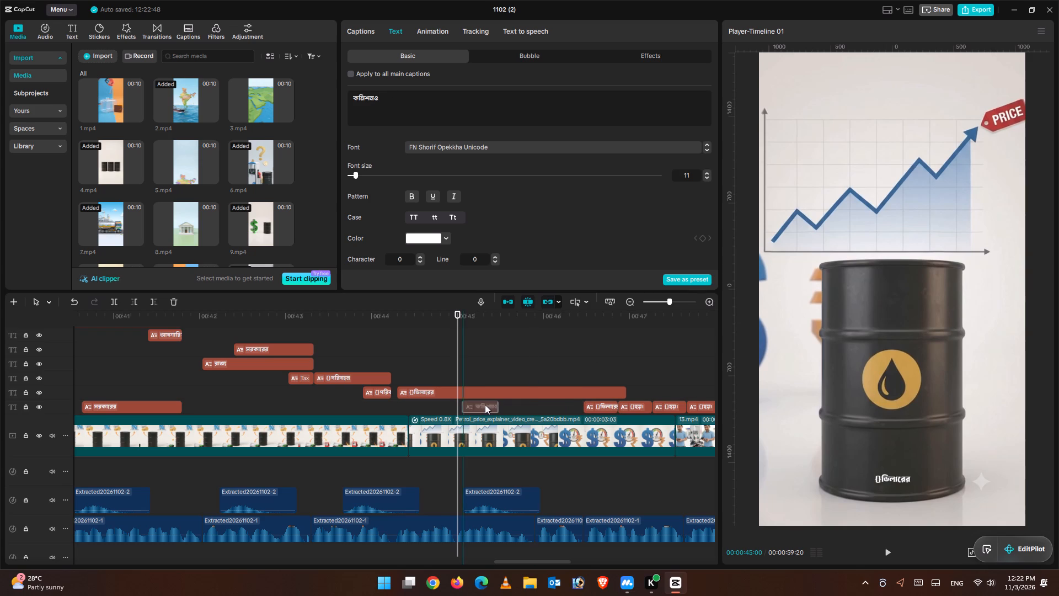
drag(485, 405, 481, 404)
Play the ডিলারের and কমিশনও captions between about 00:44:13 and 00:45:26 to check their timing against the voice-over.
click(407, 361)
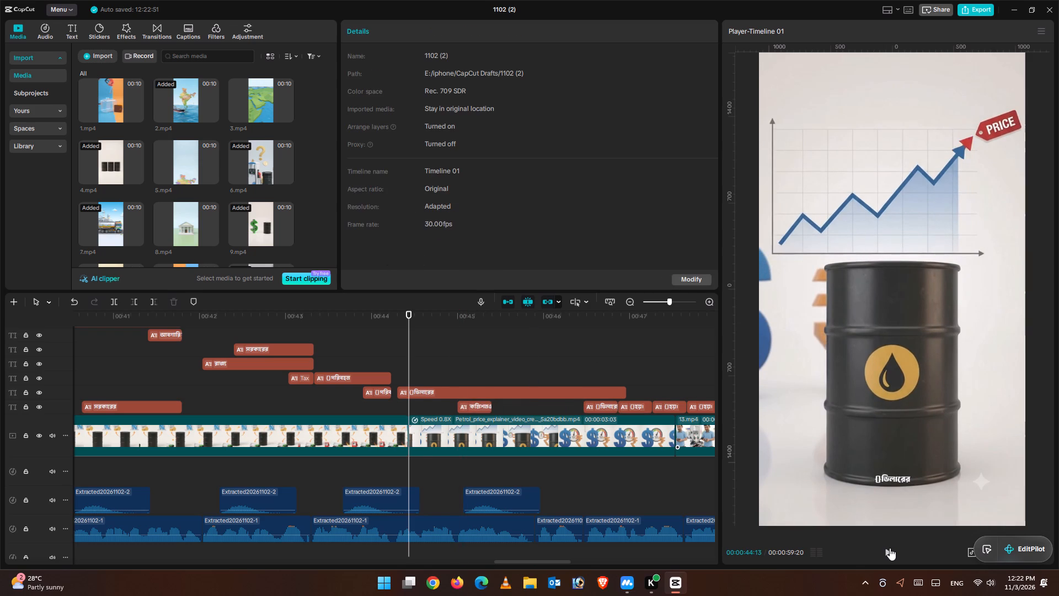
click(890, 548)
click(889, 546)
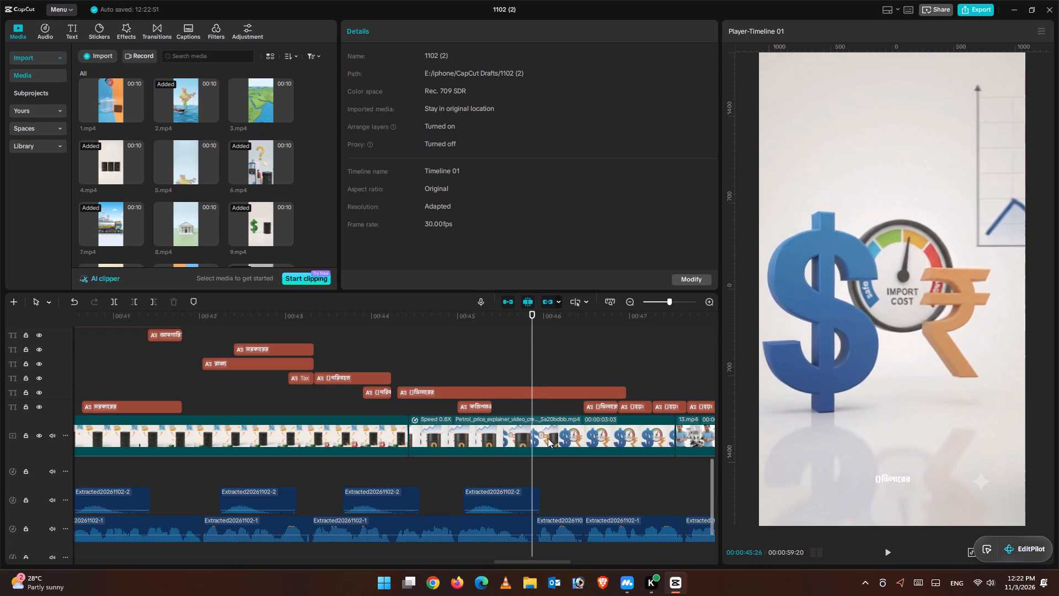
drag(530, 367, 494, 378)
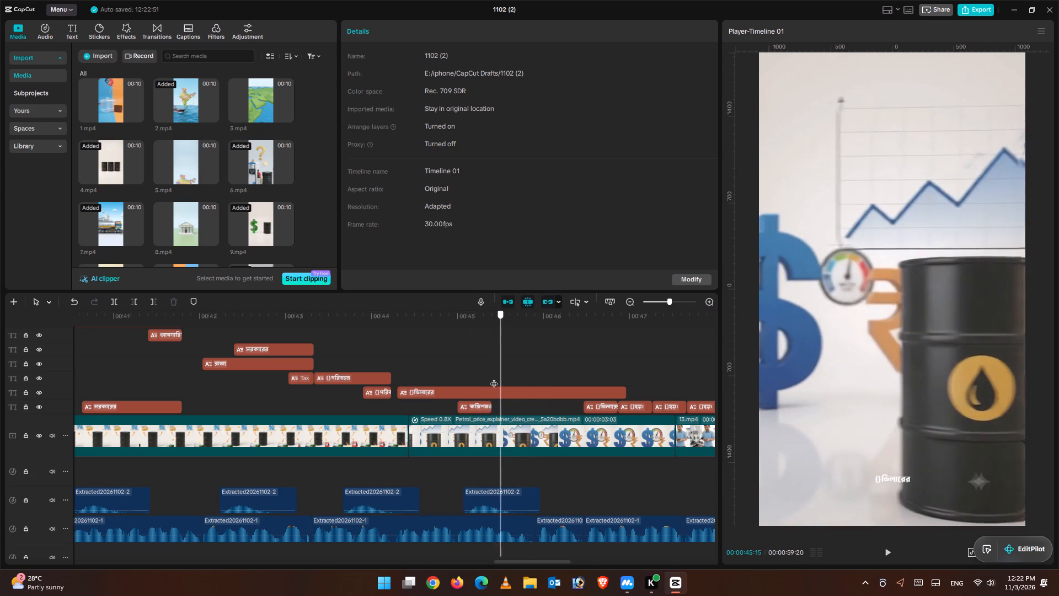
drag(494, 378, 468, 377)
click(884, 550)
click(880, 549)
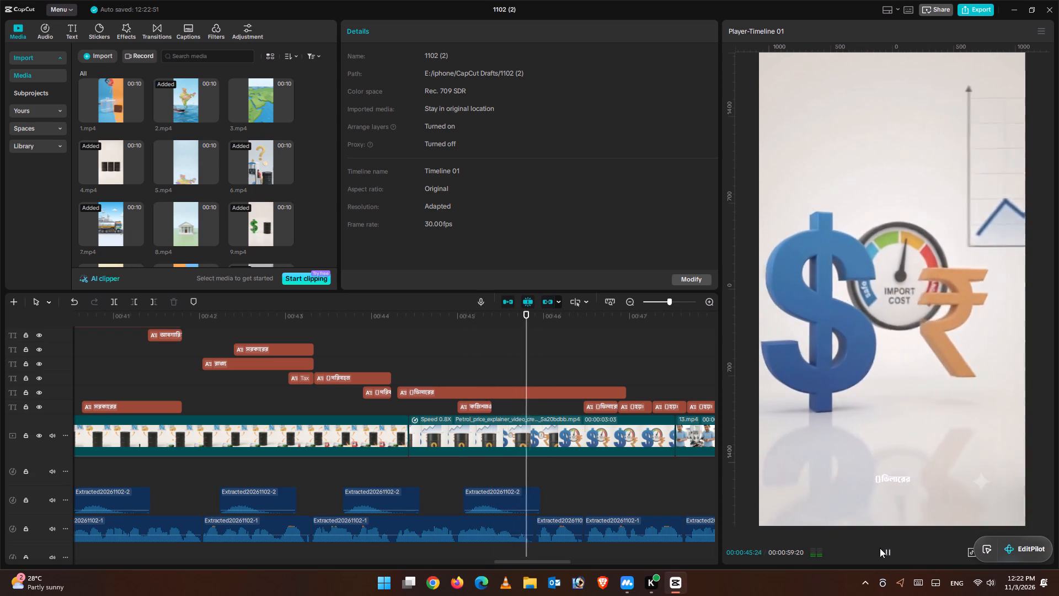
click(439, 345)
click(891, 551)
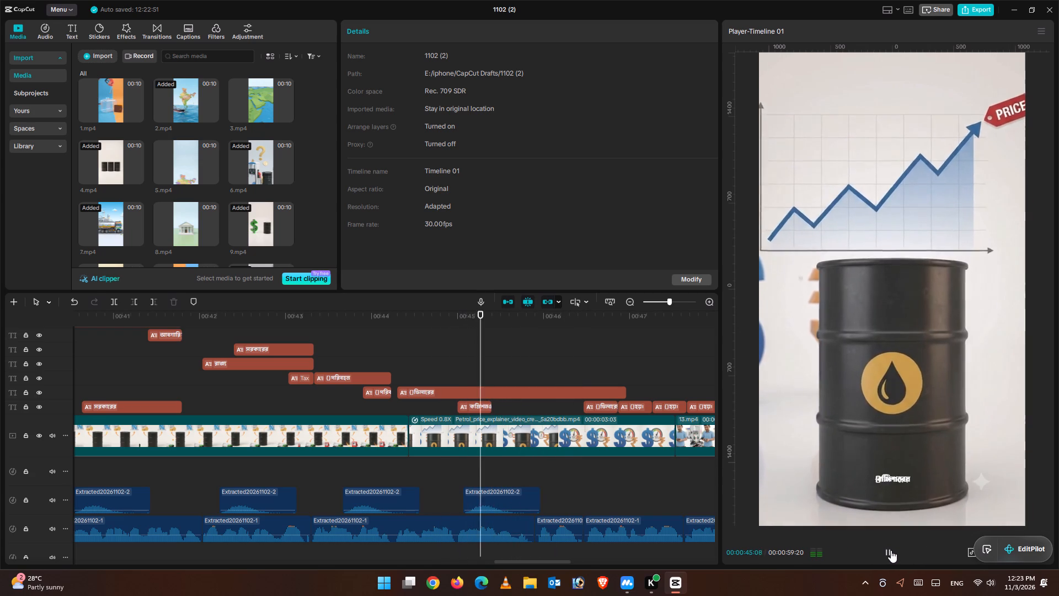
click(889, 549)
Move the three-line ডিলারের কমিশনও যোগ caption to start at 00:45:15.
drag(510, 333, 501, 336)
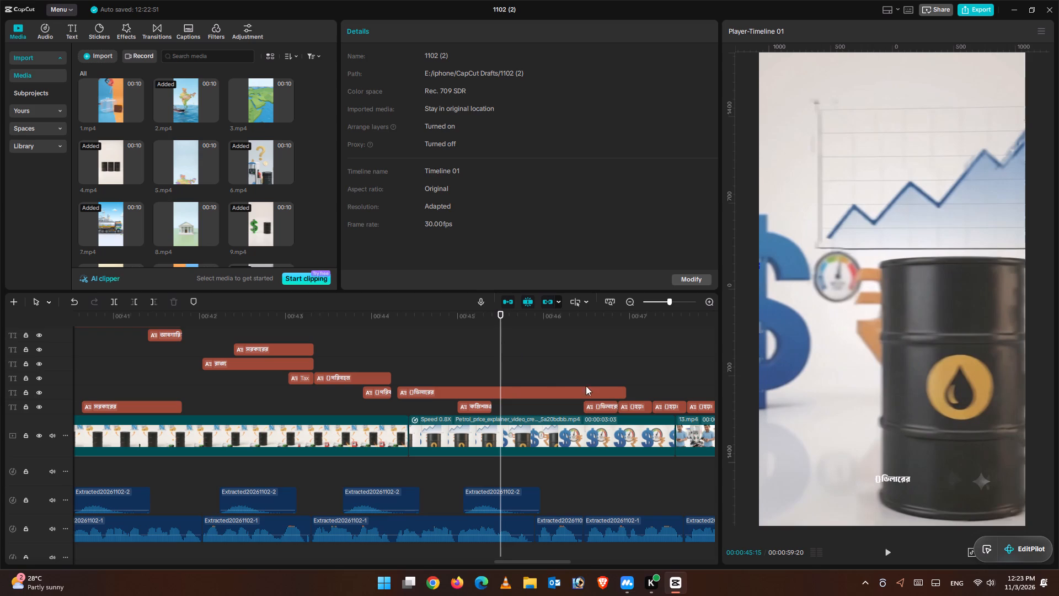
click(606, 408)
drag(605, 407, 526, 407)
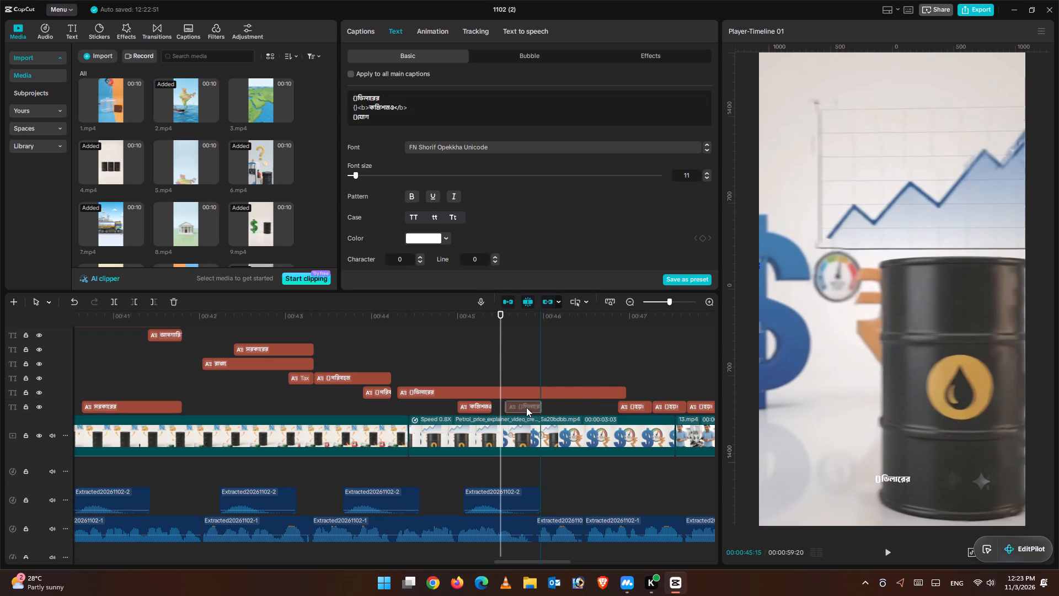
drag(526, 407, 522, 407)
Merge the following {}হয়। caption's text into the three-line caption after যোগ, deleting the emptied caption.
click(638, 408)
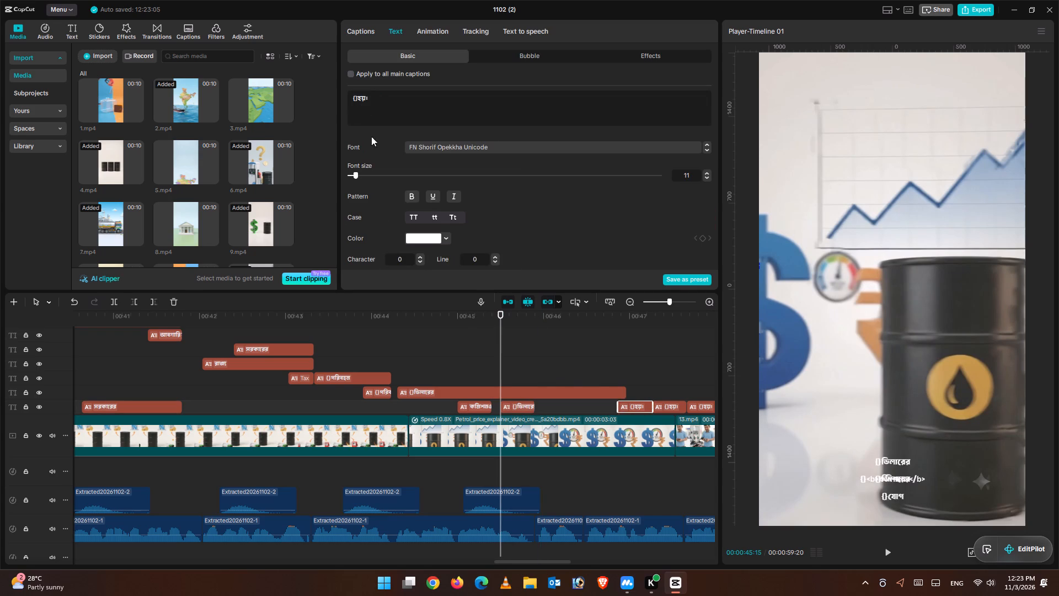
drag(386, 102, 344, 104)
triple_click(352, 98)
right_click(353, 98)
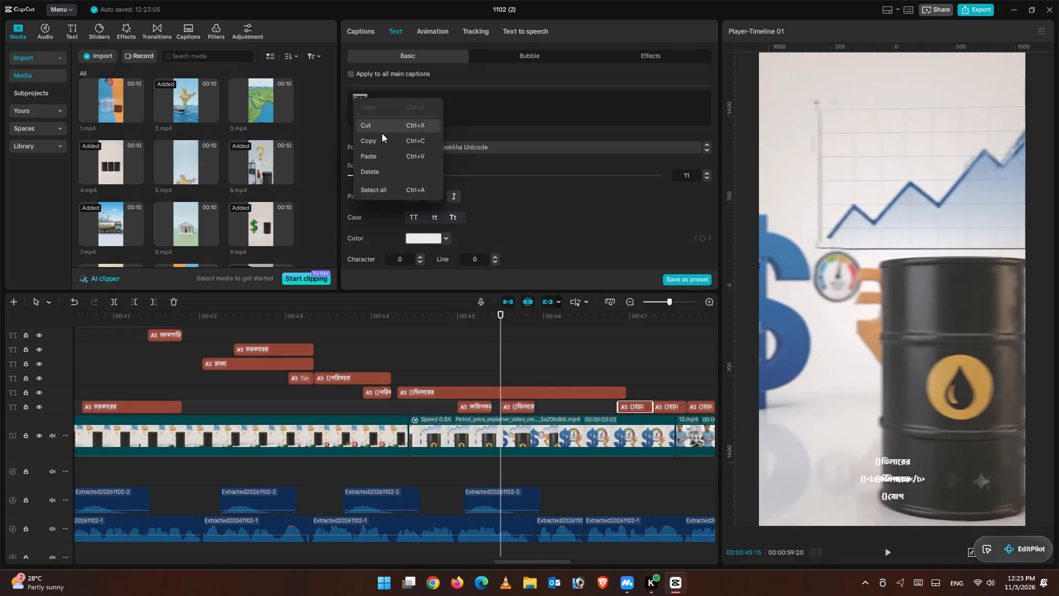
click(376, 129)
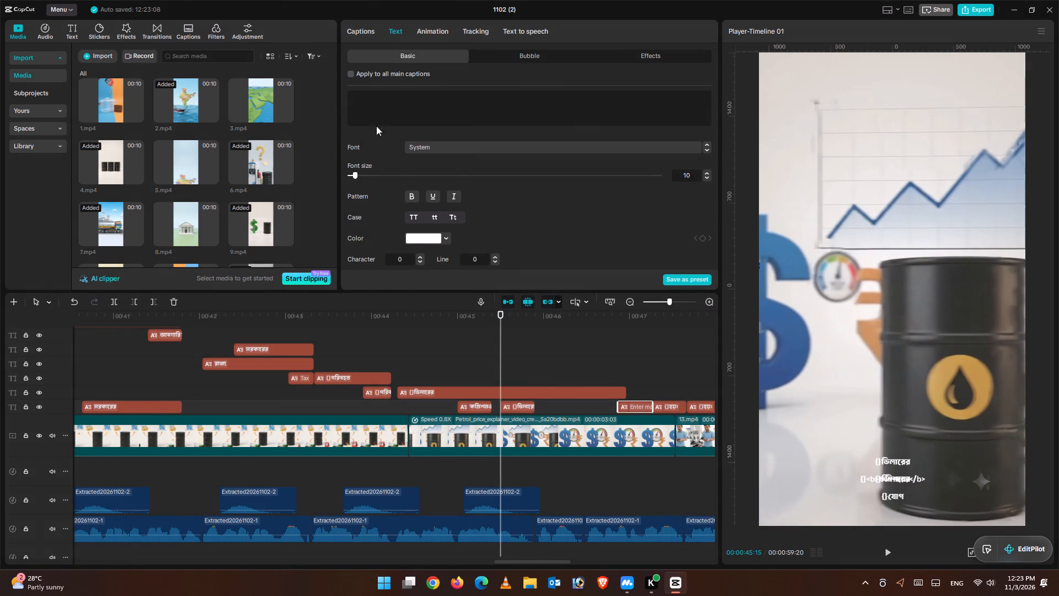
click(176, 299)
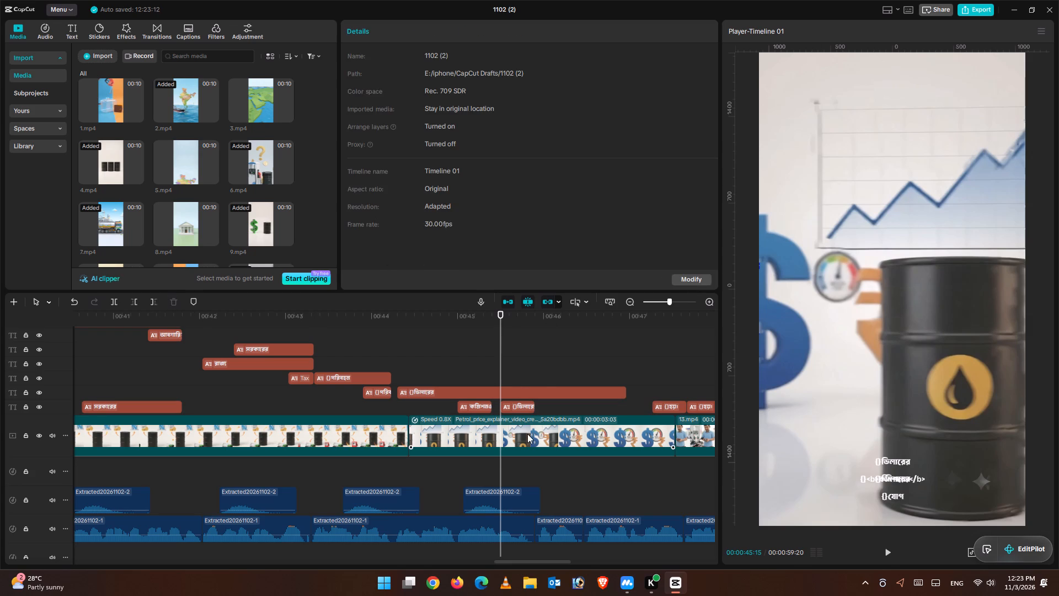
click(518, 407)
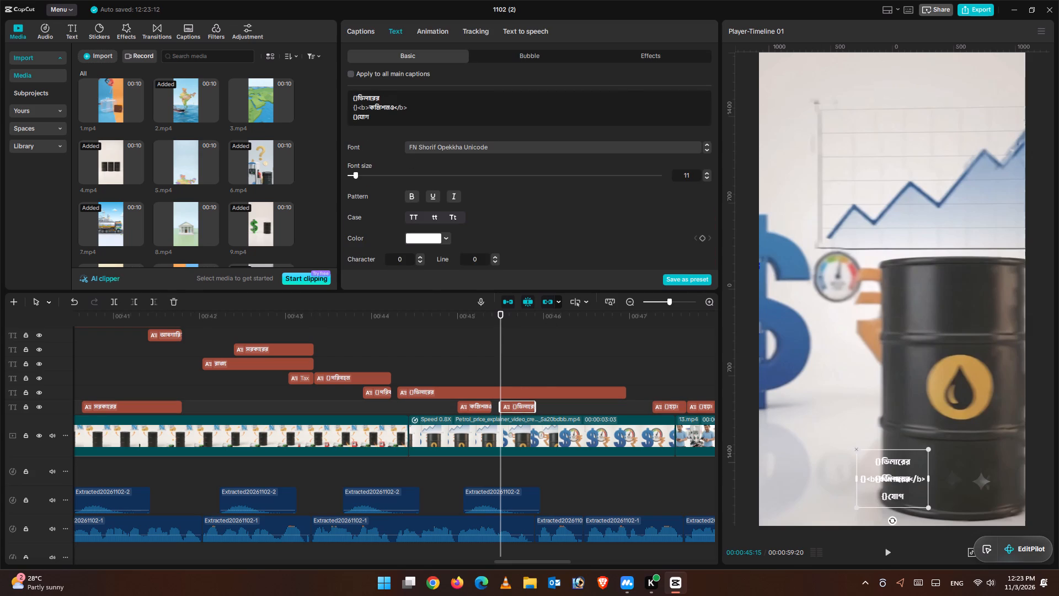
click(387, 121)
key(space)
key(ctrl+v)
Strip the ডিলারের line, bold tags and leading braces from the merged caption, leaving কমিশনও যোগ {}হয়। on one line.
click(359, 116)
key(BackSpace)
key(BackSpace)
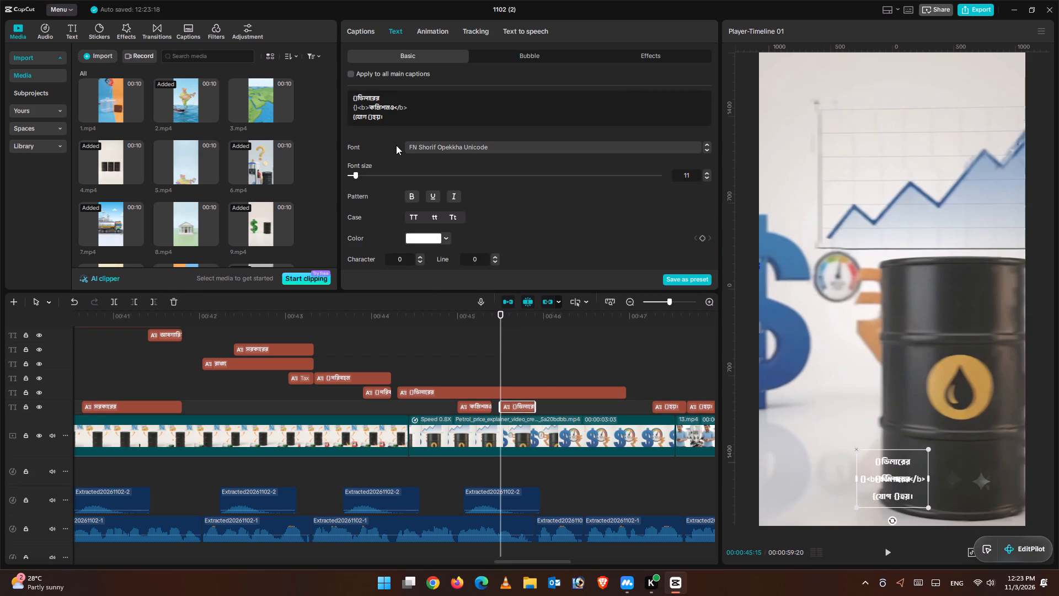
key(BackSpace)
key(BackSpace)
key(BackSpace)
key(BackSpace)
key(BackSpace)
key(BackSpace)
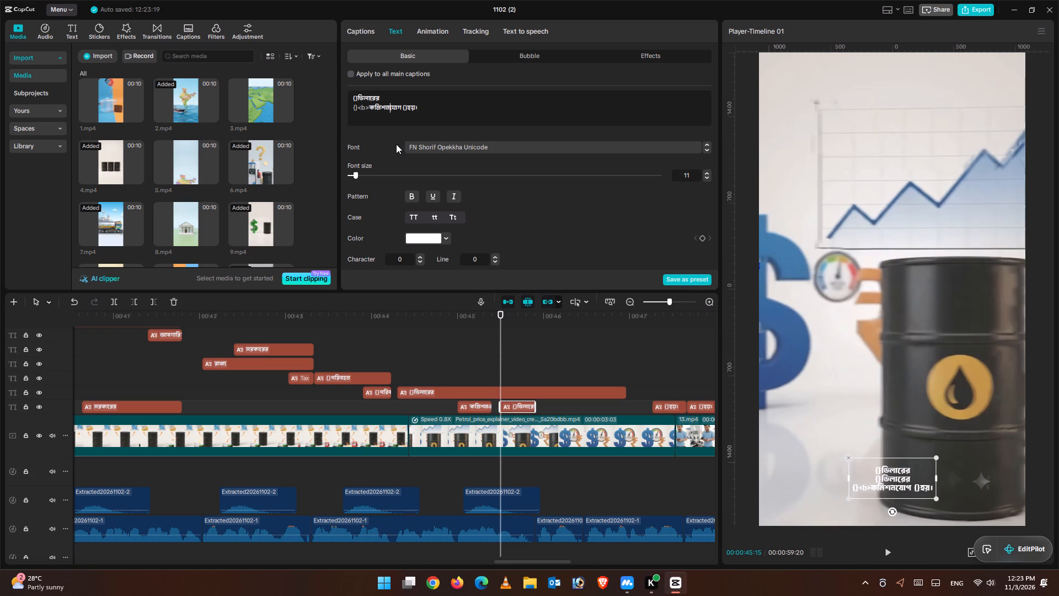
key(space)
key(ctrl+z)
key(ctrl+z)
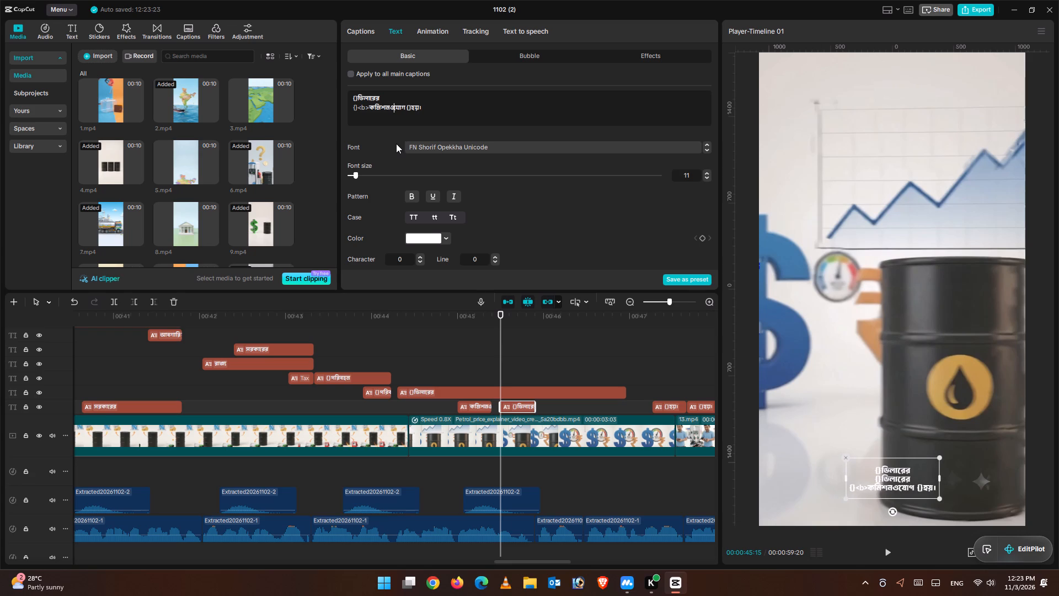
key(space)
click(364, 110)
click(370, 108)
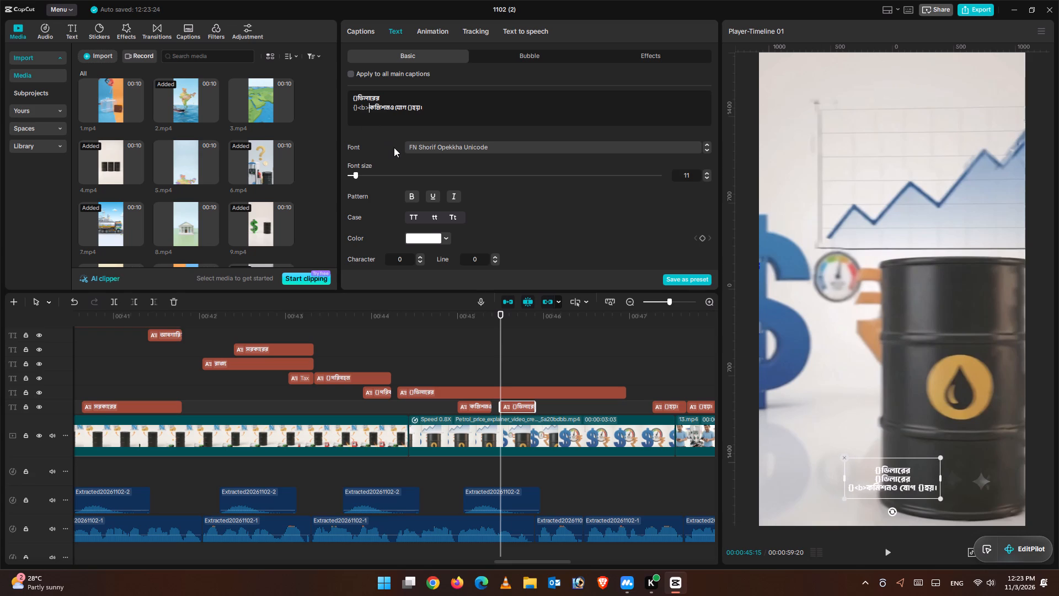
key(BackSpace)
key(BackSpace)
key(BackSpace)
key(BackSpace)
key(BackSpace)
key(BackSpace)
key(BackSpace)
key(BackSpace)
key(BackSpace)
key(BackSpace)
key(BackSpace)
key(BackSpace)
key(BackSpace)
key(BackSpace)
key(BackSpace)
key(BackSpace)
key(BackSpace)
key(BackSpace)
key(BackSpace)
key(BackSpace)
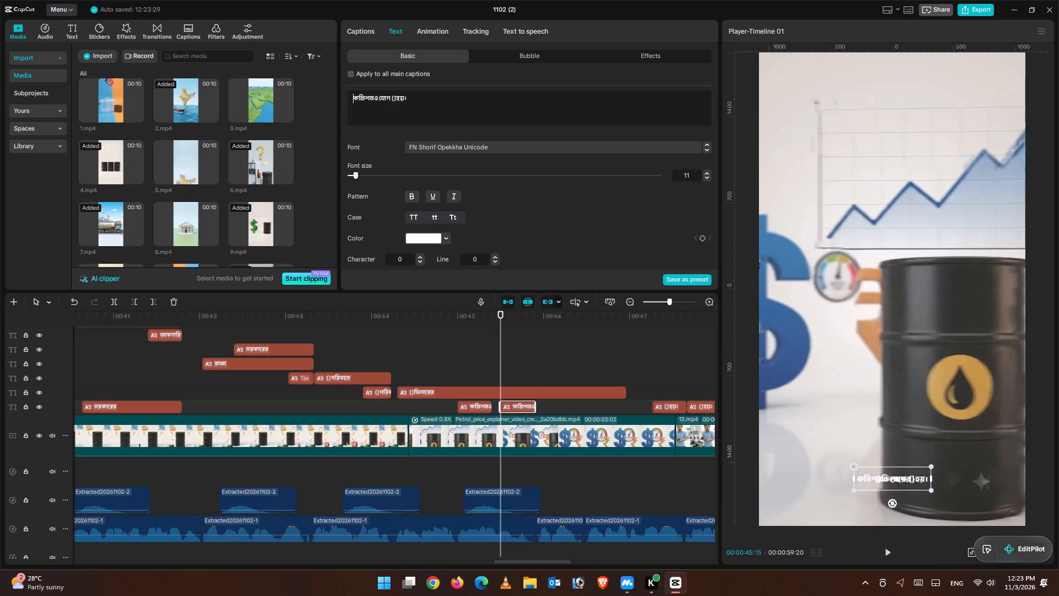
Reduce the caption starting at 00:45:15 to only যোগ {}হয়। by cutting that text and pasting it over the remaining কমিশনও.
drag(381, 100, 410, 107)
right_click(395, 104)
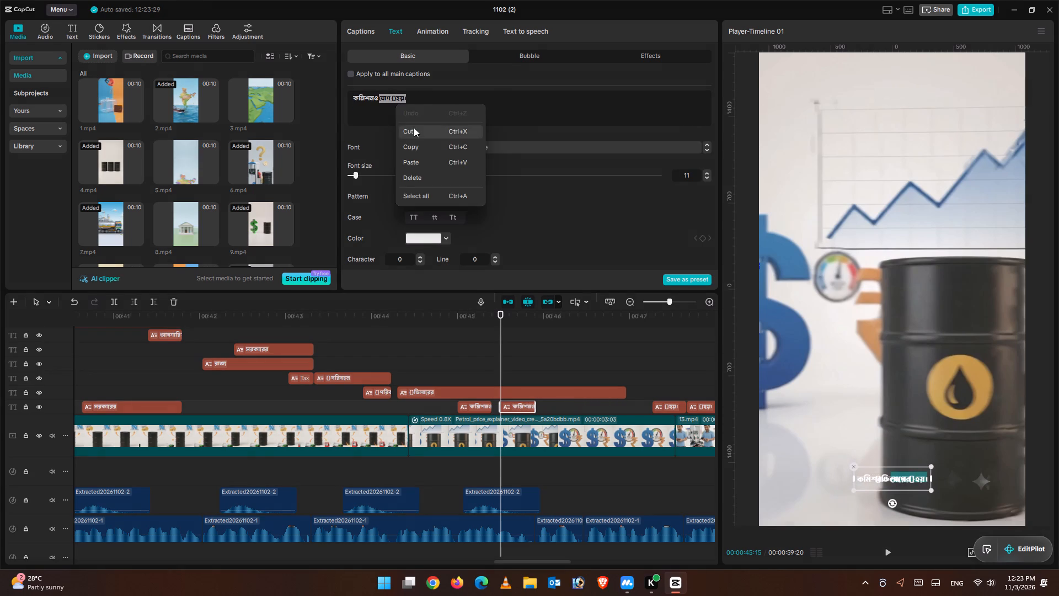
click(414, 127)
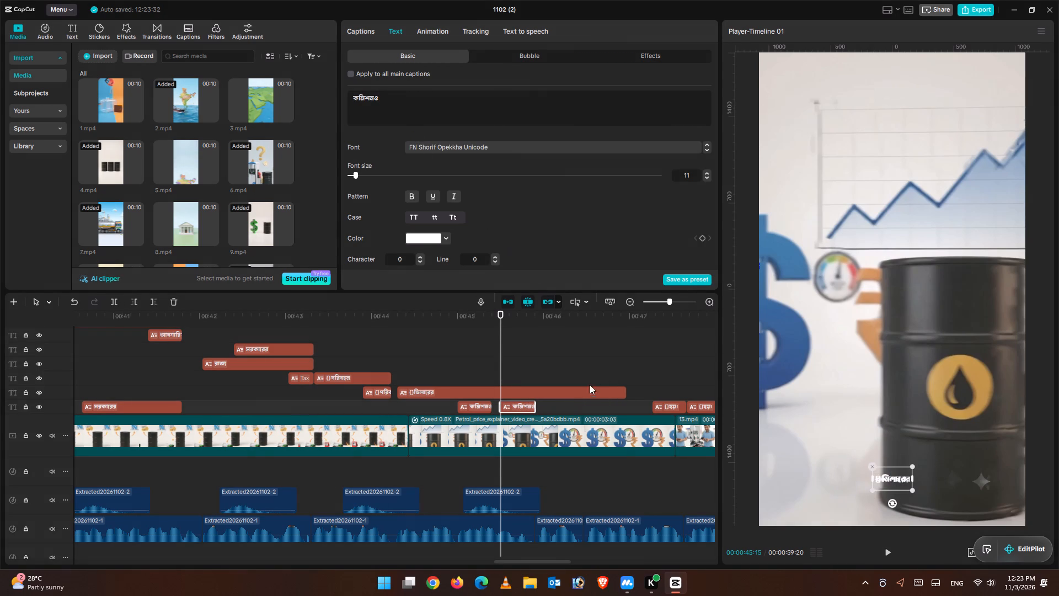
click(887, 557)
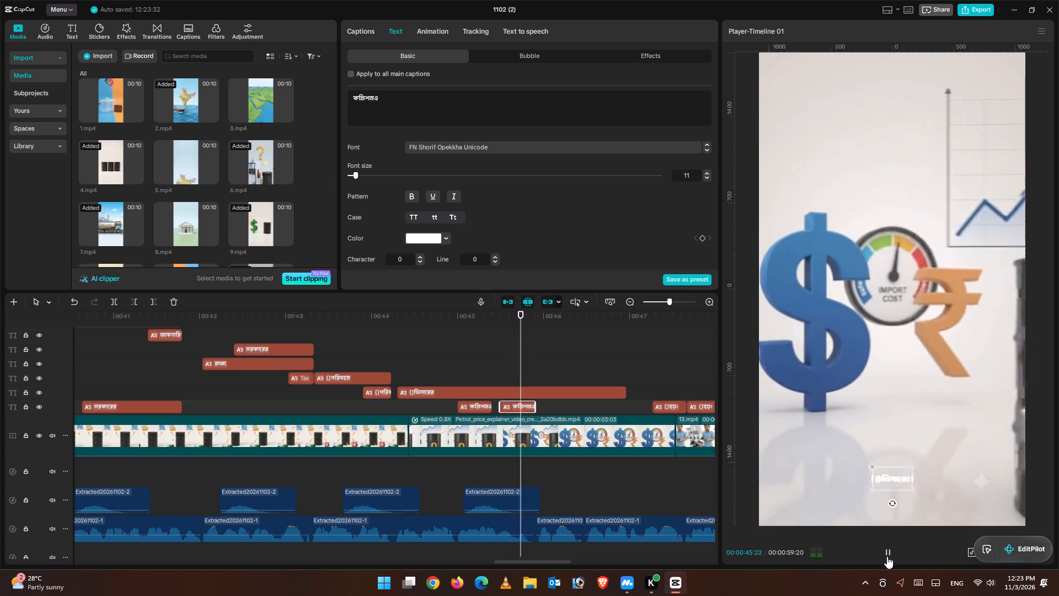
click(882, 554)
click(432, 369)
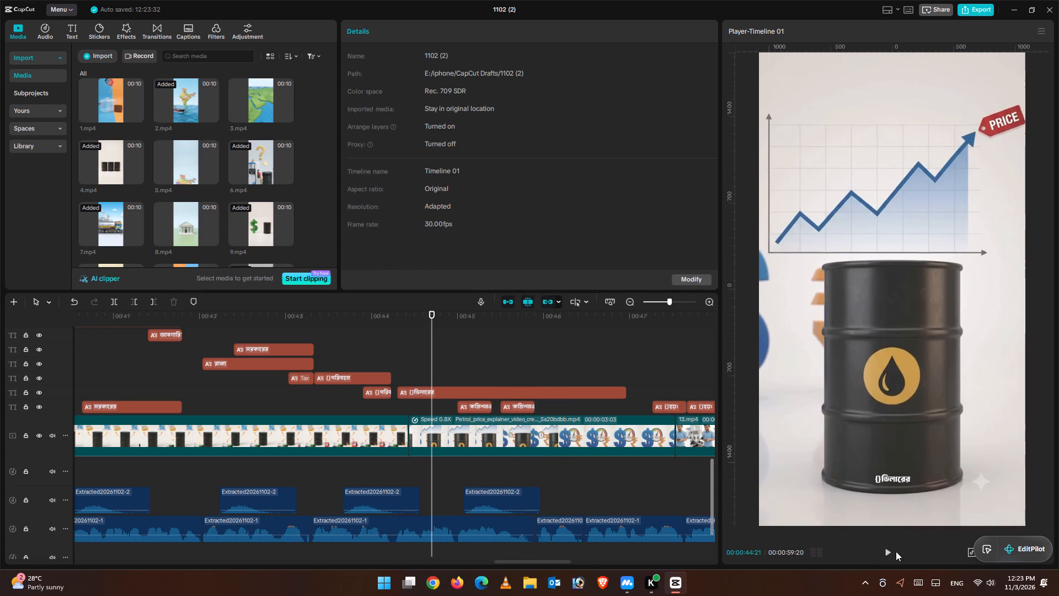
click(890, 550)
click(888, 549)
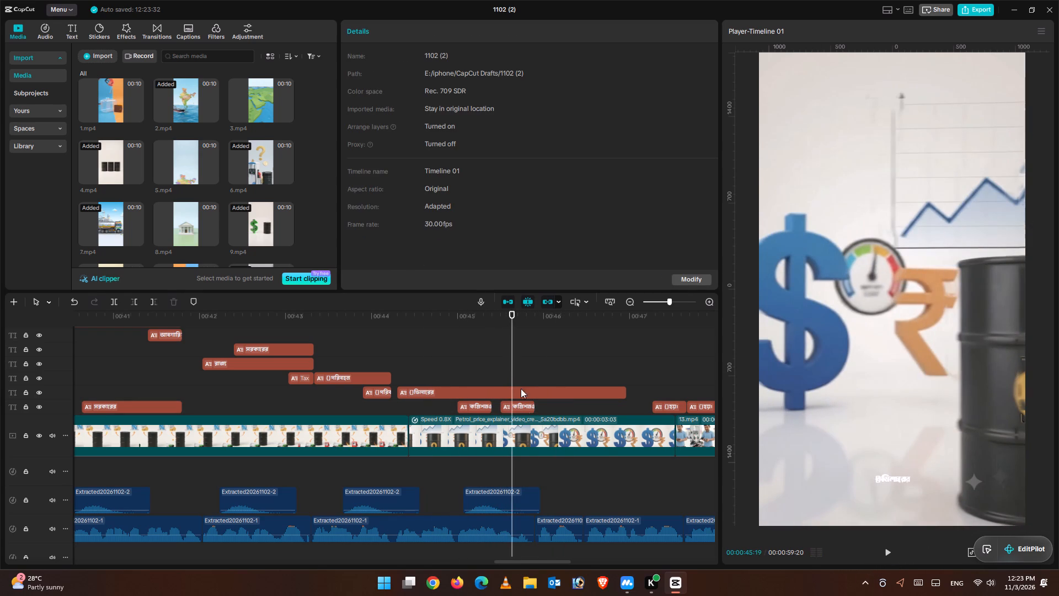
click(520, 412)
click(471, 403)
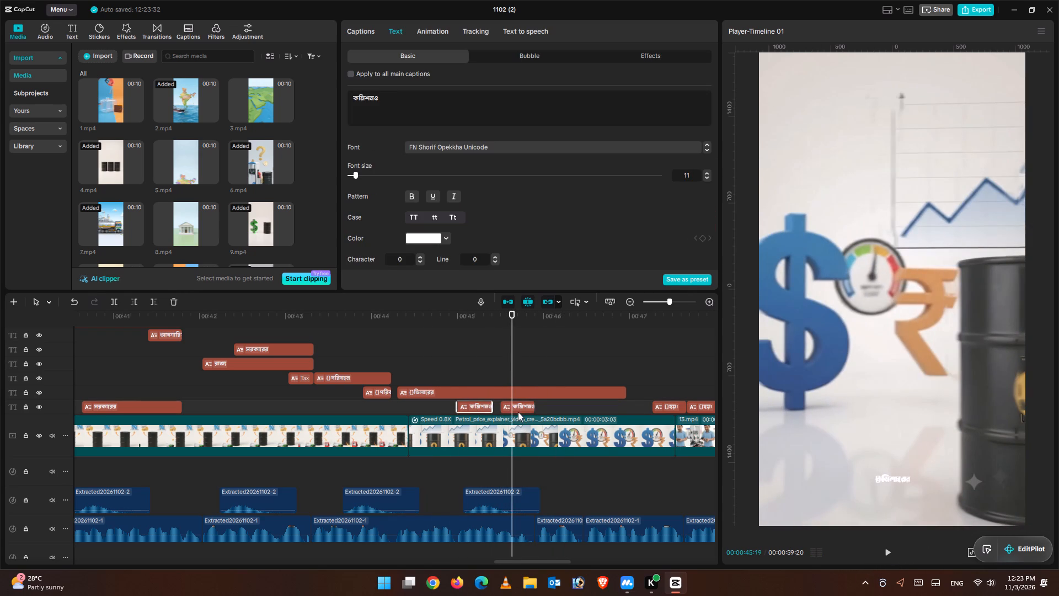
click(519, 406)
drag(415, 111, 341, 94)
right_click(371, 99)
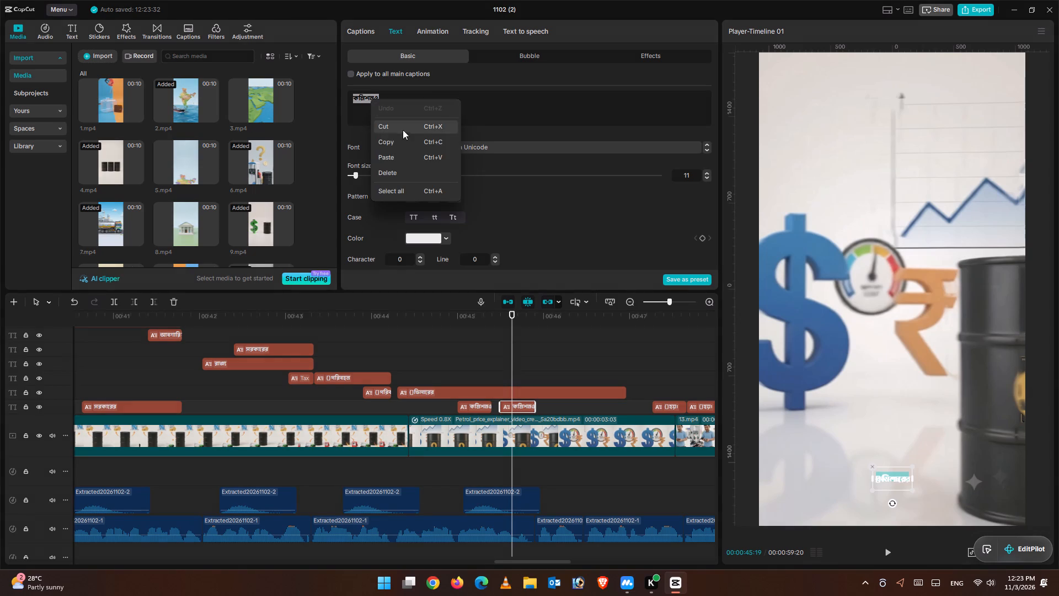
click(394, 155)
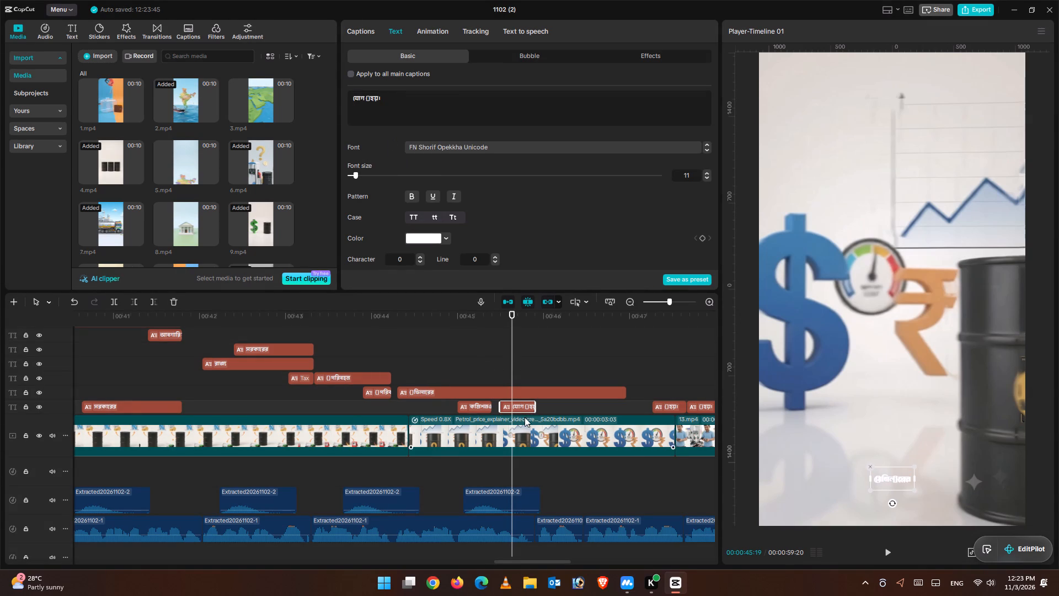
Delete the {} braces from the caption so it reads যোগ হয়।.
click(373, 100)
click(371, 95)
key(Left)
key(Left)
key(Left)
click(371, 96)
key(BackSpace)
key(BackSpace)
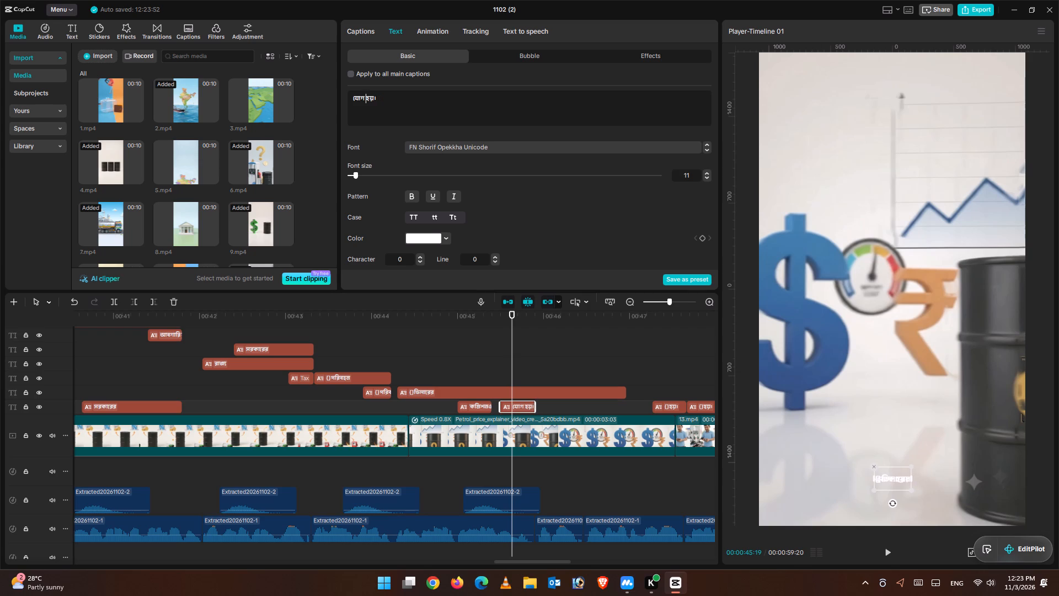
Check the কমিশনও and যোগ হয়। timing against the voice-over, and trim the ডিলারের caption to end at 00:45:27.
click(443, 323)
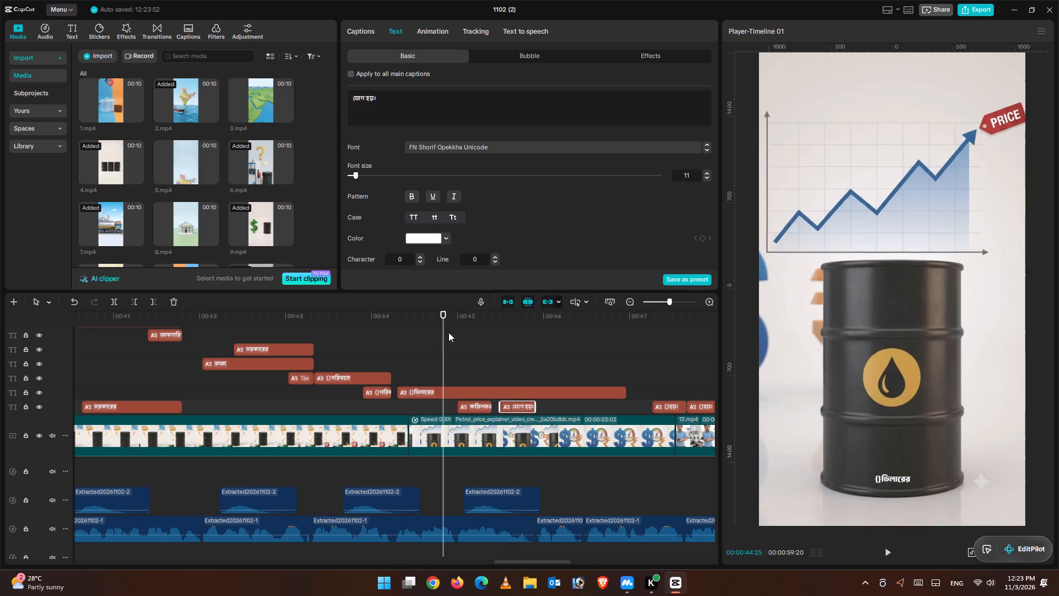
drag(441, 348, 467, 352)
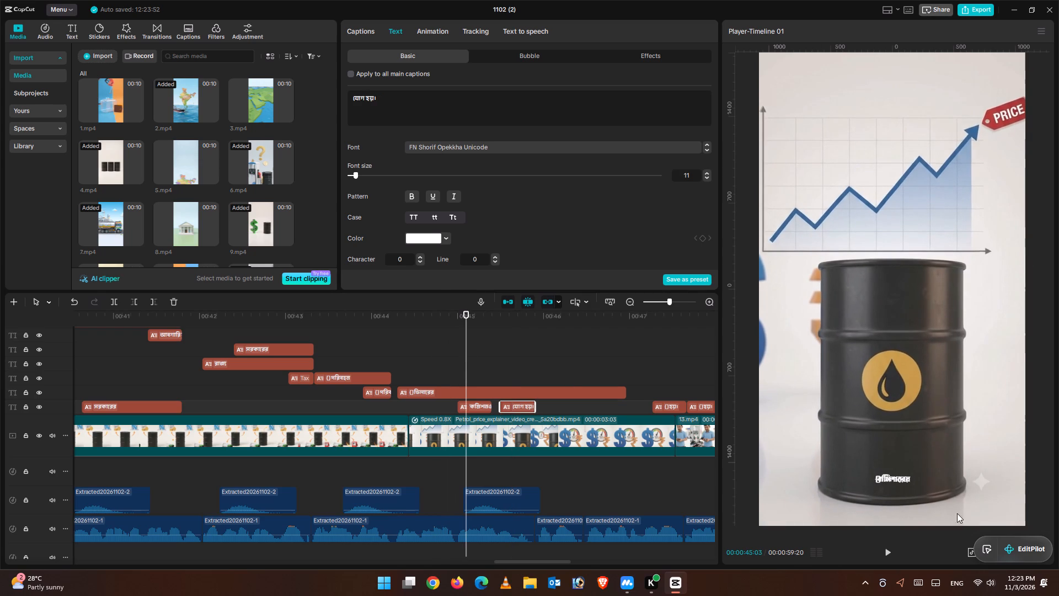
click(895, 554)
click(894, 554)
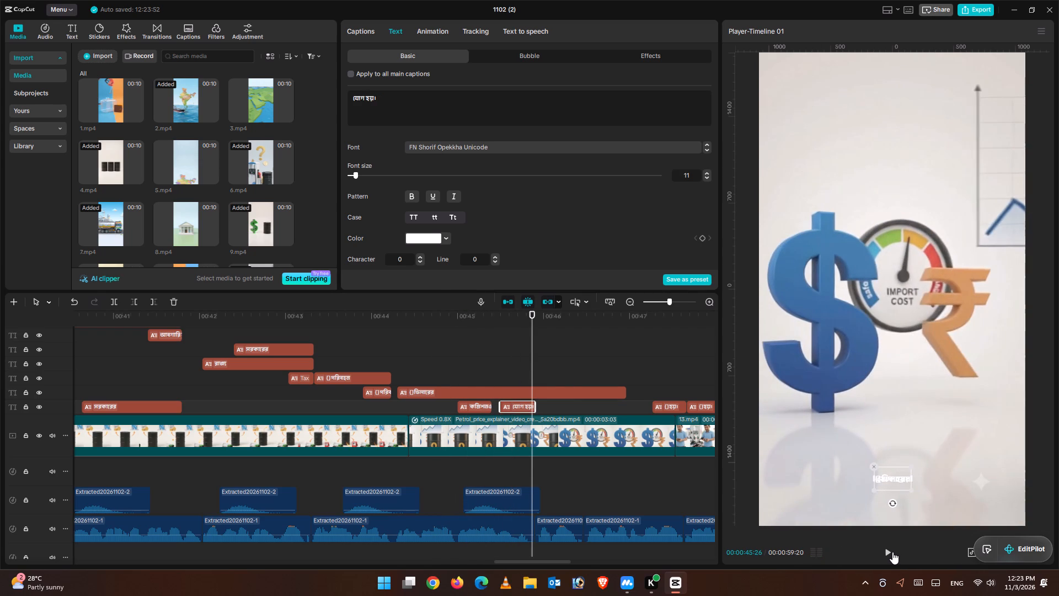
click(892, 552)
click(542, 310)
drag(542, 310, 536, 319)
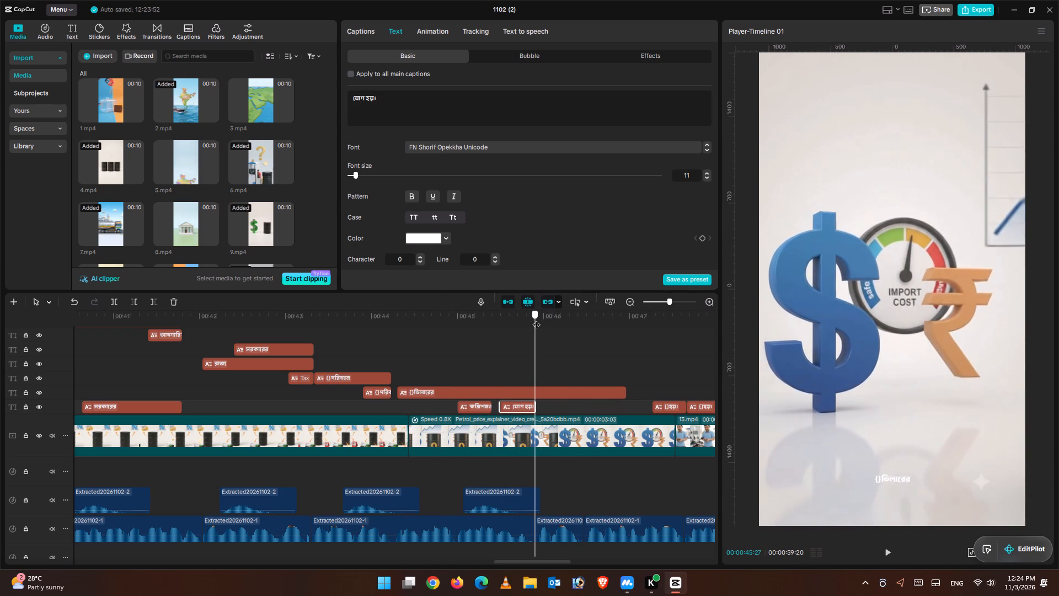
drag(536, 319, 533, 319)
click(553, 392)
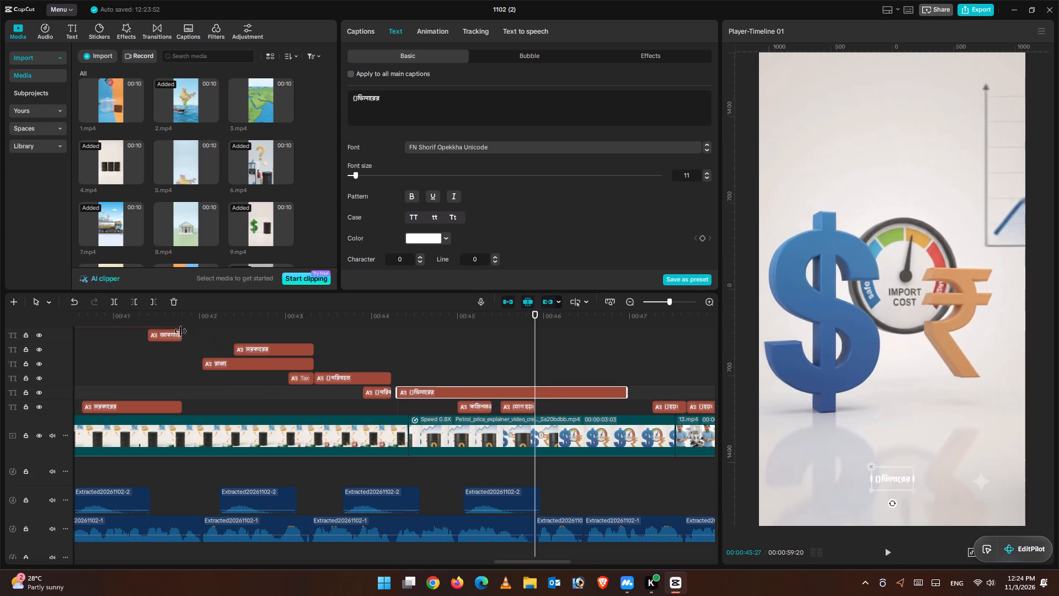
click(155, 305)
Extend the {}পরিবহন caption and the two-line {}পরিবহন {}খরচ caption to end at 00:45:27, moving the latter to a free track above.
click(361, 382)
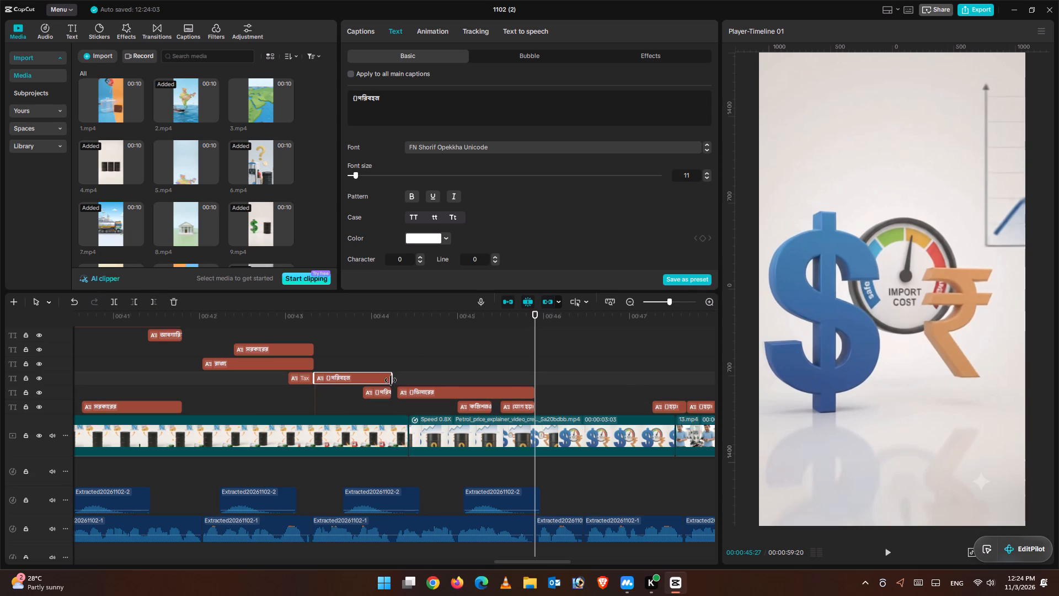
drag(391, 380, 535, 387)
click(378, 394)
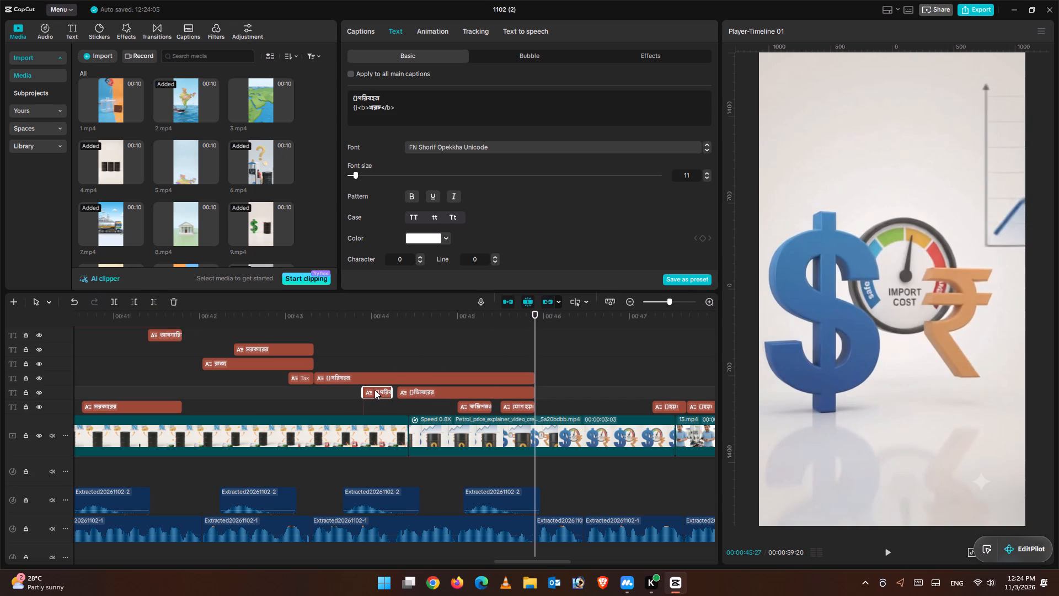
drag(375, 389, 377, 366)
drag(395, 364, 528, 376)
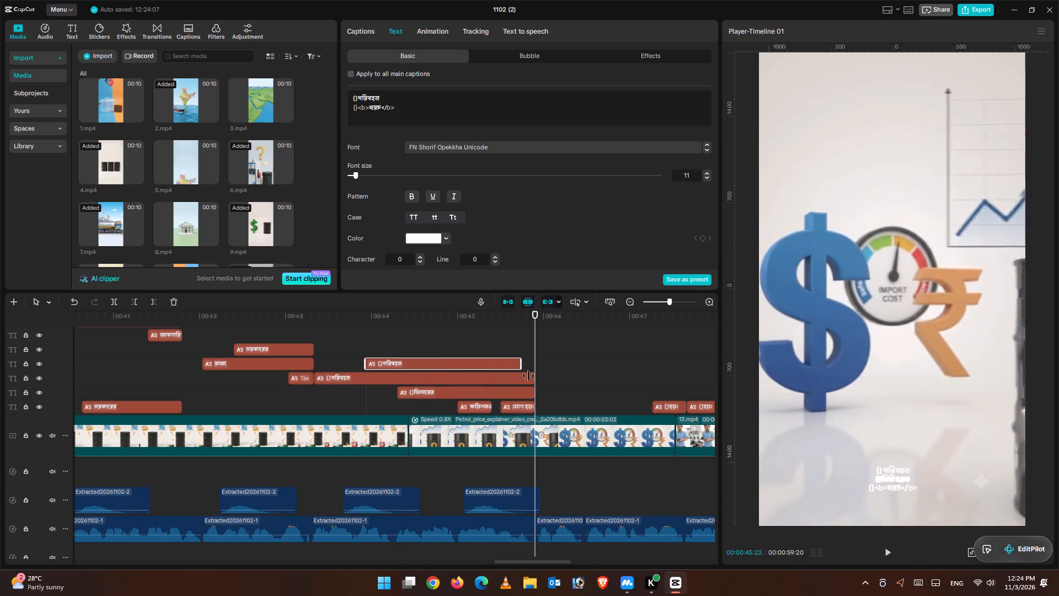
drag(528, 376, 531, 376)
Extend the yellow সরকারের and রাজ্য captions to end at 00:45:27, moving রাজ্য to the track above সরকারের.
click(303, 350)
drag(313, 350, 525, 352)
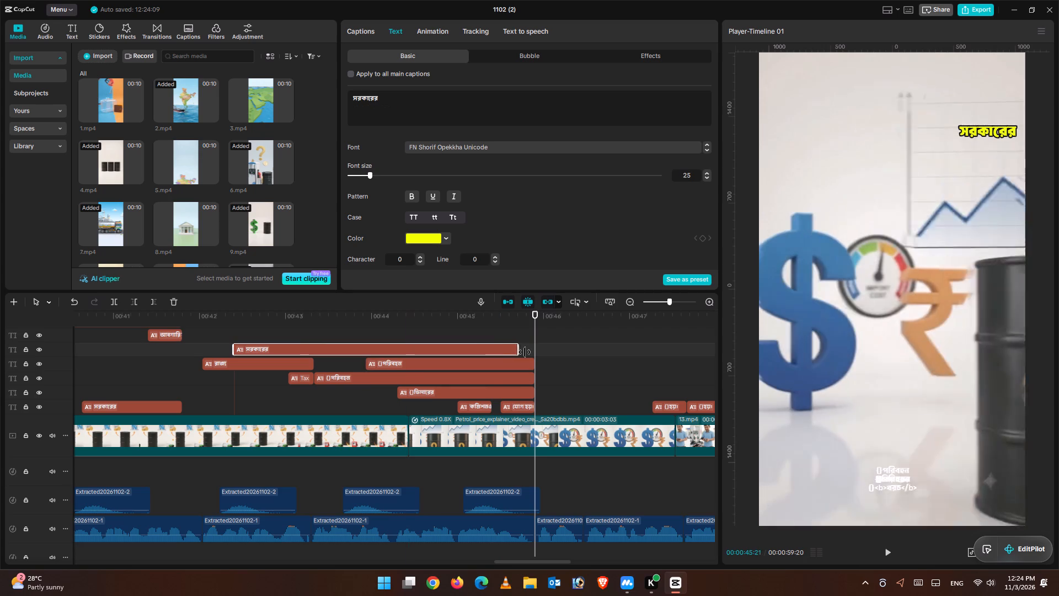
drag(525, 352, 537, 354)
drag(294, 364, 293, 348)
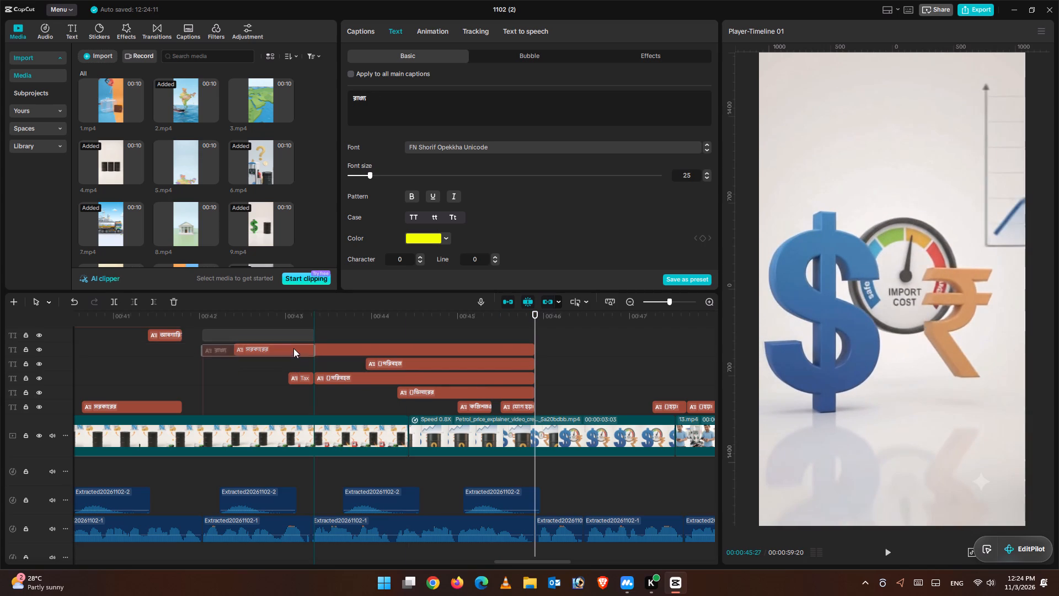
drag(293, 348, 294, 339)
drag(314, 332, 533, 350)
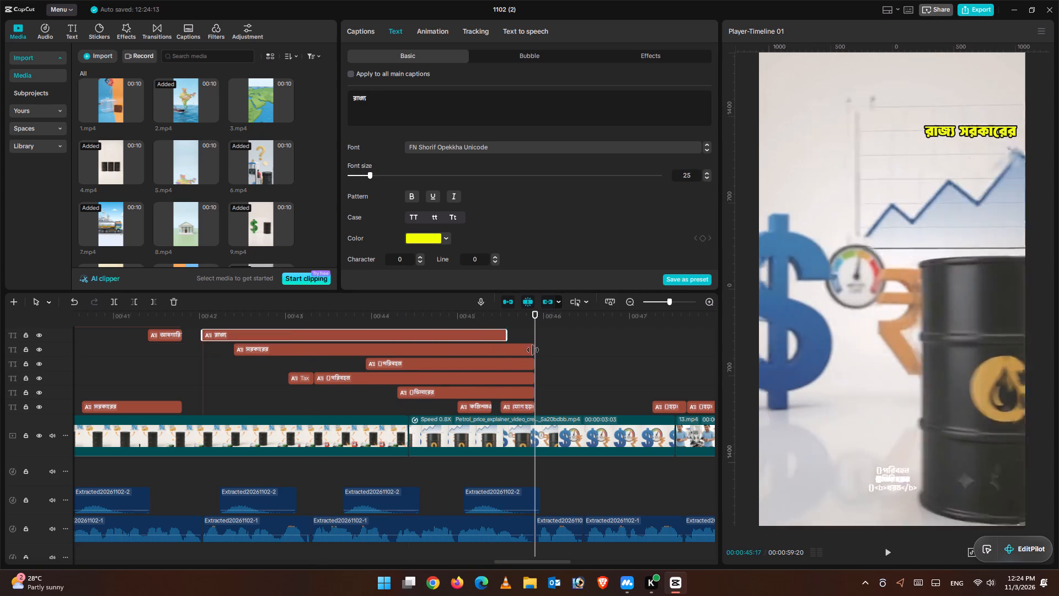
drag(533, 350, 532, 352)
Move the Tax caption to the track above রাজ্য and extend it to end at 00:45:27.
click(292, 380)
drag(301, 377, 300, 372)
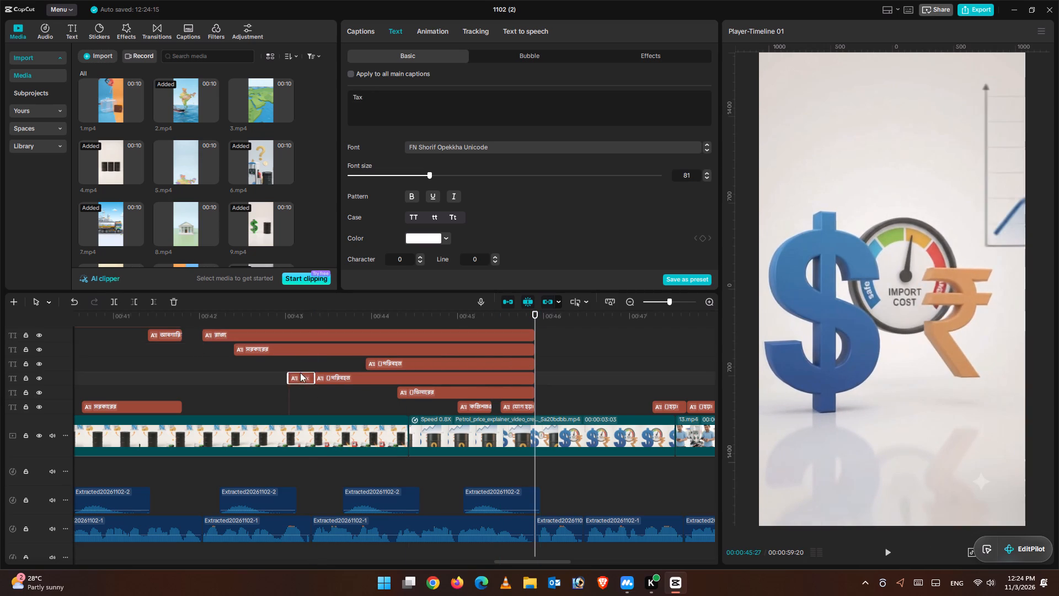
drag(300, 372, 304, 327)
scroll(355, 396, up, 1)
drag(315, 348, 432, 355)
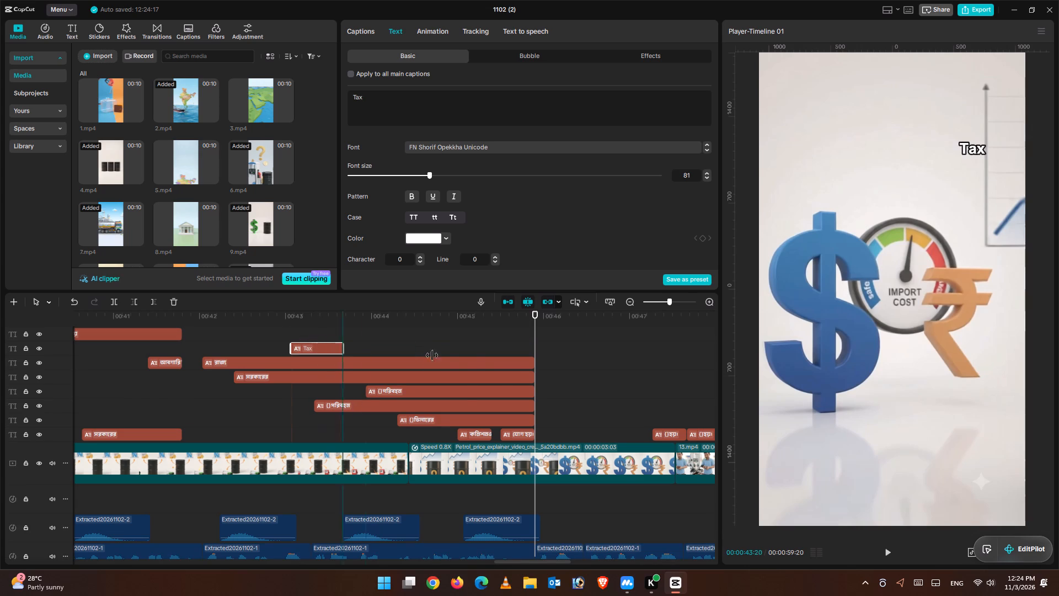
drag(432, 355, 534, 373)
Move the earlier yellow সরকারের caption up to the track directly below কেন্দ্রীয়, keeping its timing.
scroll(259, 372, up, 1)
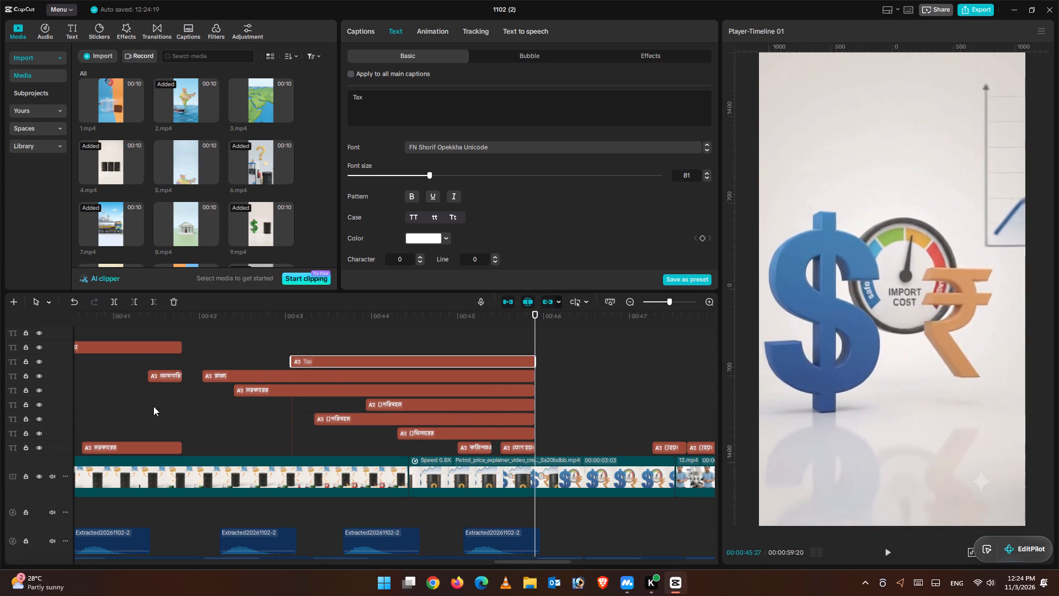
drag(146, 445, 151, 364)
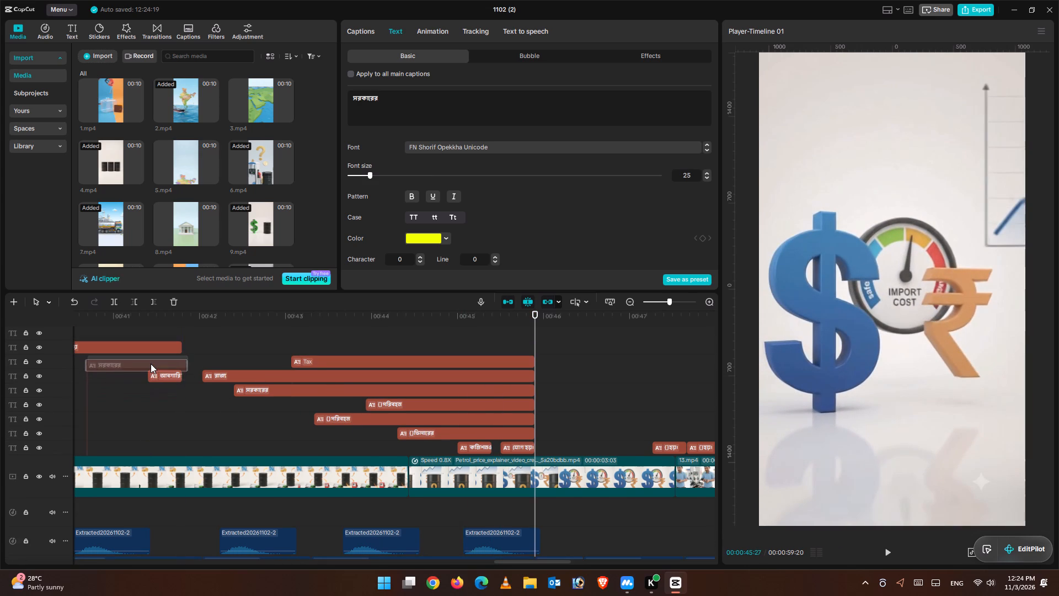
drag(151, 364, 147, 363)
Move the stacked কেন্দ্রীয়, সরকারের and আবগারি captions around 00:40–00:41 together to tracks above নির্ভর and এর মধ্যে.
scroll(197, 422, up, 2)
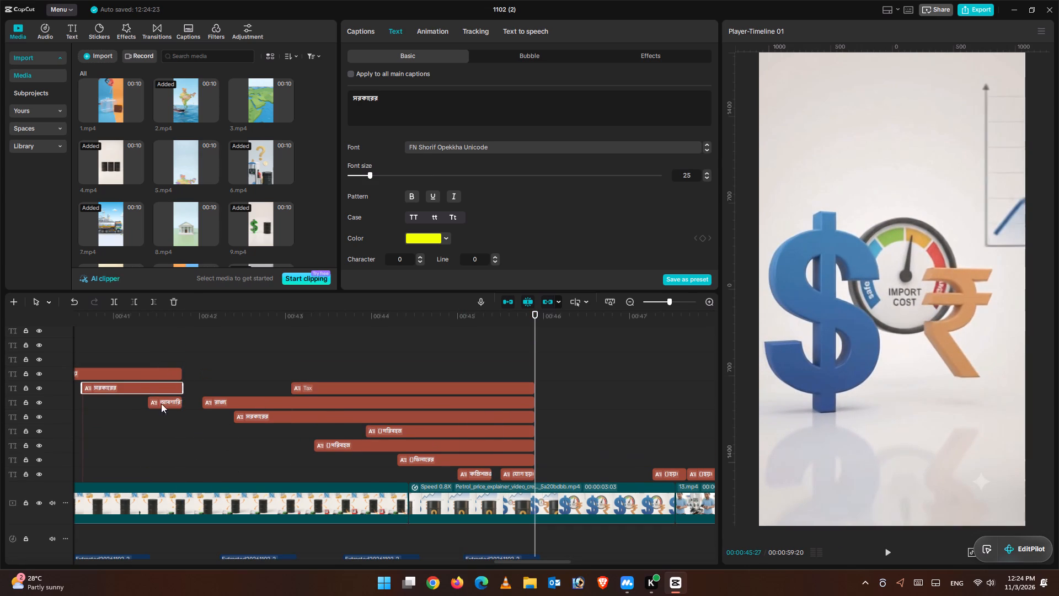
click(157, 354)
drag(157, 345, 154, 336)
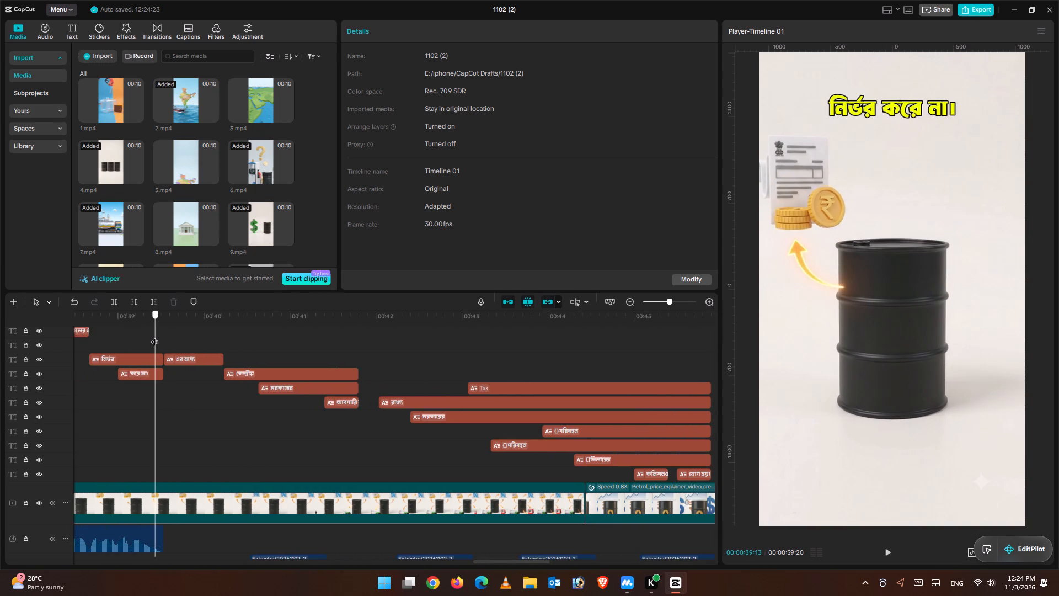
drag(154, 336, 249, 335)
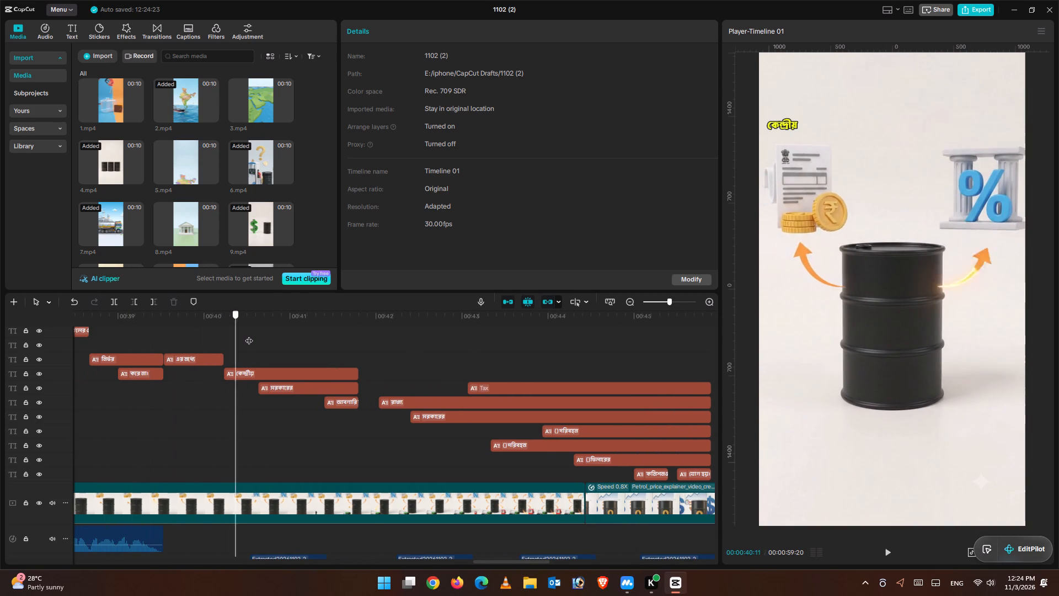
drag(249, 335, 198, 331)
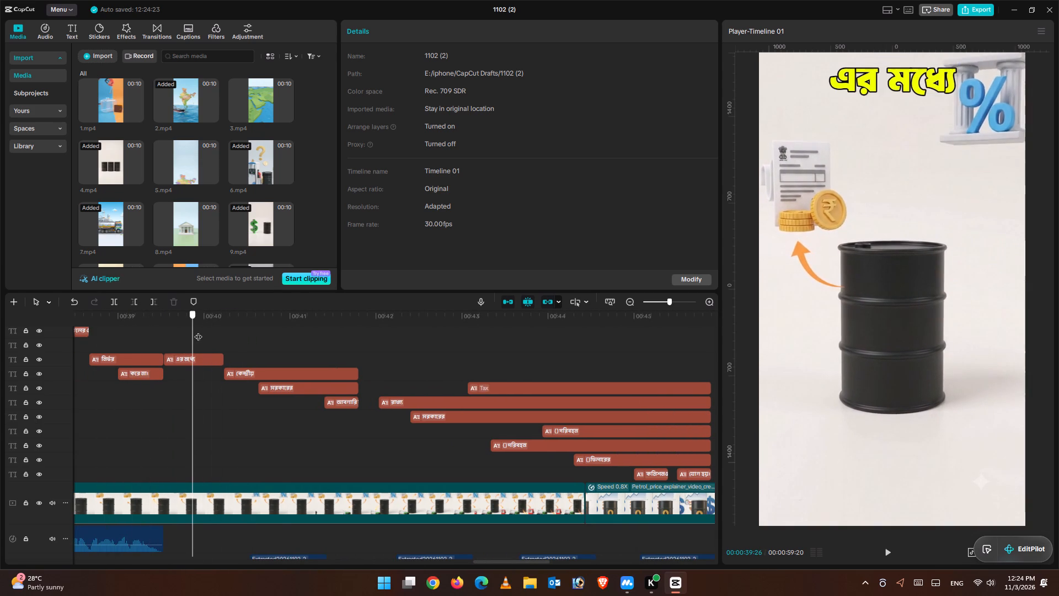
drag(198, 331, 292, 345)
drag(331, 431, 320, 365)
drag(323, 376, 322, 316)
scroll(328, 425, down, 3)
scroll(328, 416, up, 3)
scroll(328, 416, down, 2)
scroll(328, 414, up, 1)
scroll(328, 414, down, 4)
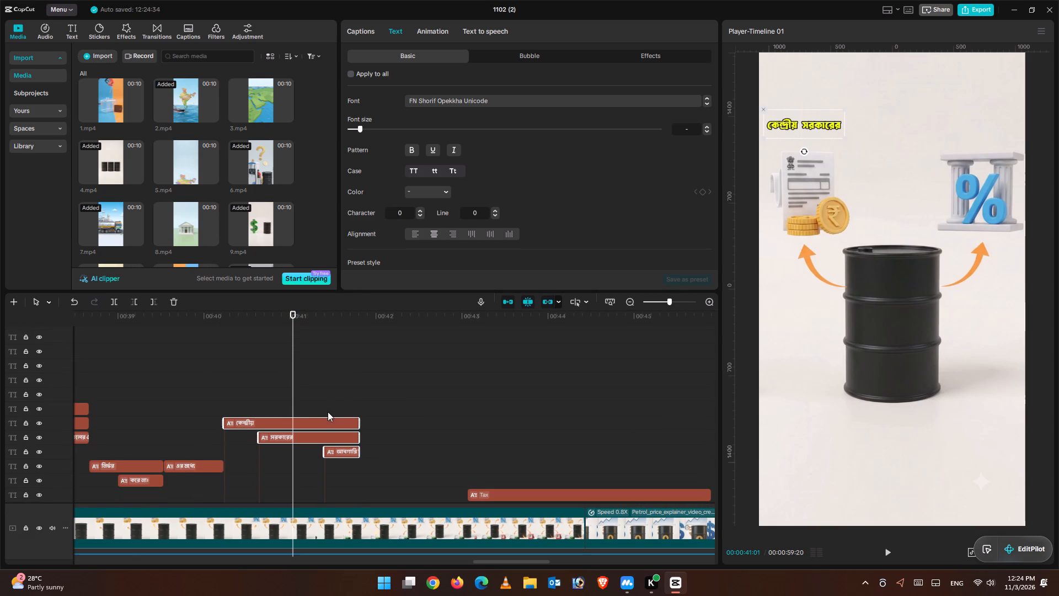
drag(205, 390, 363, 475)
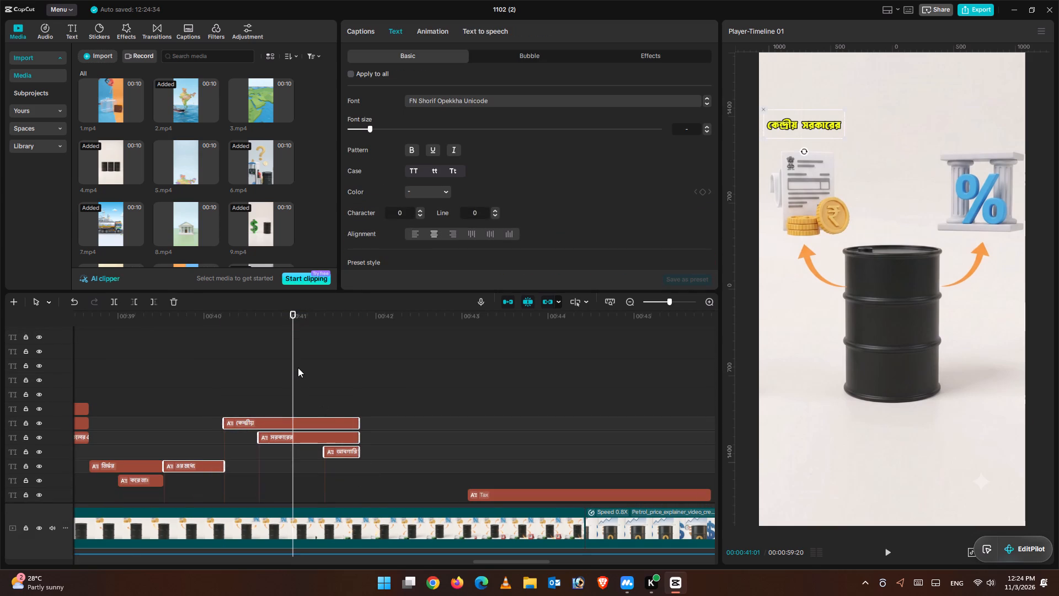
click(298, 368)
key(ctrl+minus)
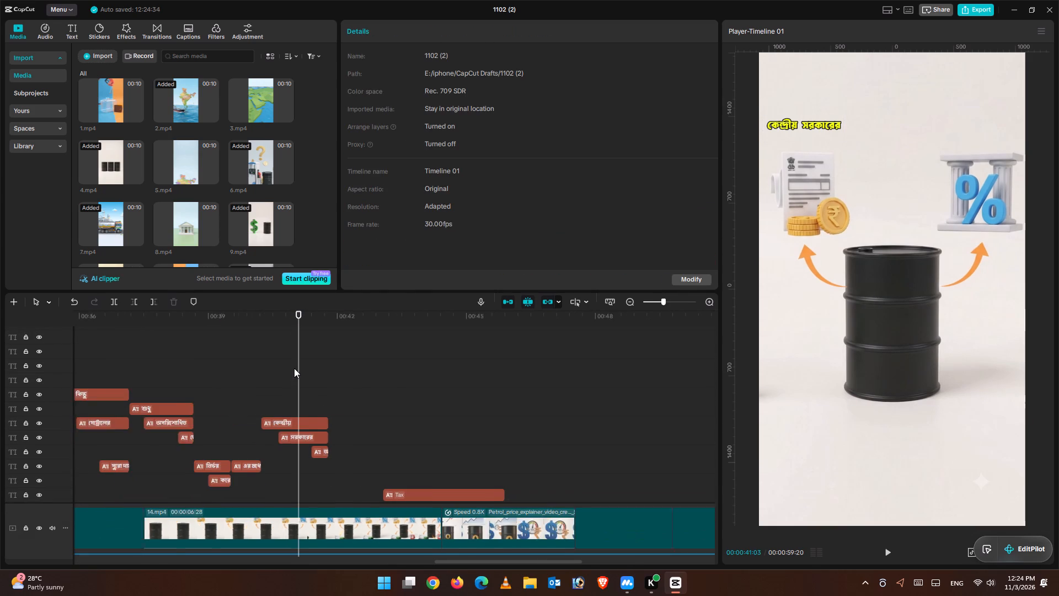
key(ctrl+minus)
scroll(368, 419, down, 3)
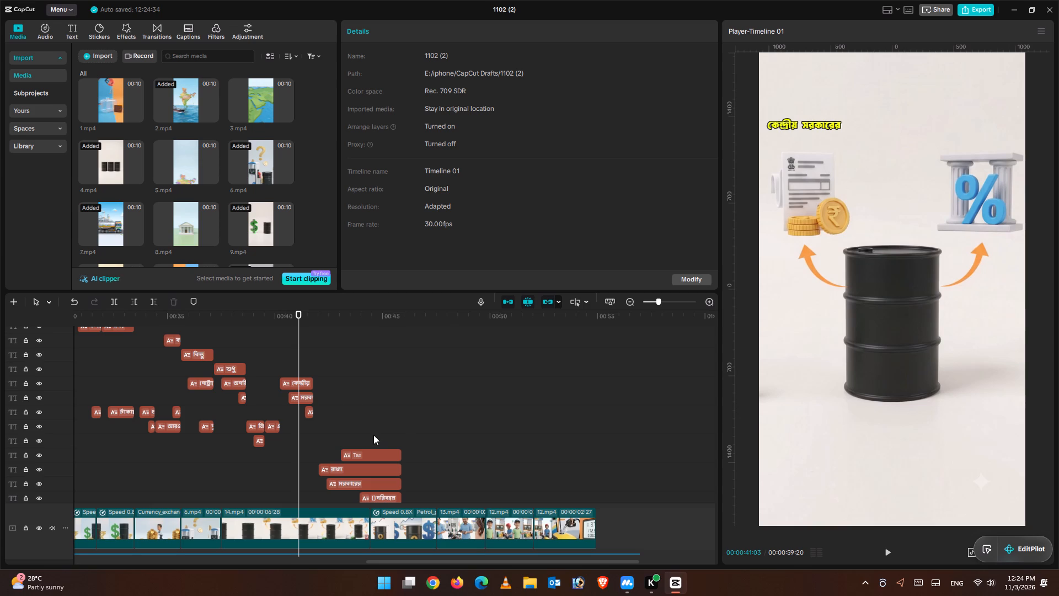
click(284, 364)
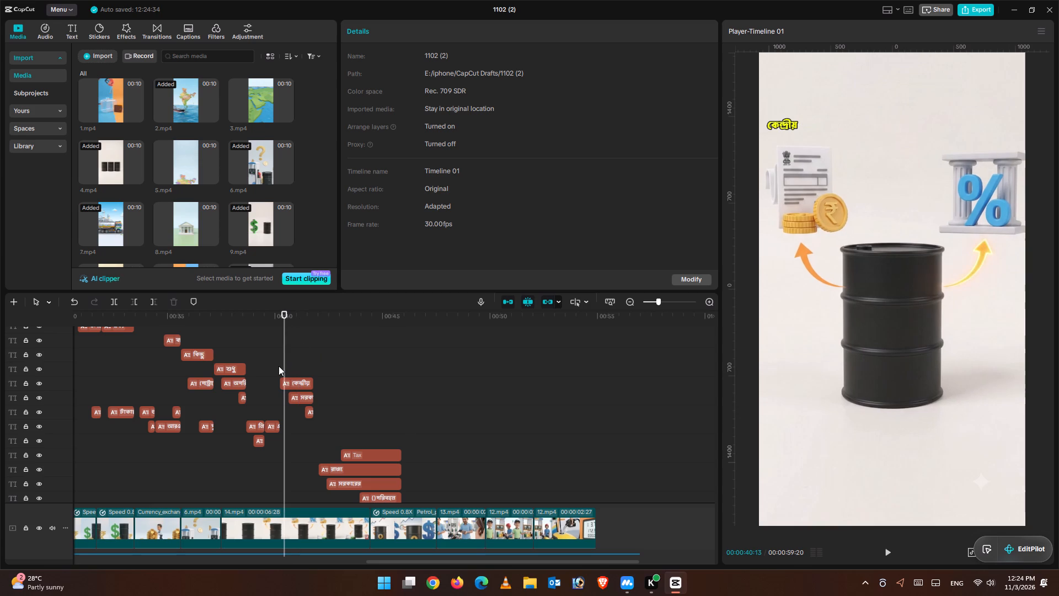
Extend the এর মধ্যে, কেন্দ্রীয়, সরকারের and আবগারি captions together so they all end at 00:45:27.
drag(272, 362, 324, 432)
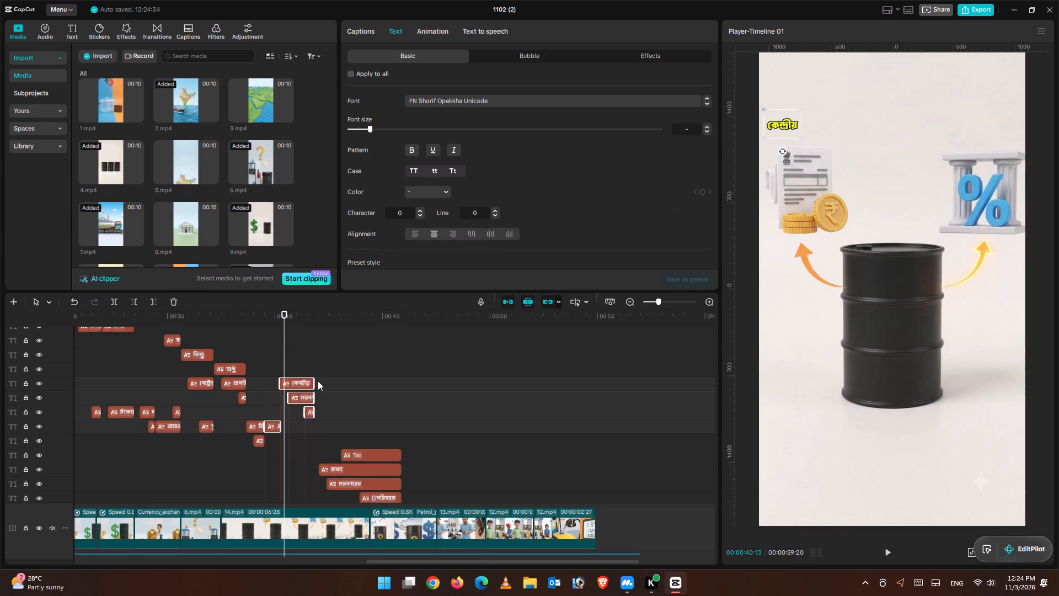
drag(315, 384, 529, 394)
double_click(441, 338)
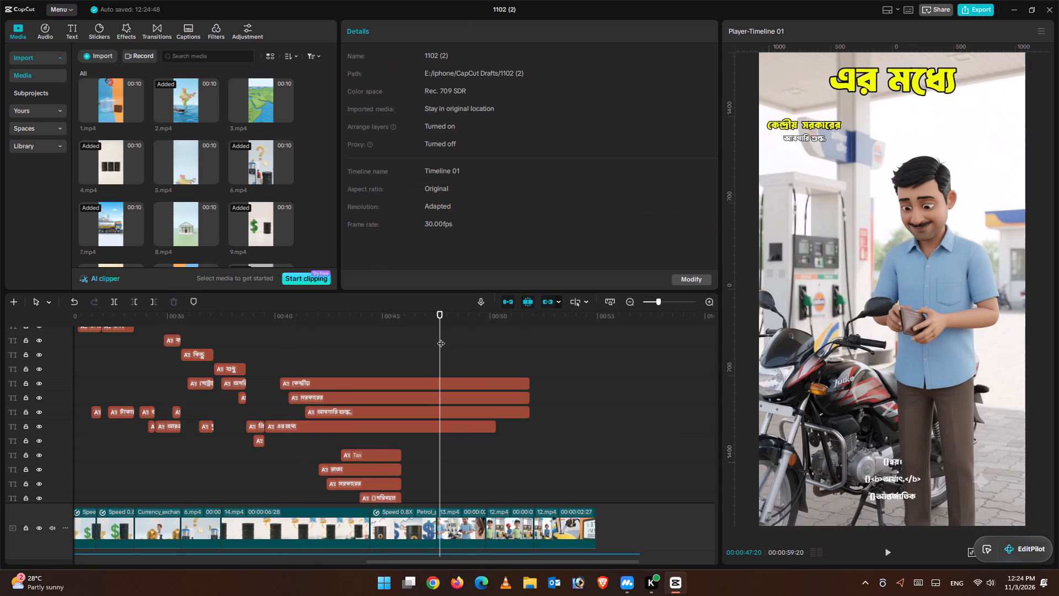
scroll(445, 377, down, 7)
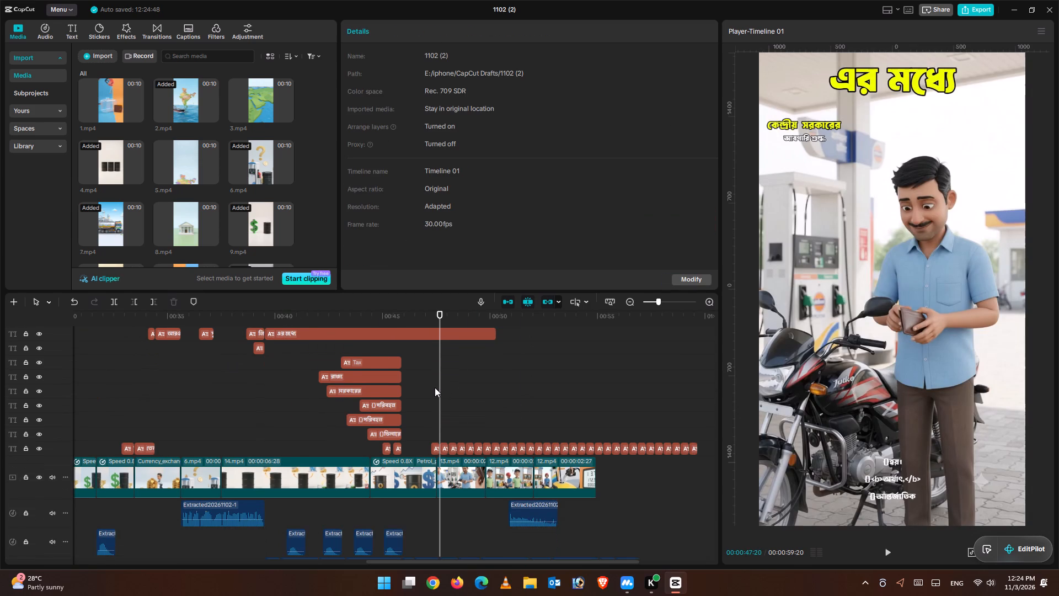
key(ctrl+equal)
key(ctrl+equal)
click(282, 383)
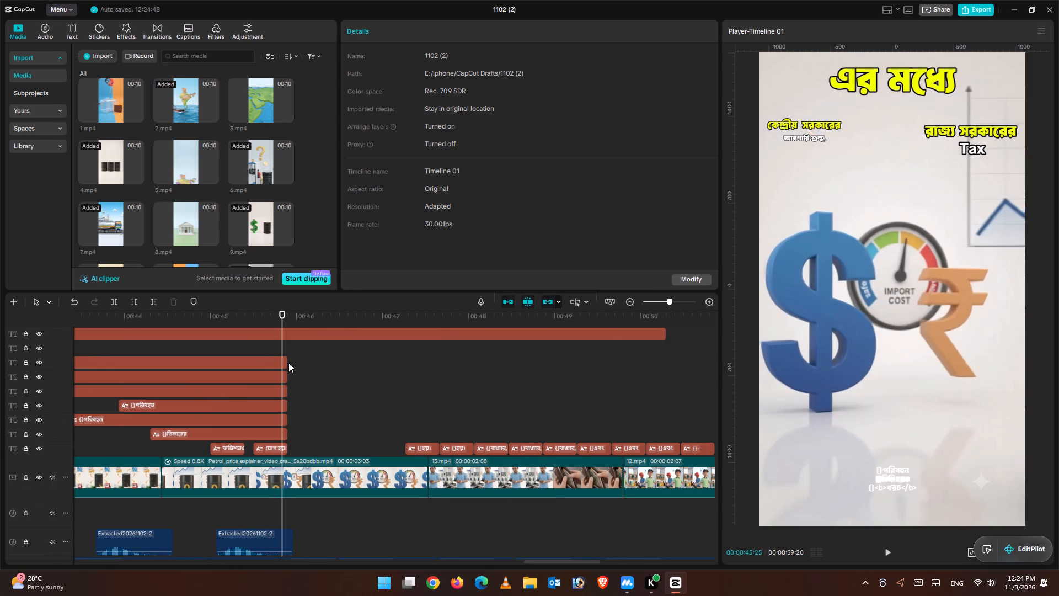
drag(283, 349, 288, 353)
scroll(309, 395, up, 6)
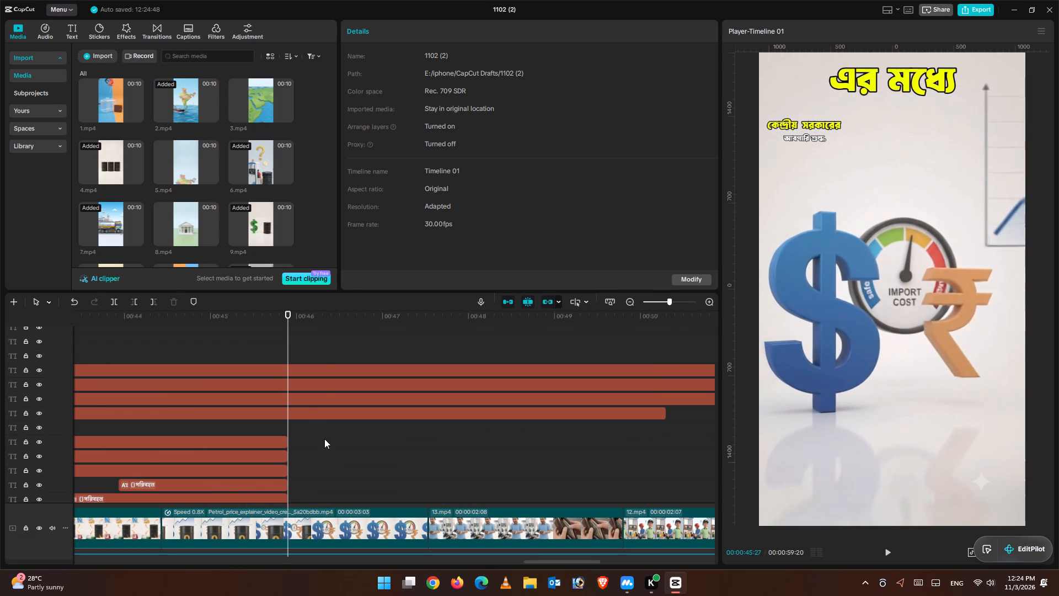
drag(324, 439, 320, 340)
click(152, 303)
click(311, 344)
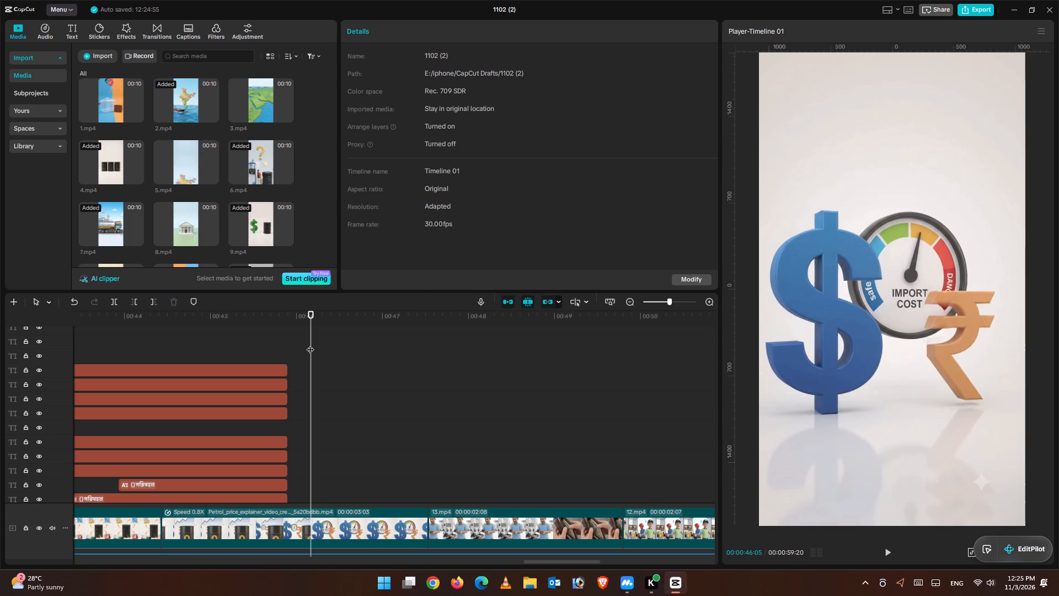
Play back the section from about 00:39 to 00:44 to check the stacked captions against the voice-over.
key(ctrl+minus)
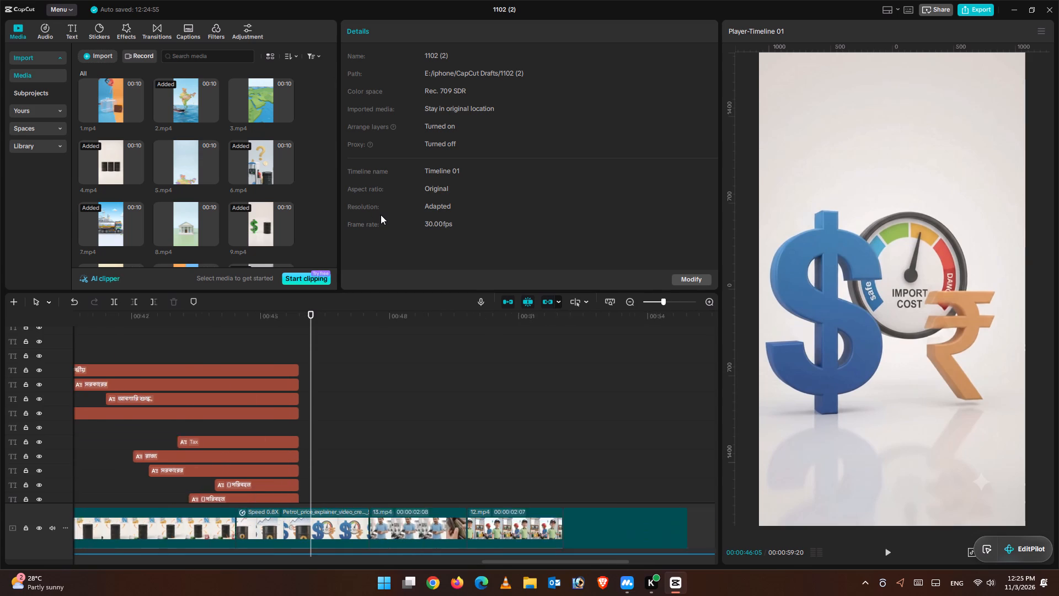
key(ctrl+minus)
key(ctrl+equal)
key(ctrl+equal)
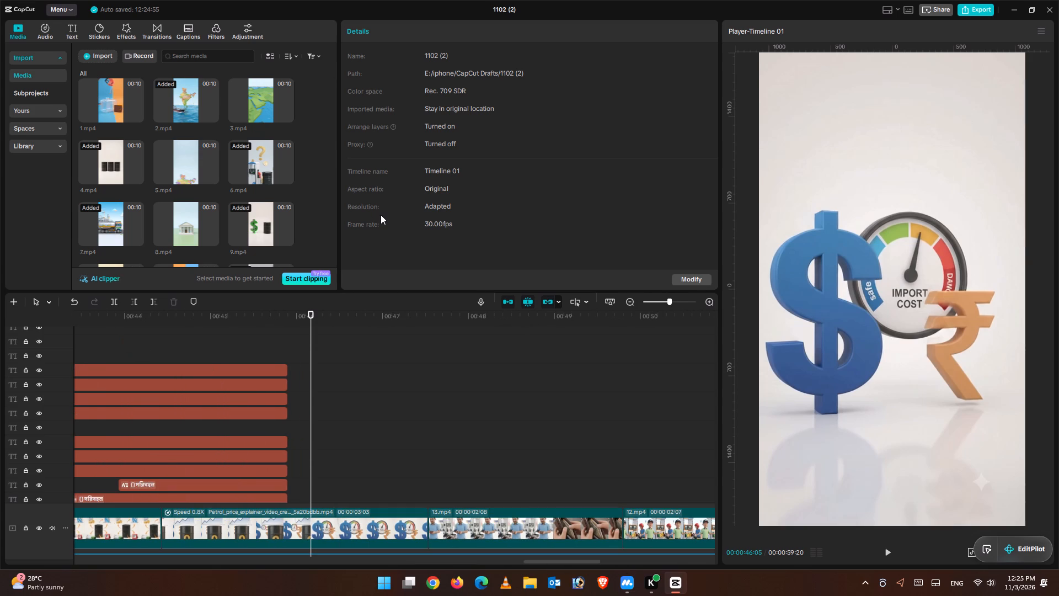
drag(306, 316, 68, 299)
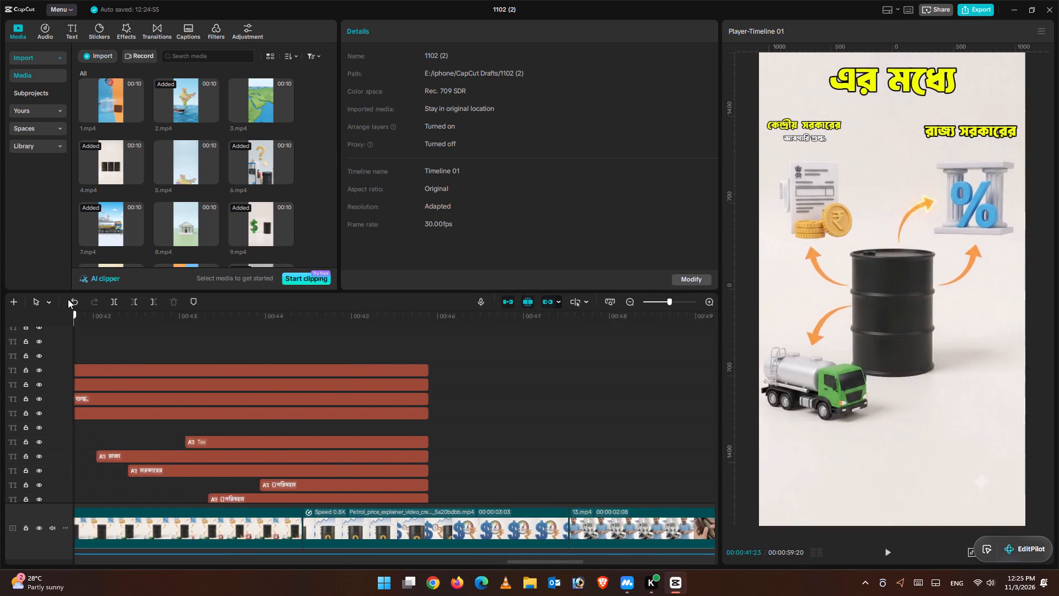
drag(68, 299, 165, 284)
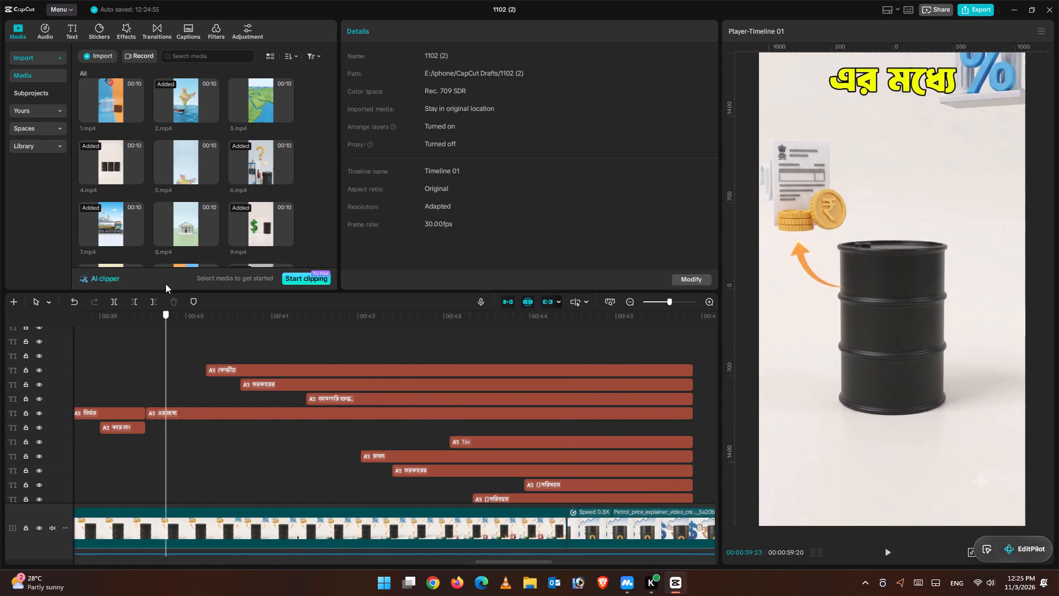
drag(165, 284, 142, 286)
click(891, 549)
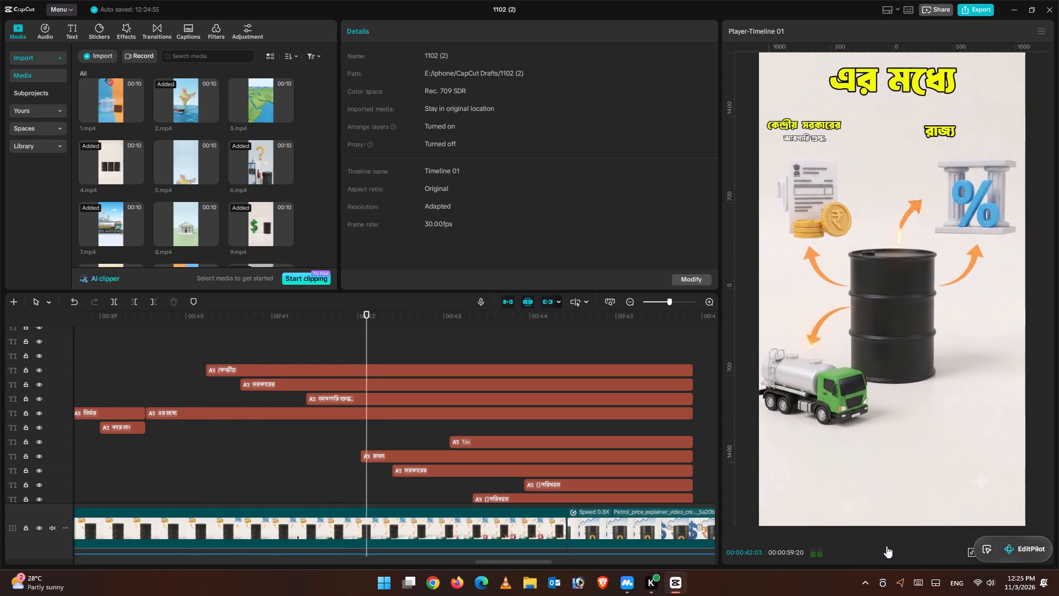
click(886, 545)
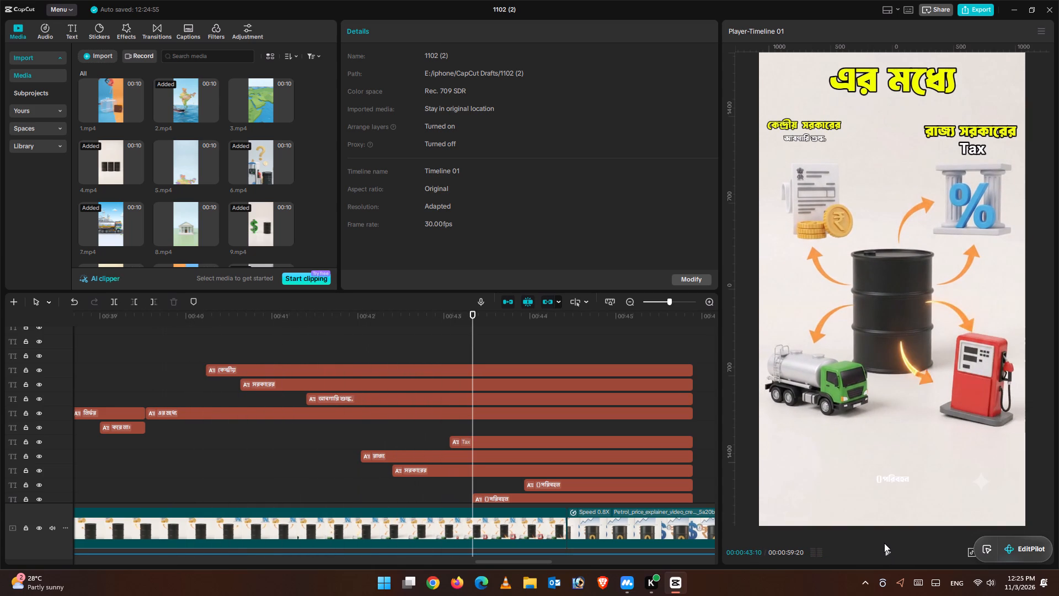
click(884, 543)
click(885, 554)
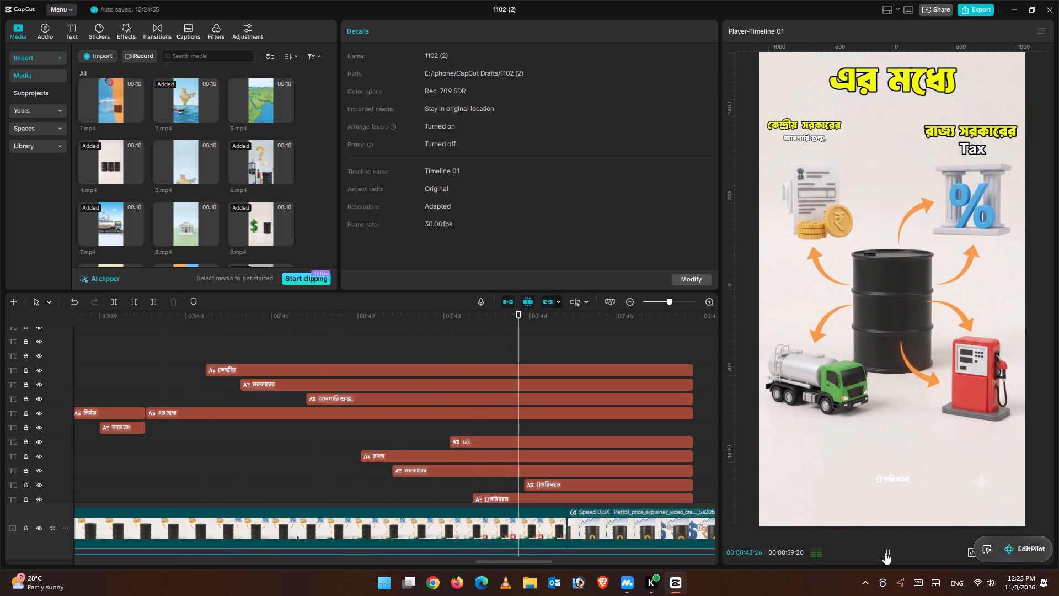
click(885, 552)
Replay the stretch around 00:43–00:44 to check the timing of the two পরিবহন captions against the voice-over.
drag(560, 335, 473, 333)
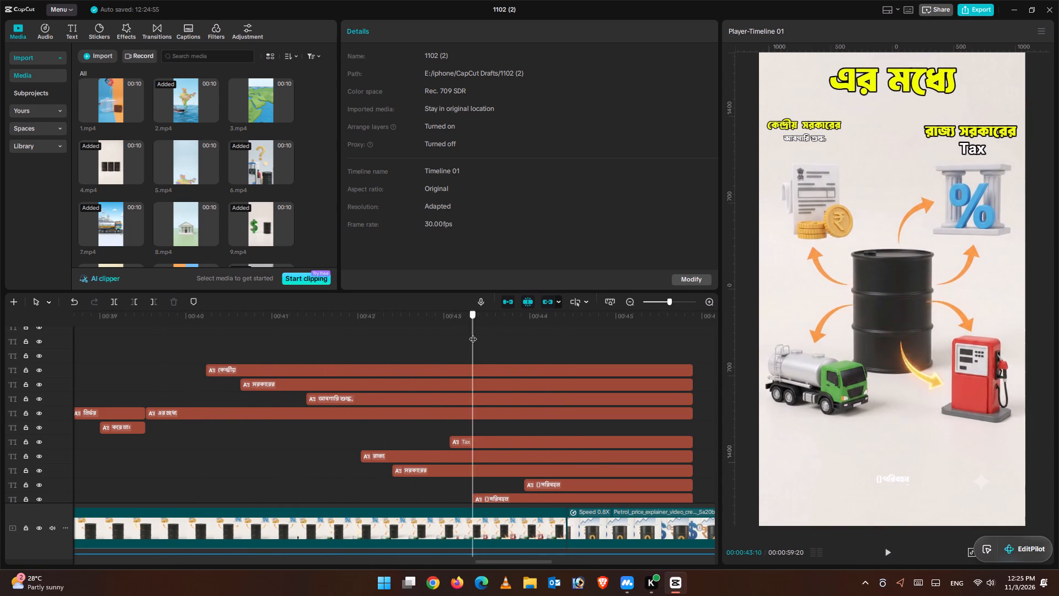
drag(473, 333, 485, 335)
scroll(514, 507, down, 2)
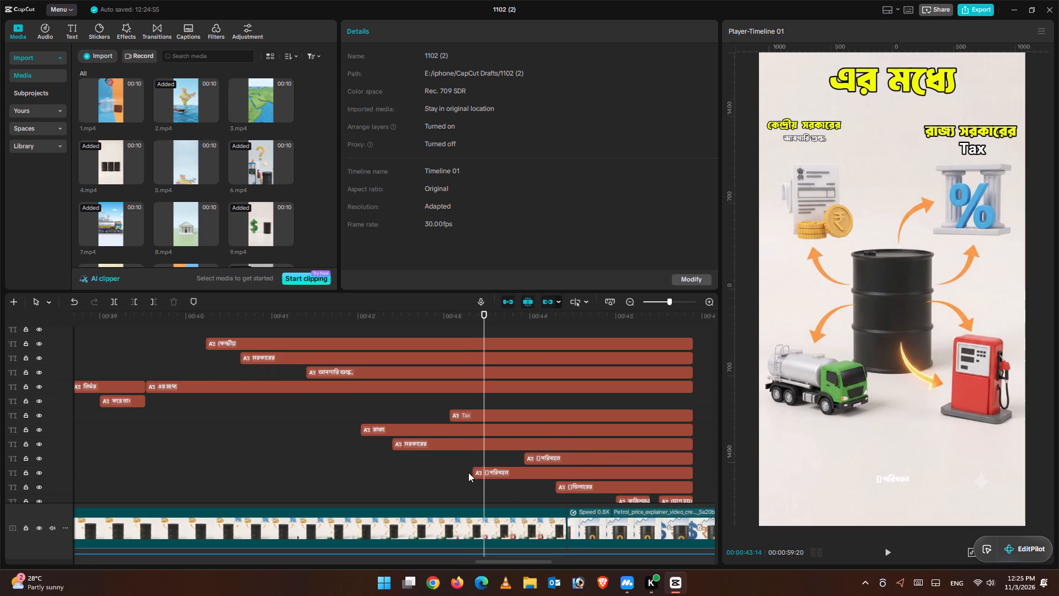
click(454, 479)
click(883, 550)
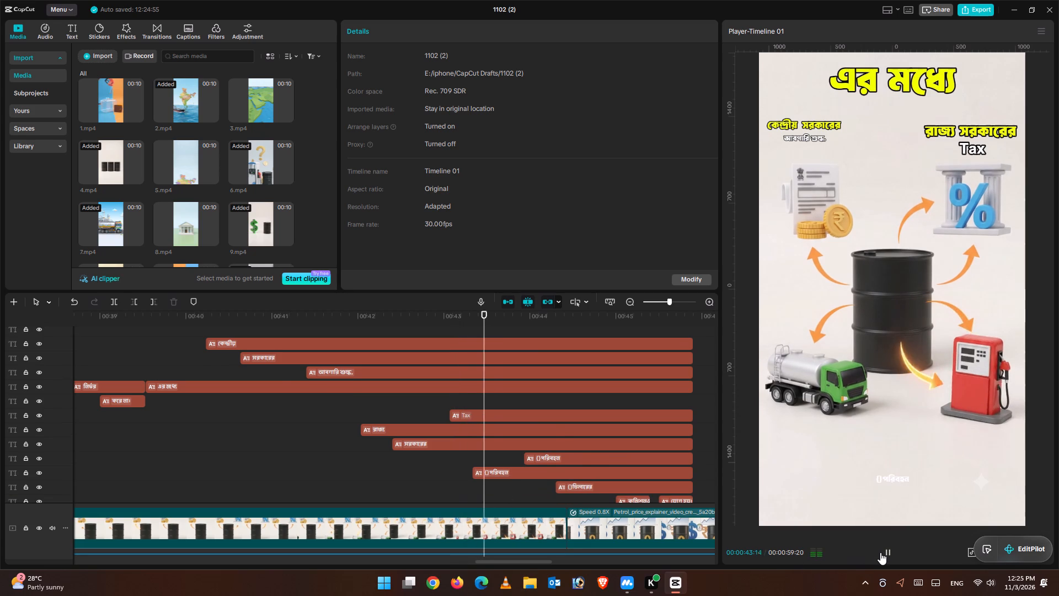
click(880, 552)
click(883, 549)
click(884, 549)
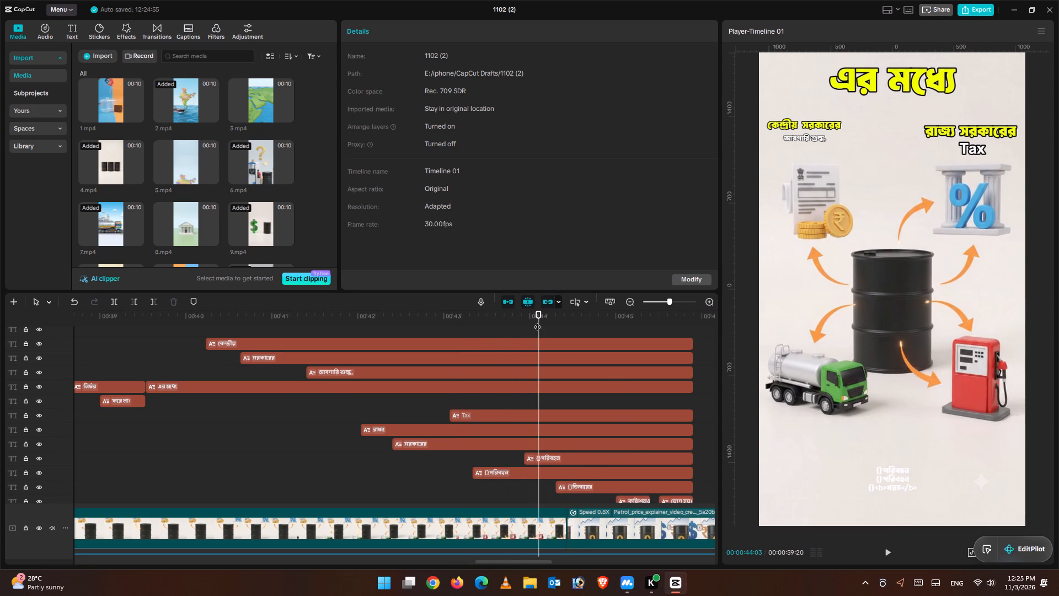
drag(536, 319, 494, 334)
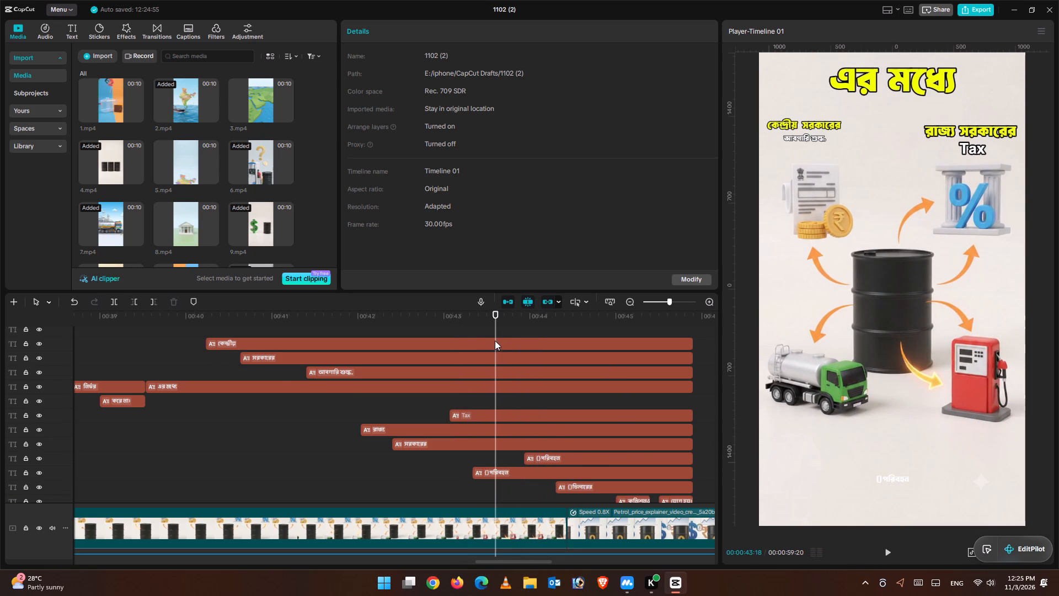
Remove the stray braces from the পরিবহন caption starting at 00:43:10, leaving only the word পরিবহন.
click(549, 473)
click(359, 98)
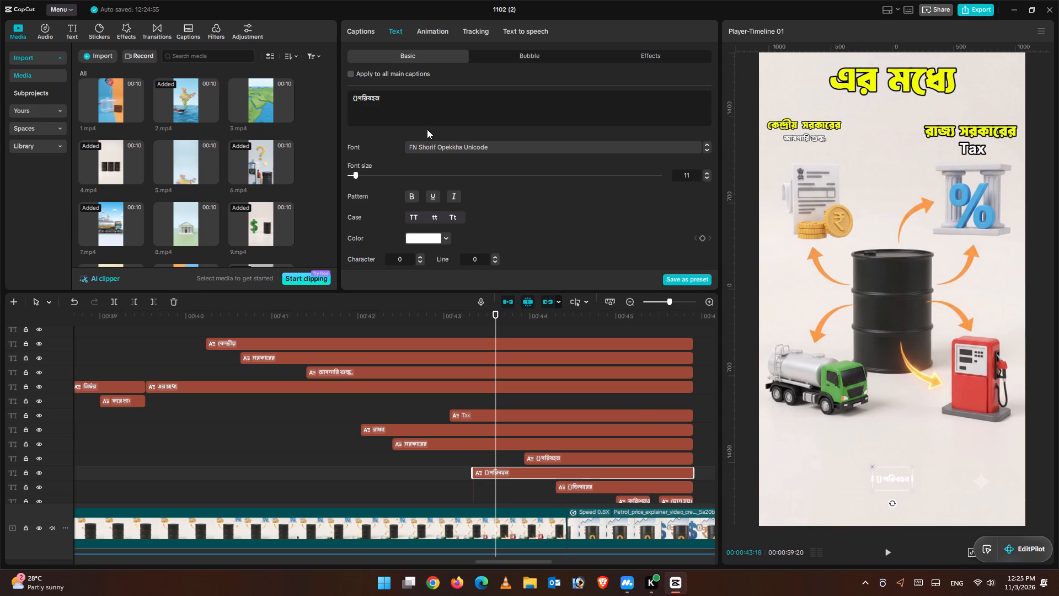
key(BackSpace)
key(BackSpace)
key(BackSpace)
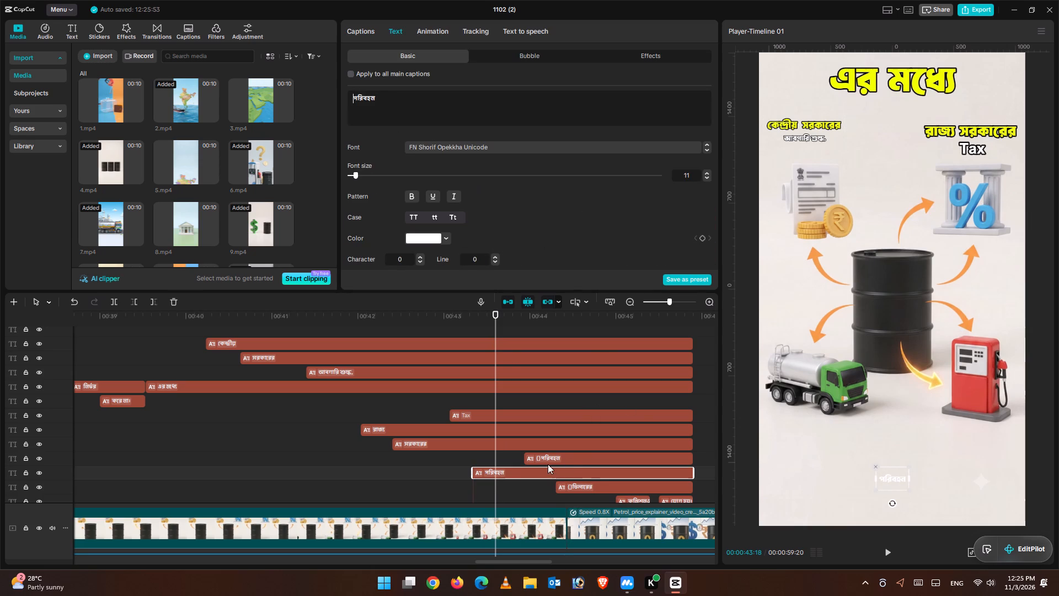
Reduce the two-line caption starting just before 00:44 to the single word খরচ, removing পরিবহন, the braces and the bold tags.
click(548, 458)
click(369, 105)
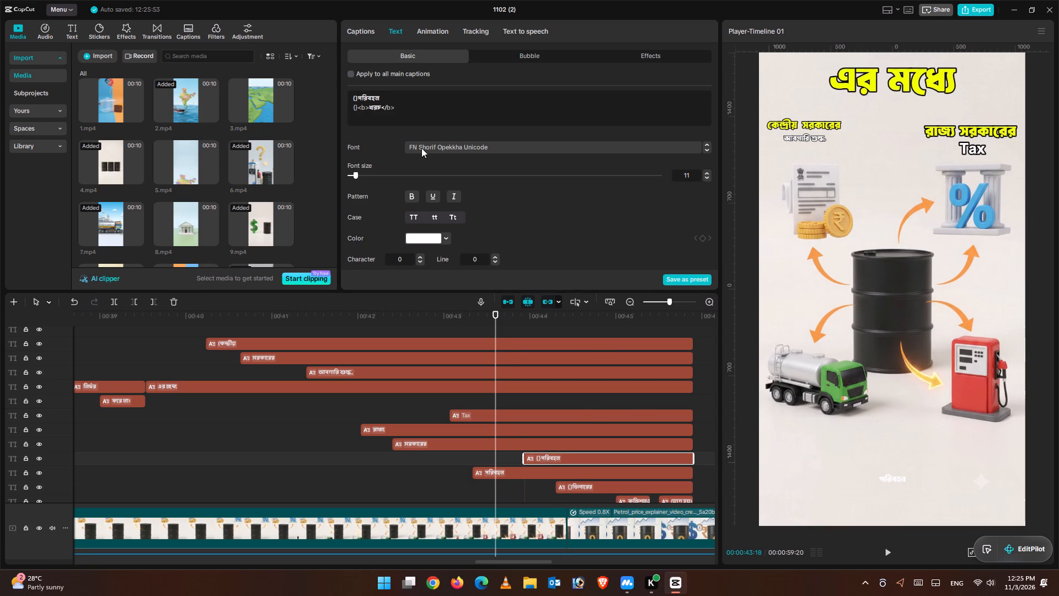
key(BackSpace)
key(BackSpace)
key(BackSpace)
key(BackSpace)
key(BackSpace)
key(BackSpace)
key(BackSpace)
key(BackSpace)
key(BackSpace)
key(BackSpace)
key(BackSpace)
key(BackSpace)
key(BackSpace)
key(BackSpace)
key(BackSpace)
key(BackSpace)
key(BackSpace)
key(BackSpace)
key(BackSpace)
key(BackSpace)
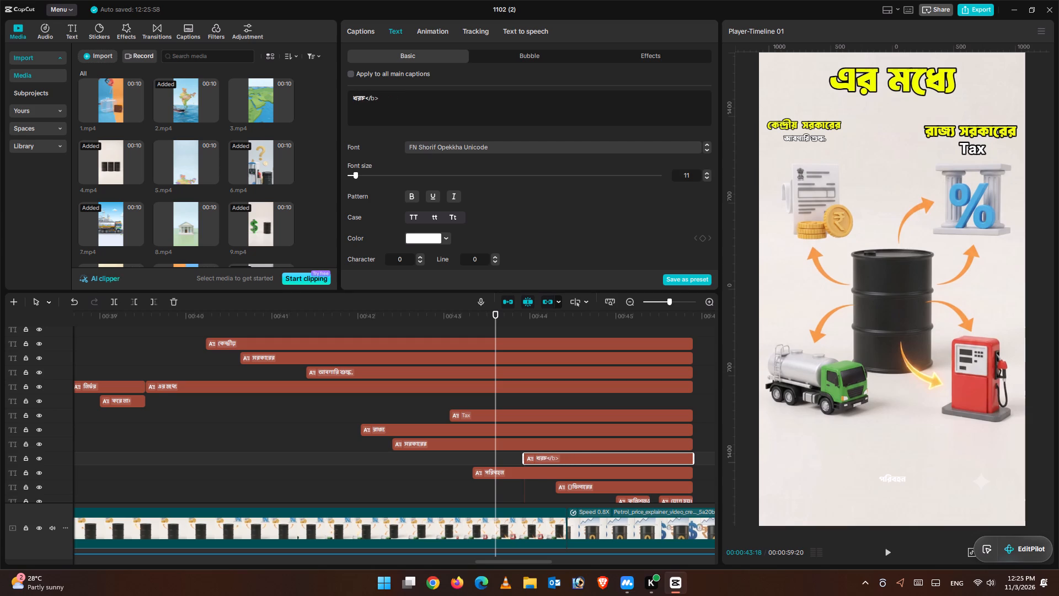
click(414, 103)
key(BackSpace)
key(BackSpace)
key(BackSpace)
key(BackSpace)
Style the পরিবহন and খরচ captions with font size 18, the yellow black-outlined preset and stroke thickness 20.
drag(498, 455, 515, 469)
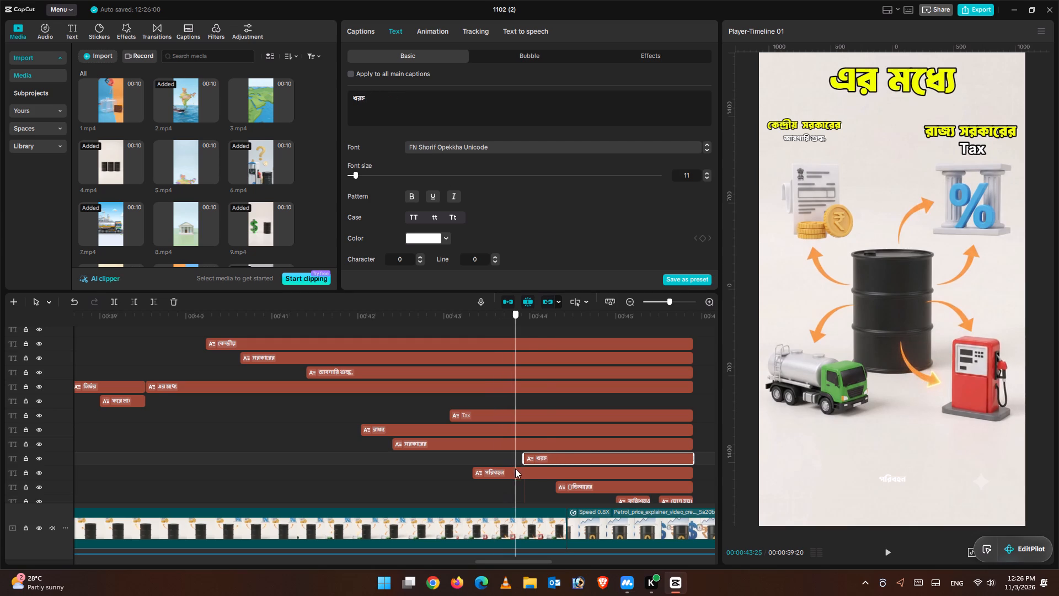
drag(515, 469, 547, 482)
drag(491, 457, 538, 484)
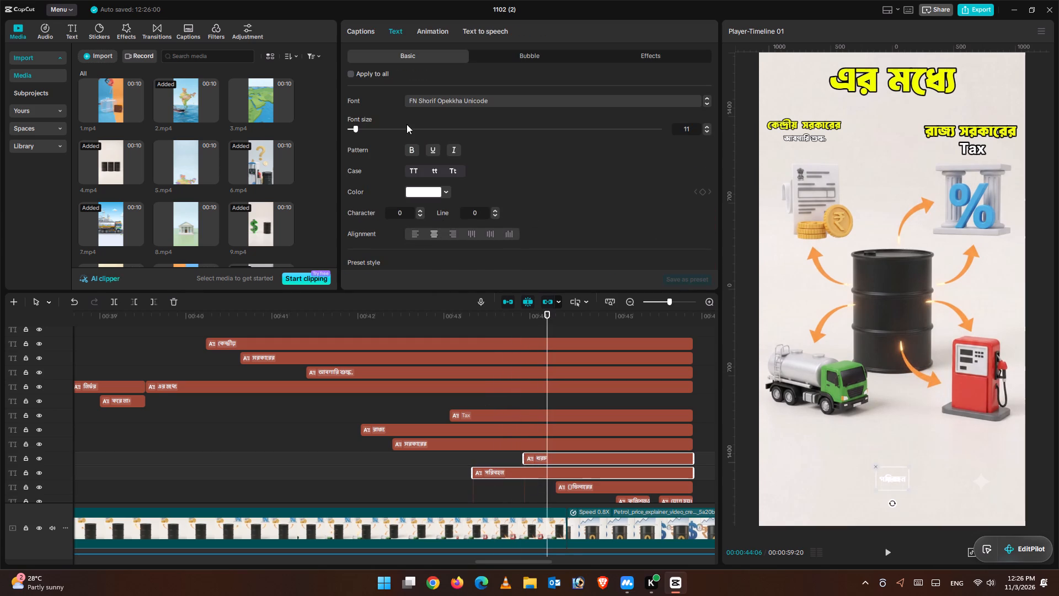
click(360, 131)
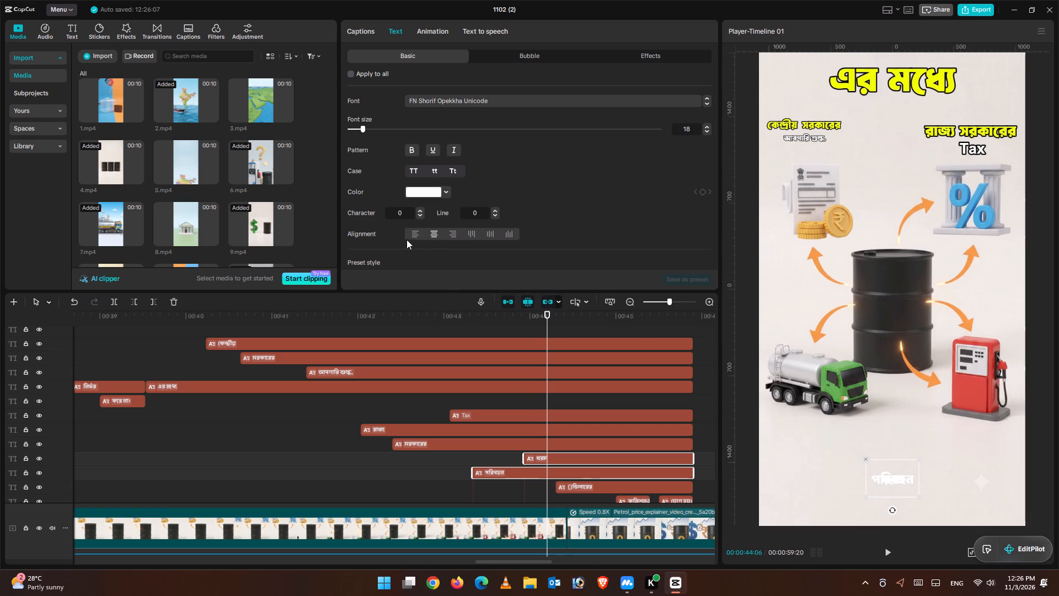
scroll(475, 215, down, 4)
click(499, 95)
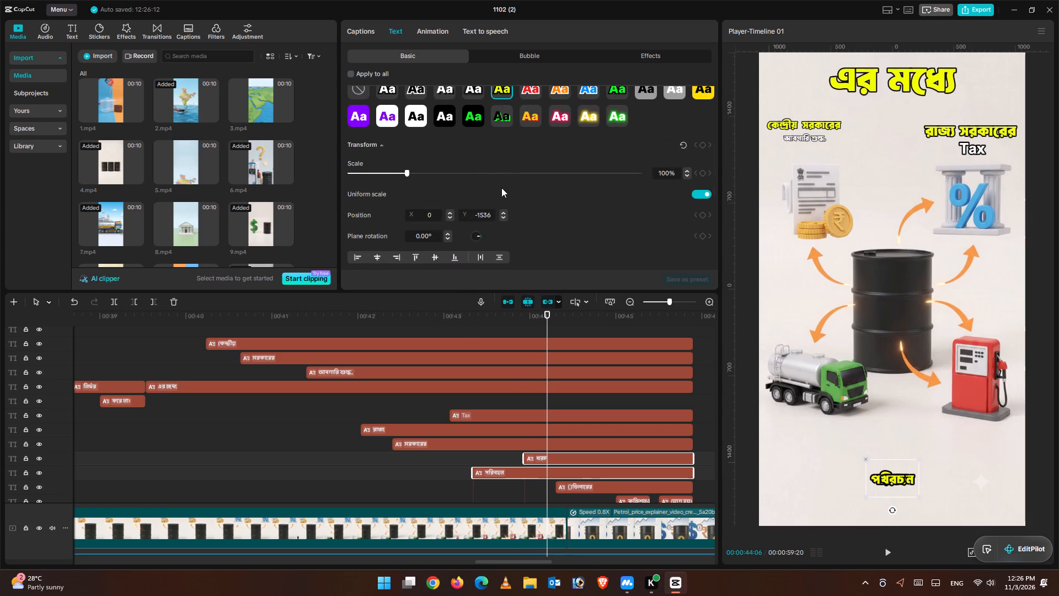
scroll(502, 194, down, 1)
scroll(503, 196, up, 2)
scroll(504, 205, down, 1)
scroll(429, 190, down, 3)
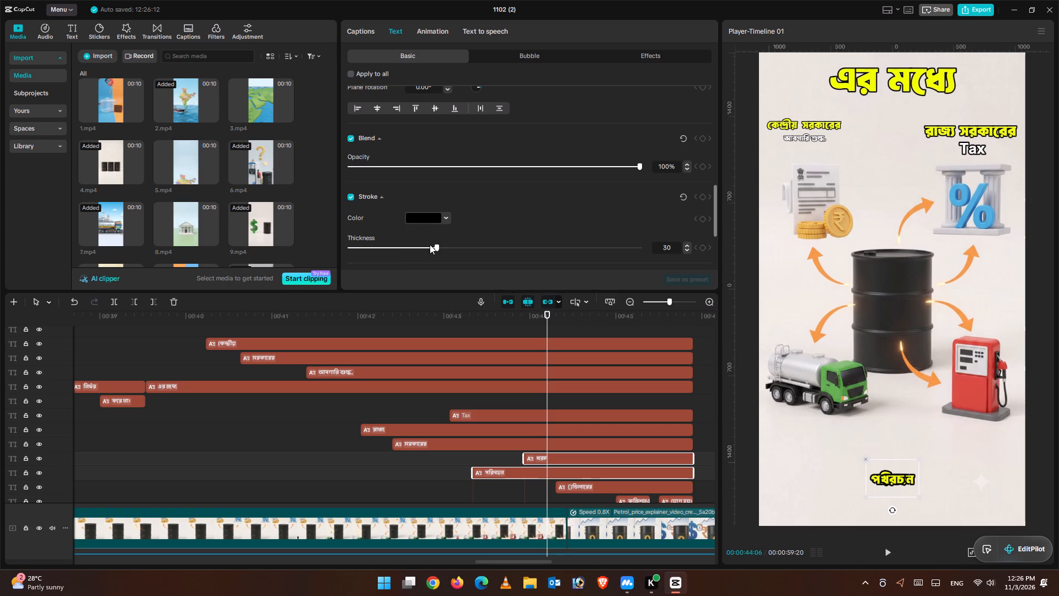
scroll(430, 244, down, 1)
drag(436, 200, 406, 196)
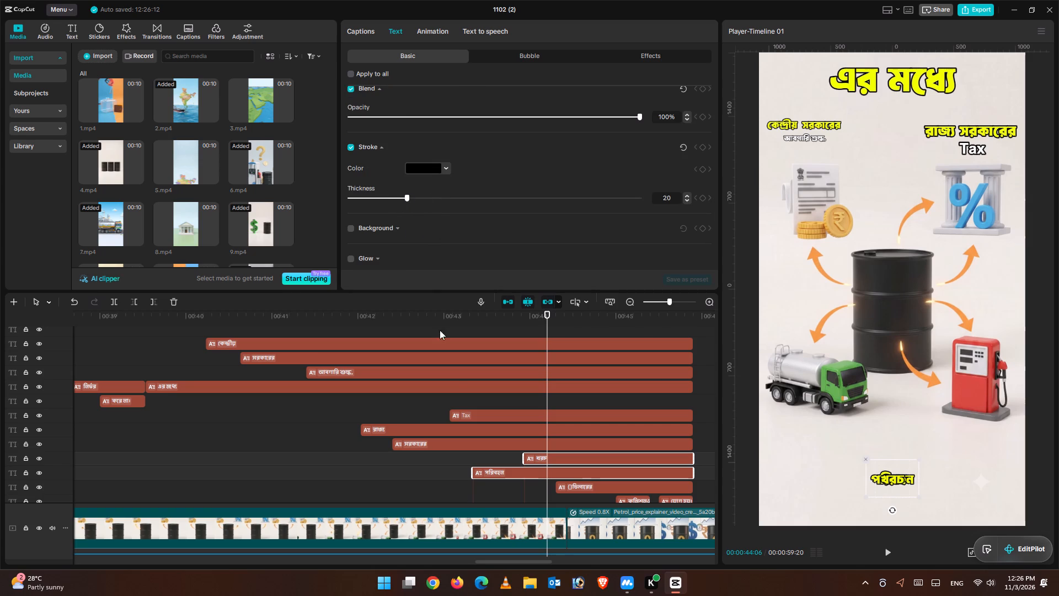
Place পরিবহন and খরচ side by side on one line in the lower part of the frame.
click(504, 488)
click(505, 469)
drag(892, 477, 859, 473)
drag(501, 316, 541, 324)
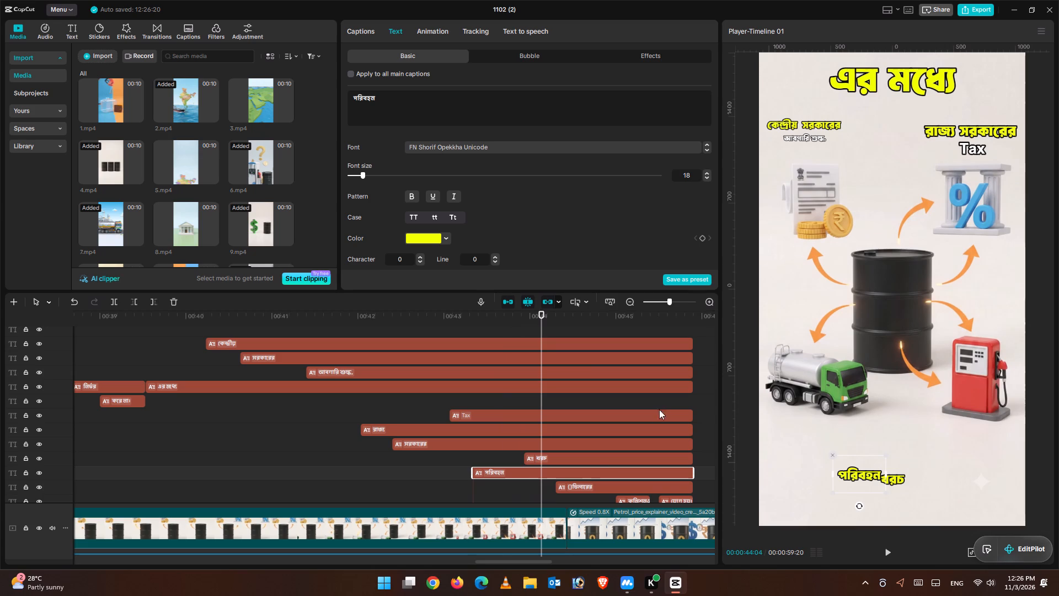
click(594, 455)
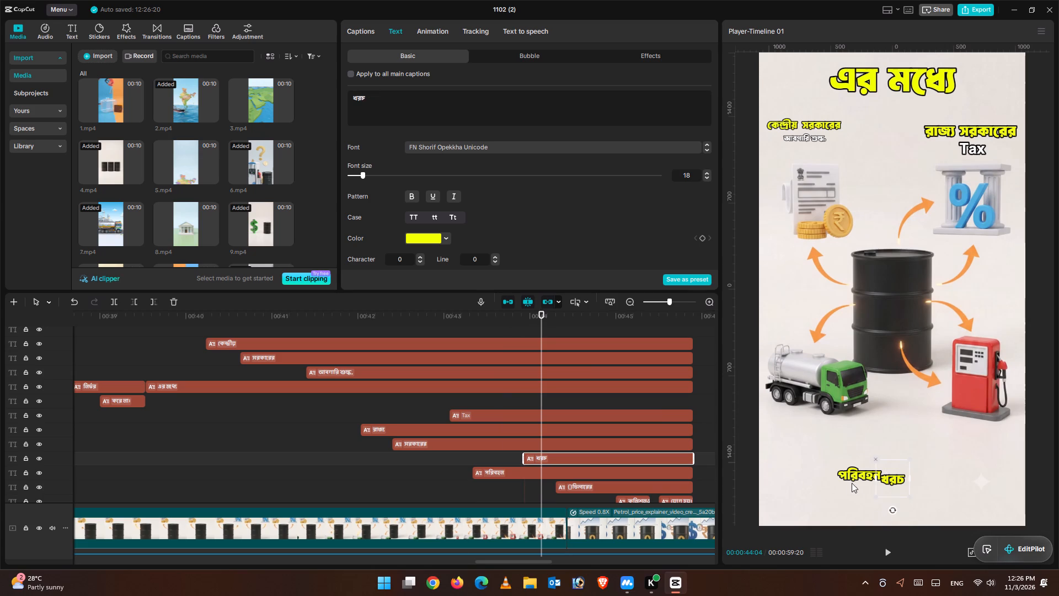
drag(891, 473, 894, 467)
click(900, 475)
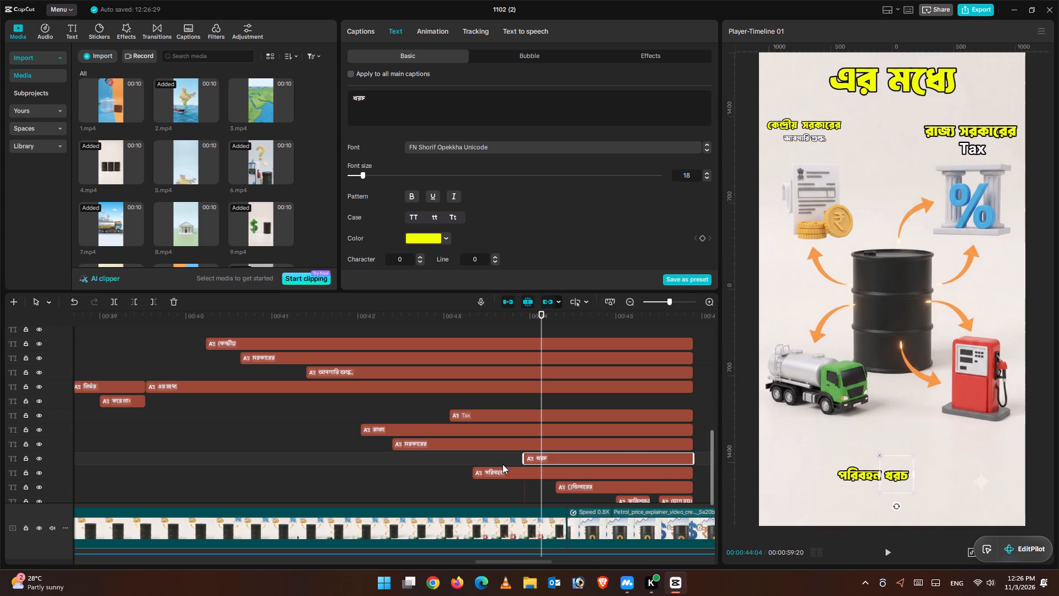
Move the পরিবহন and খরচ captions together to sit just below the tanker truck.
drag(504, 461, 534, 488)
drag(874, 477, 823, 439)
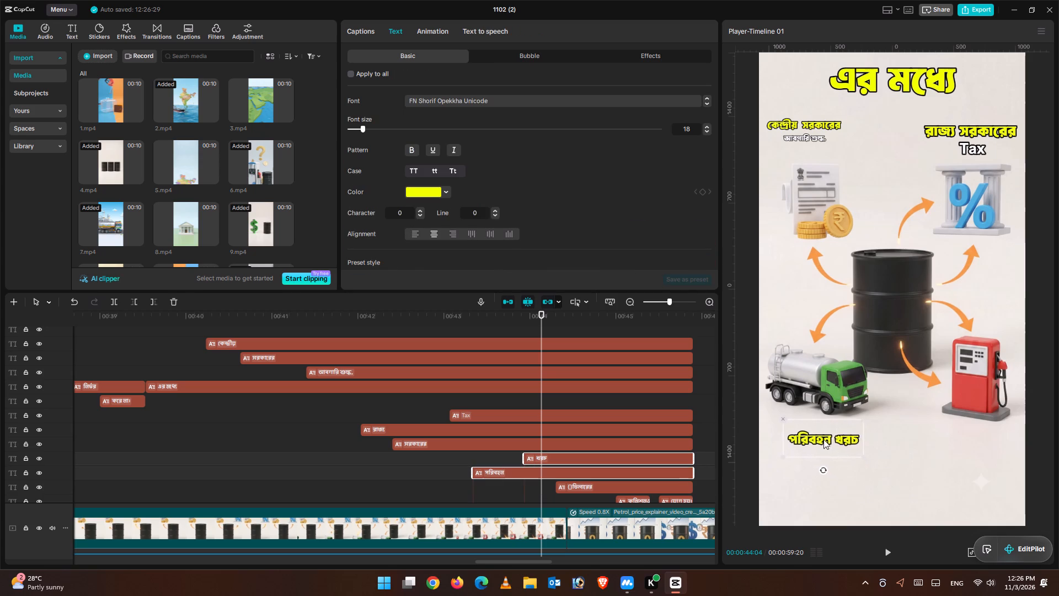
drag(823, 439, 820, 434)
click(854, 482)
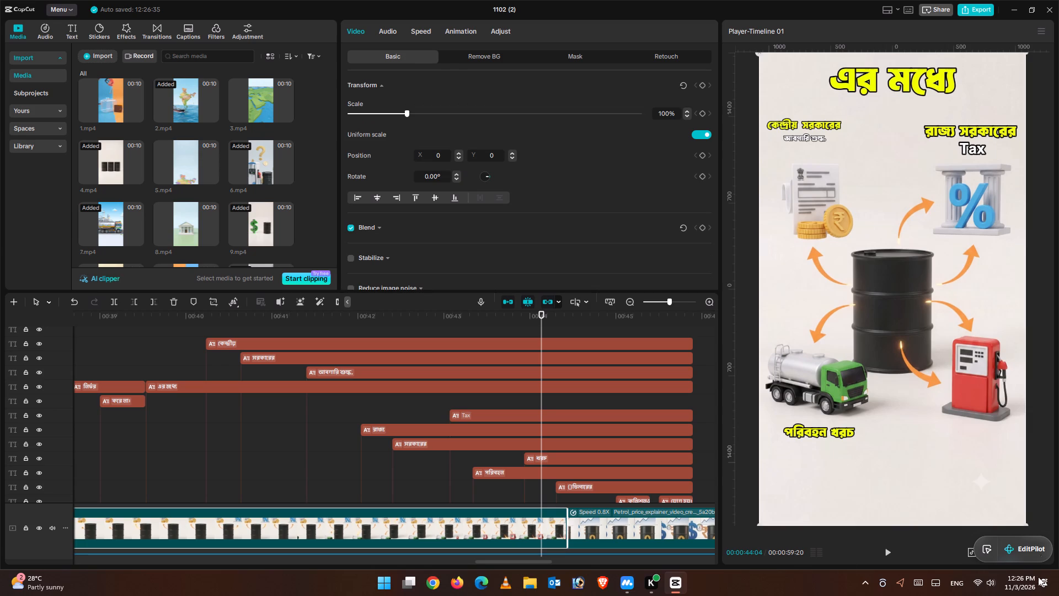
Play back and scrub 00:42–00:45 to check the caption timing against the voice-over, through the change to the oil barrel shot.
click(405, 403)
click(890, 557)
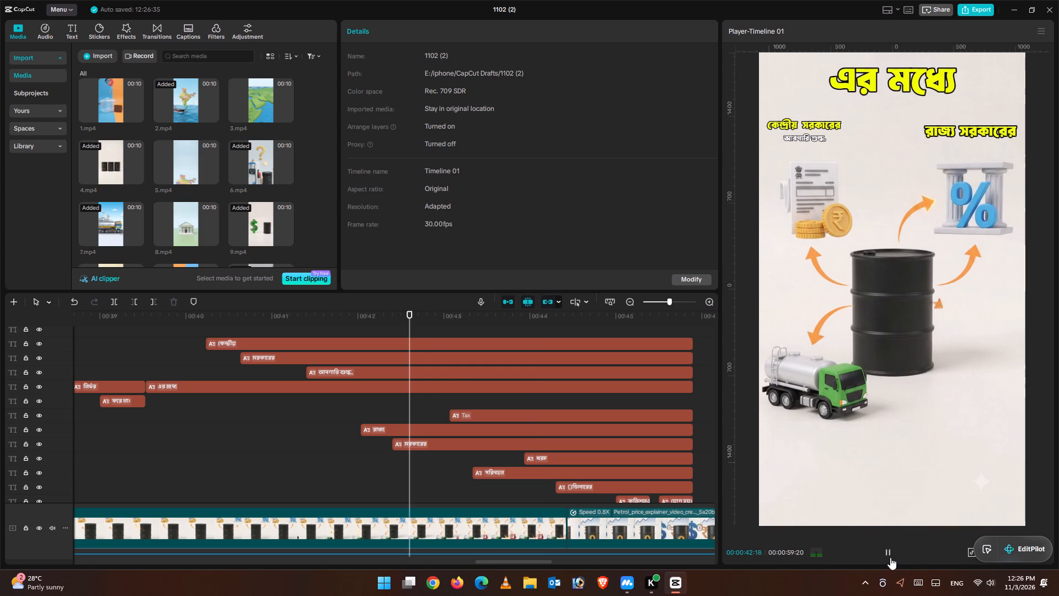
click(890, 557)
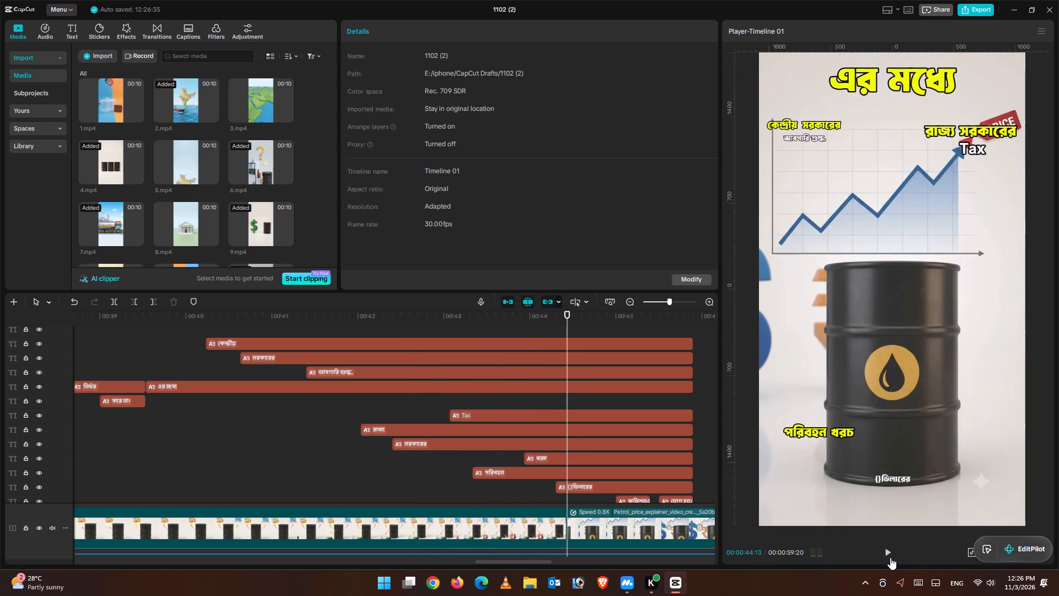
click(890, 557)
click(890, 557)
drag(609, 317, 545, 317)
click(887, 557)
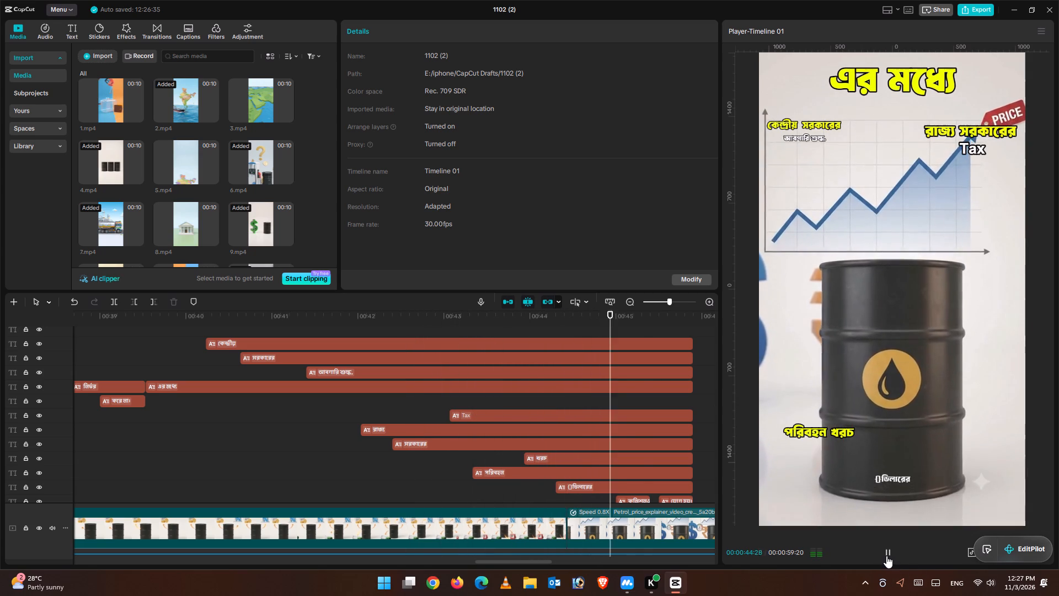
click(886, 555)
drag(647, 333, 651, 334)
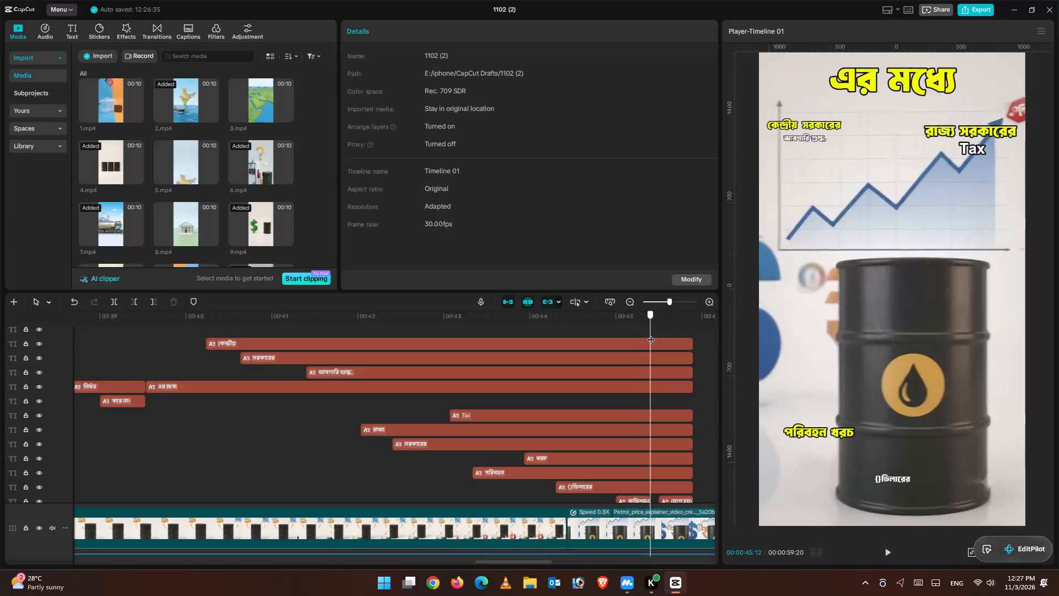
drag(651, 334, 663, 337)
Move the কমিশনও caption and the short caption right after it, around 00:45, together onto a free track above the other captions.
drag(521, 565, 537, 563)
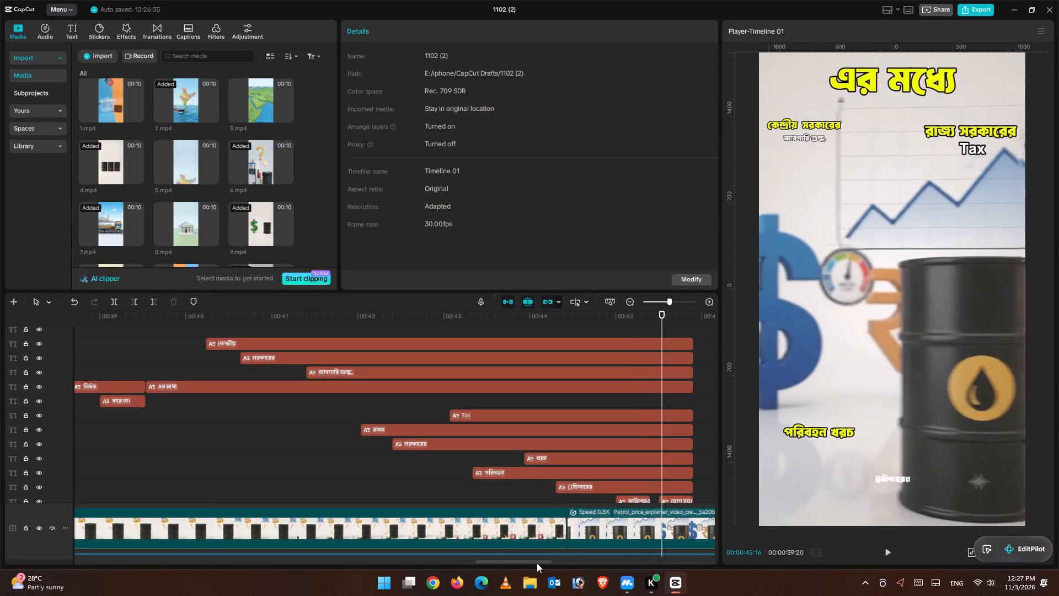
drag(537, 563, 543, 561)
click(535, 559)
scroll(599, 460, down, 2)
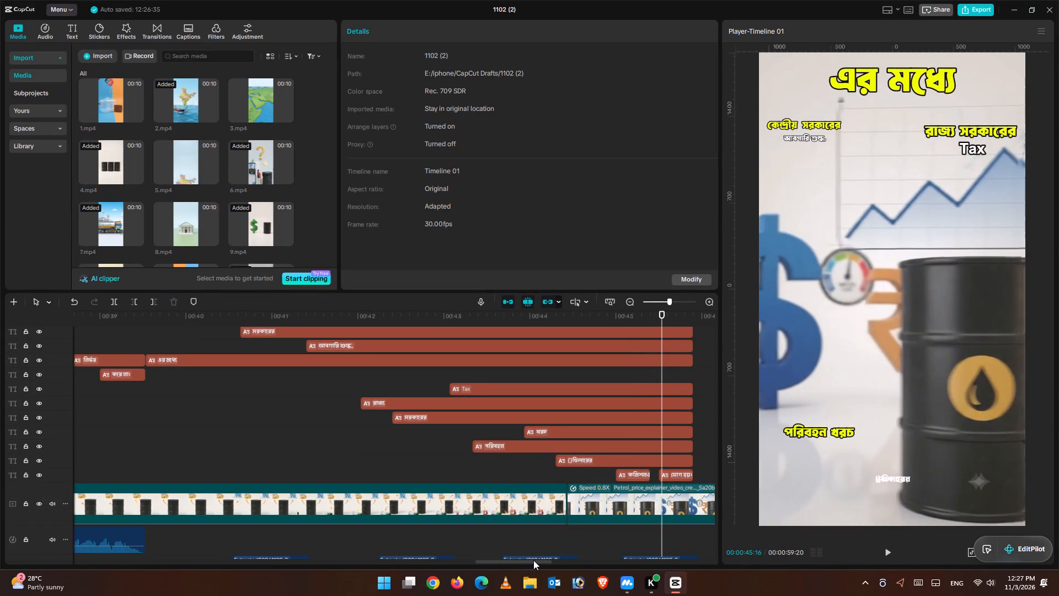
drag(533, 560, 553, 559)
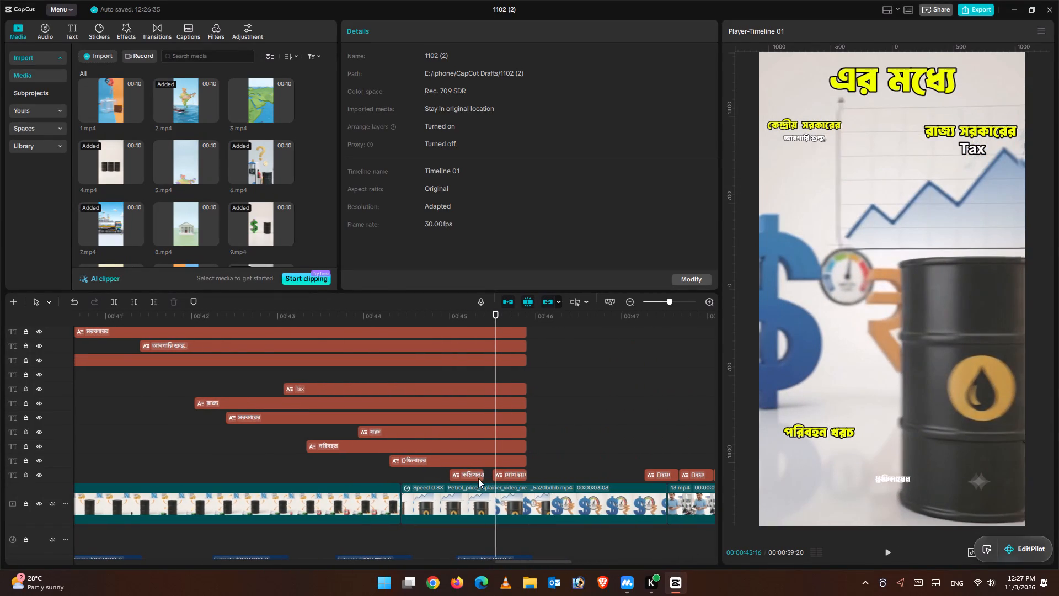
drag(433, 475, 465, 474)
drag(465, 474, 524, 476)
drag(443, 474, 526, 472)
drag(547, 472, 541, 472)
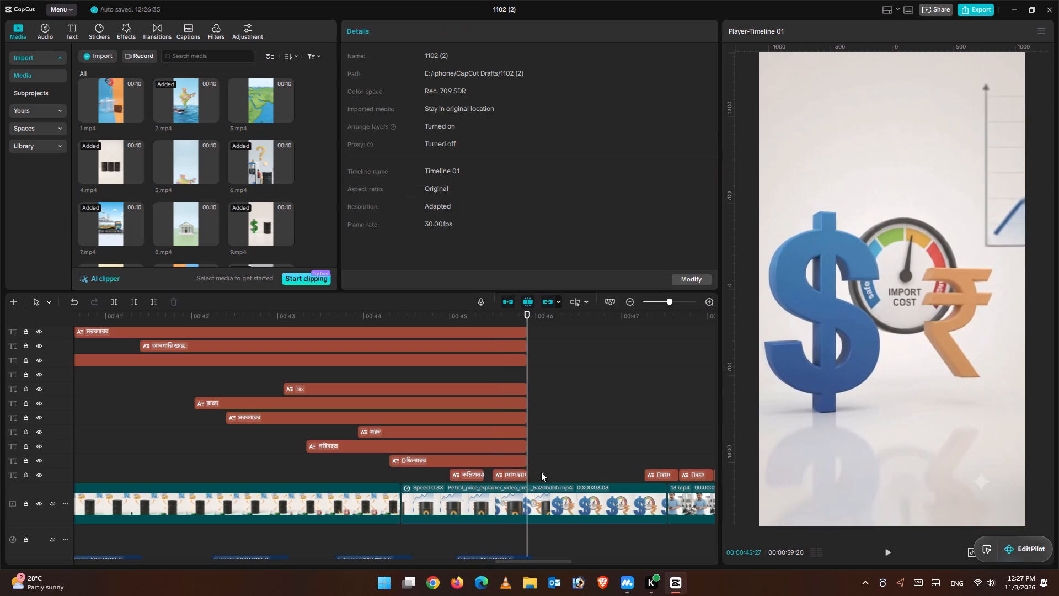
drag(541, 472, 431, 472)
drag(472, 477, 471, 376)
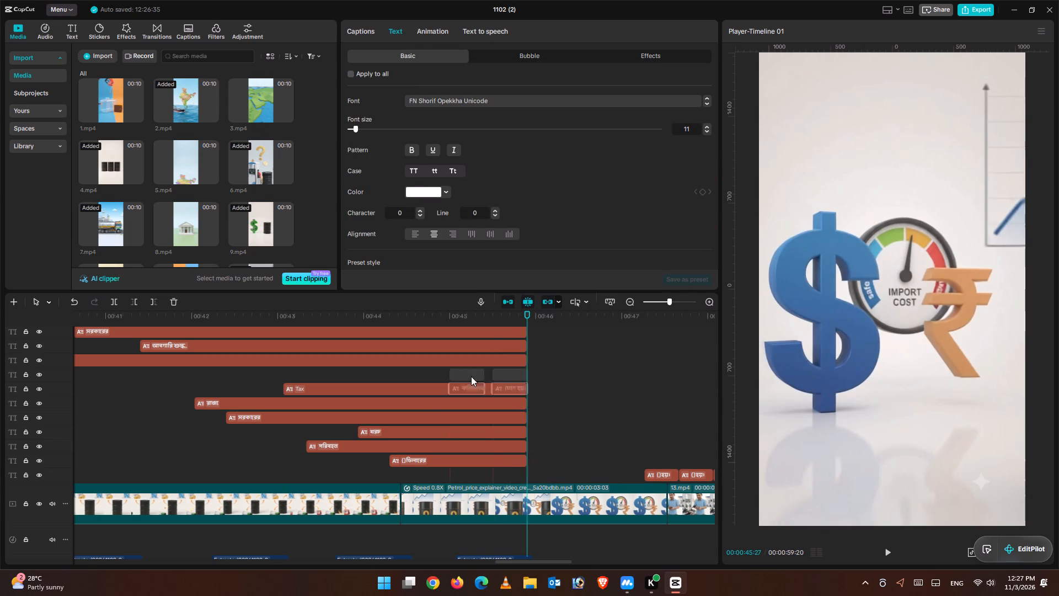
drag(471, 376, 475, 353)
scroll(504, 435, up, 2)
drag(466, 384, 469, 341)
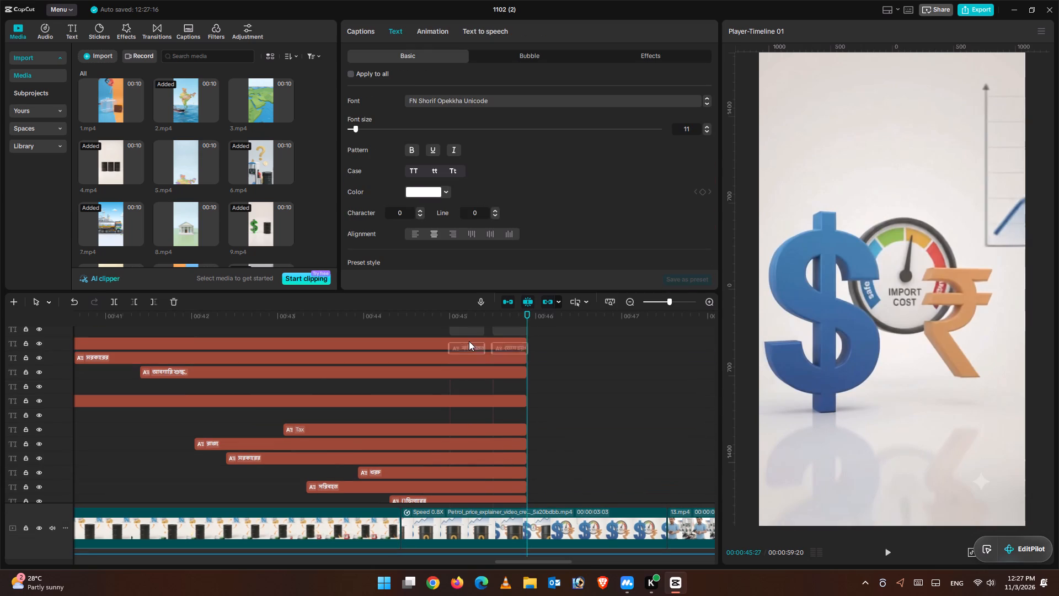
drag(469, 341, 468, 330)
scroll(562, 422, up, 3)
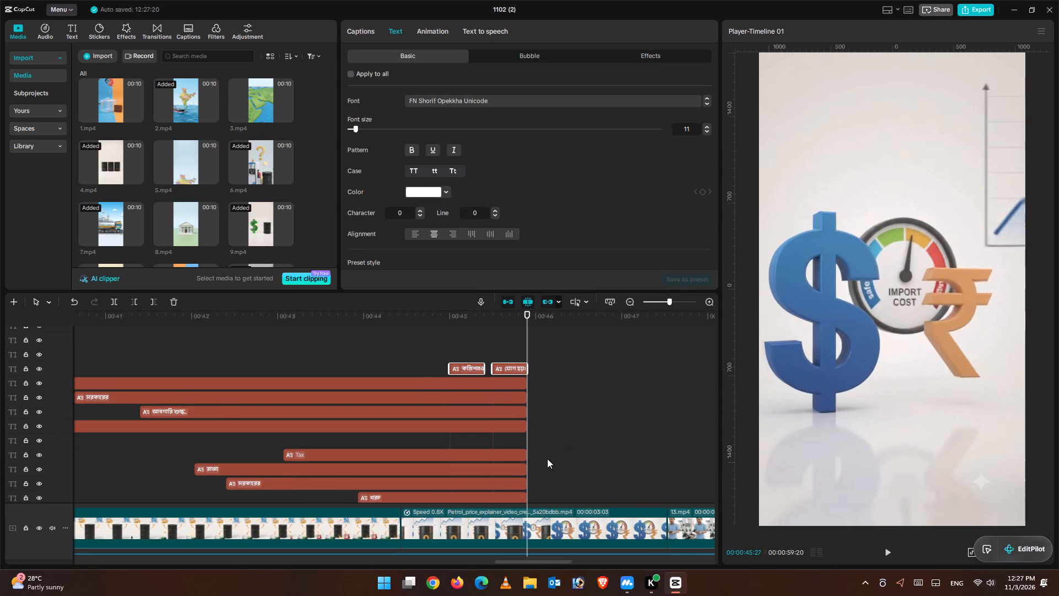
Put the কমিশনও caption on its own track and extend its end to match the other captions, just before 00:46.
click(483, 355)
drag(474, 371, 474, 361)
drag(486, 368, 527, 366)
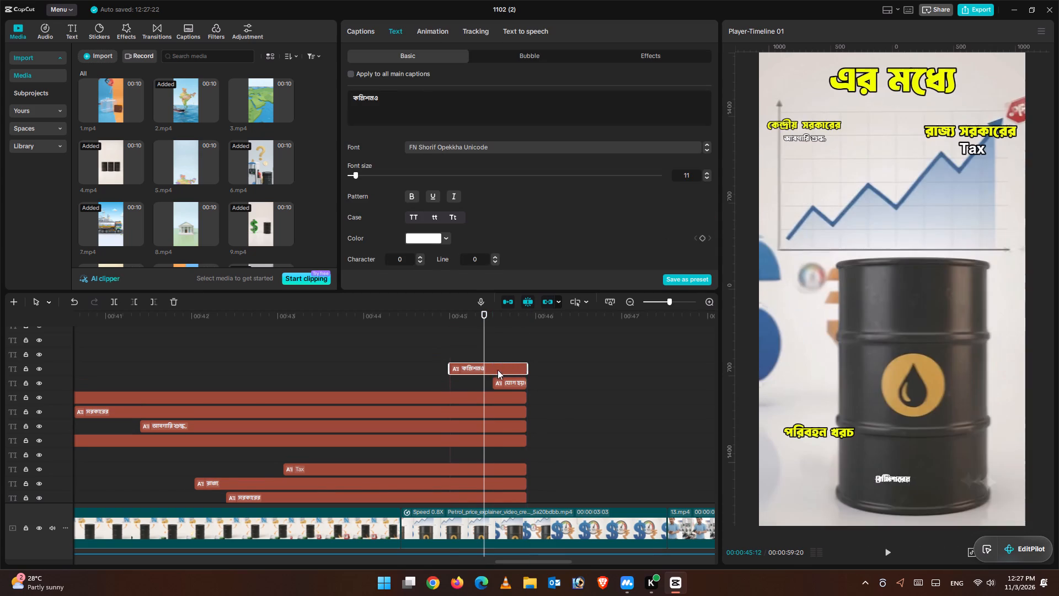
Remove the empty braces from the ডিলারের caption and insert a line break before the word.
click(449, 354)
scroll(507, 437, down, 6)
scroll(509, 441, up, 1)
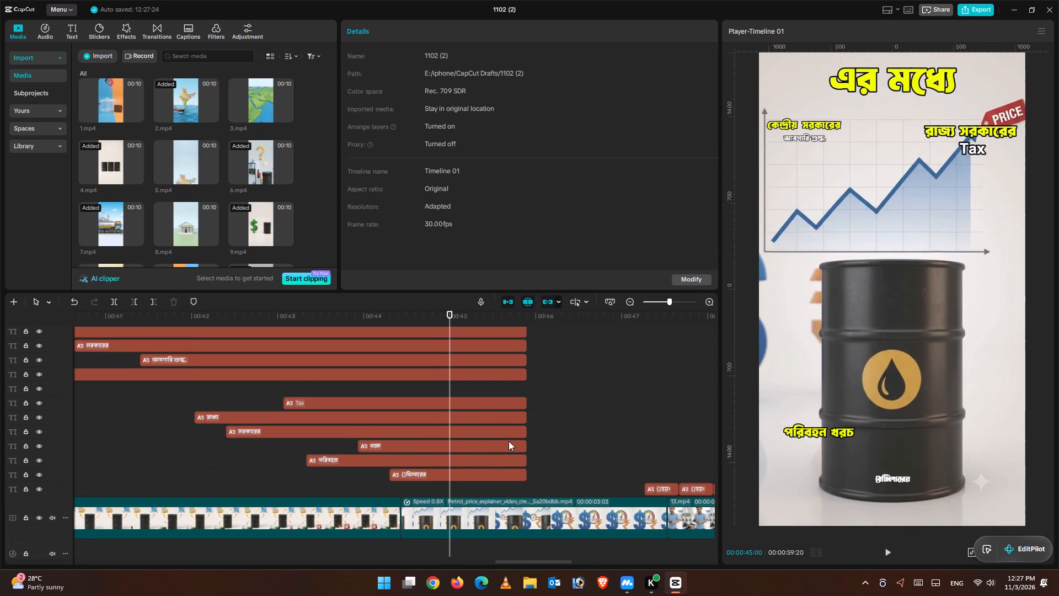
click(419, 477)
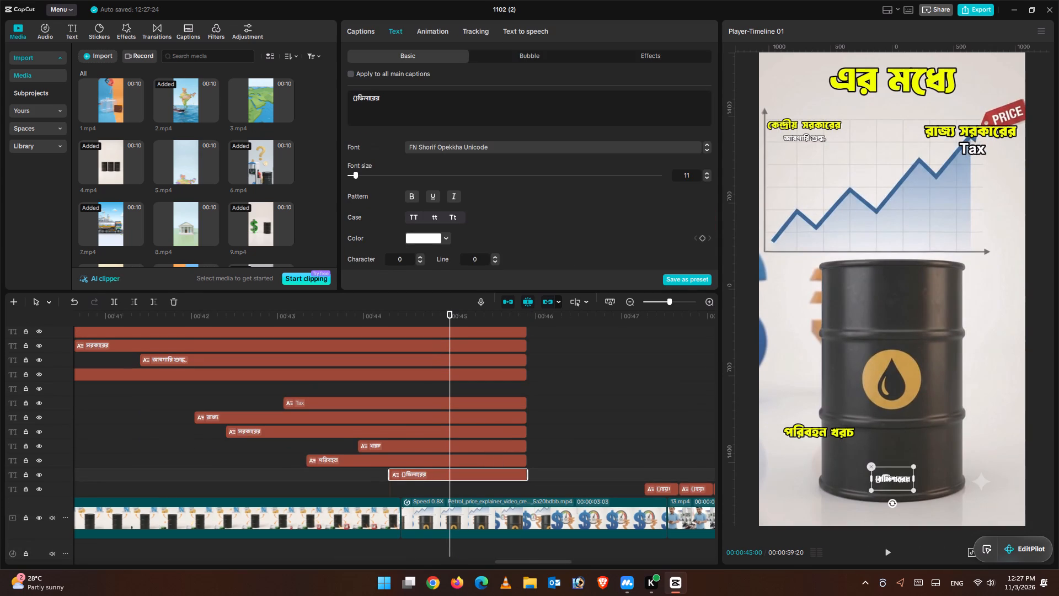
click(359, 102)
key(BackSpace)
key(BackSpace)
key(BackSpace)
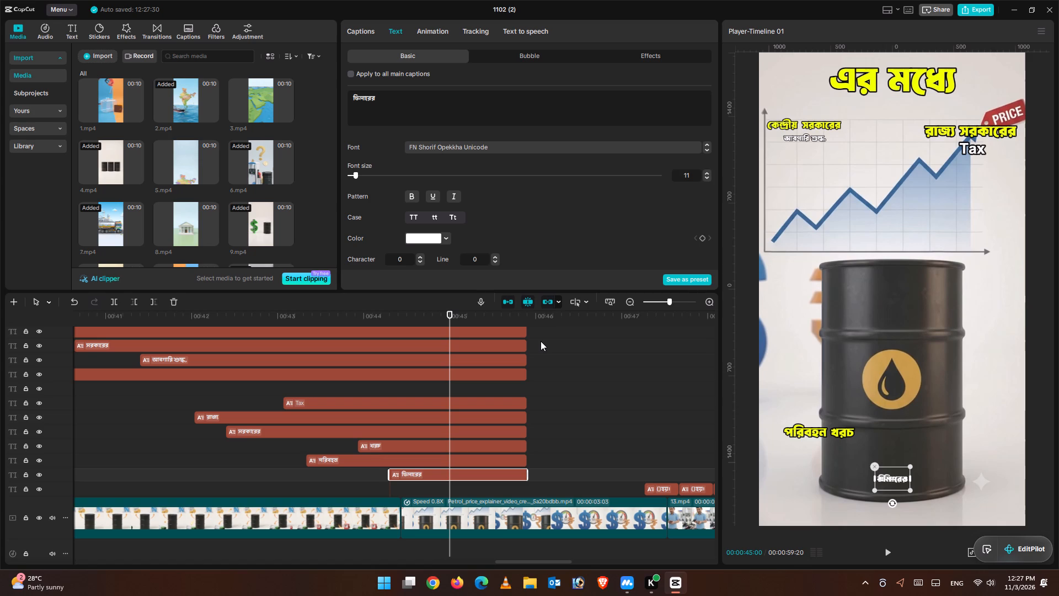
key(Return)
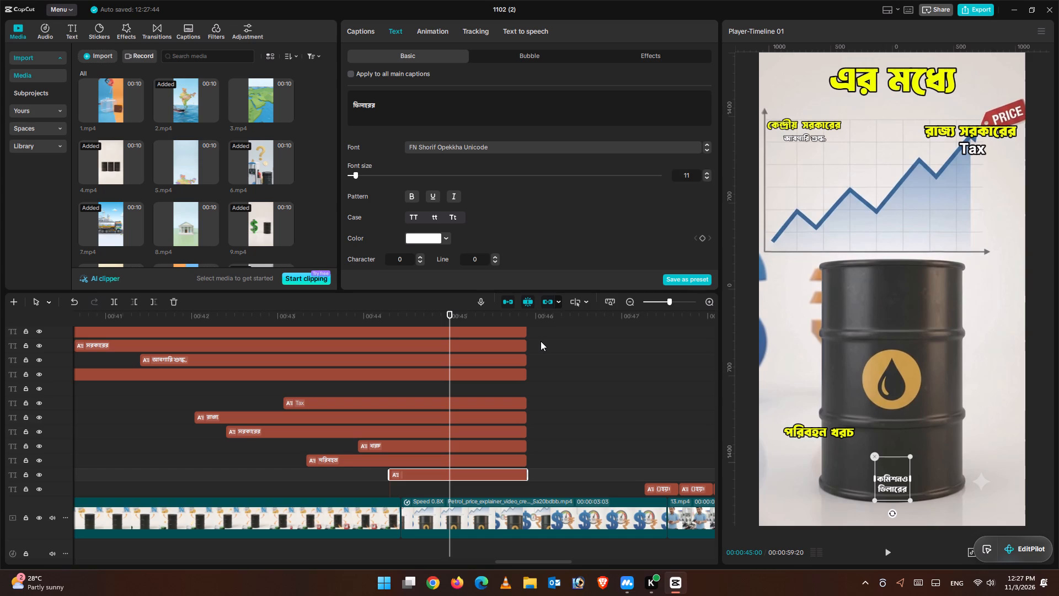
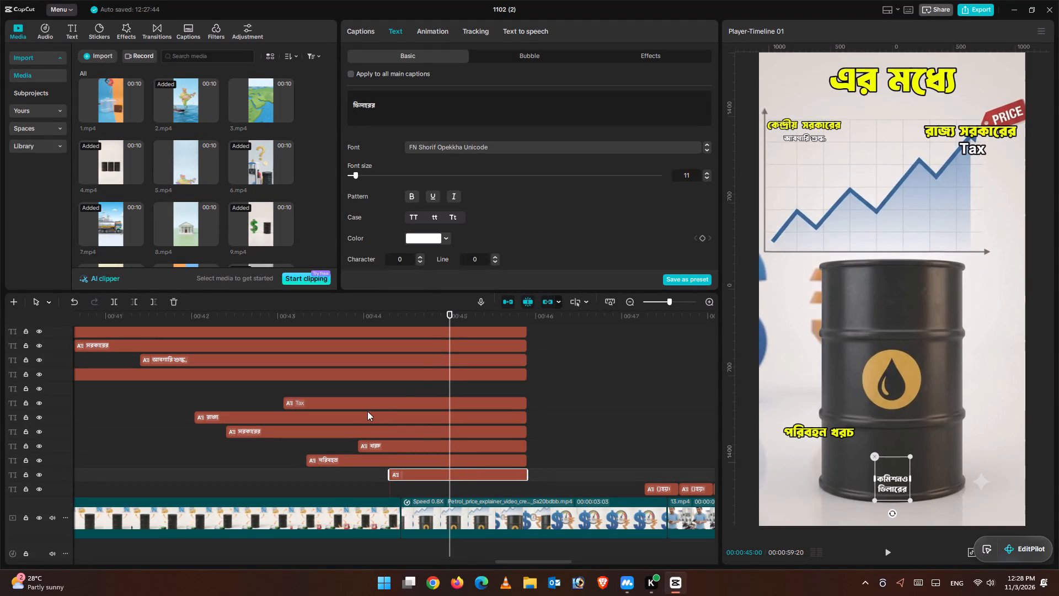
Play back 00:41–00:46 to check the keyword captions and the ডিলারের caption against the voice-over and illustrations.
drag(452, 321, 137, 309)
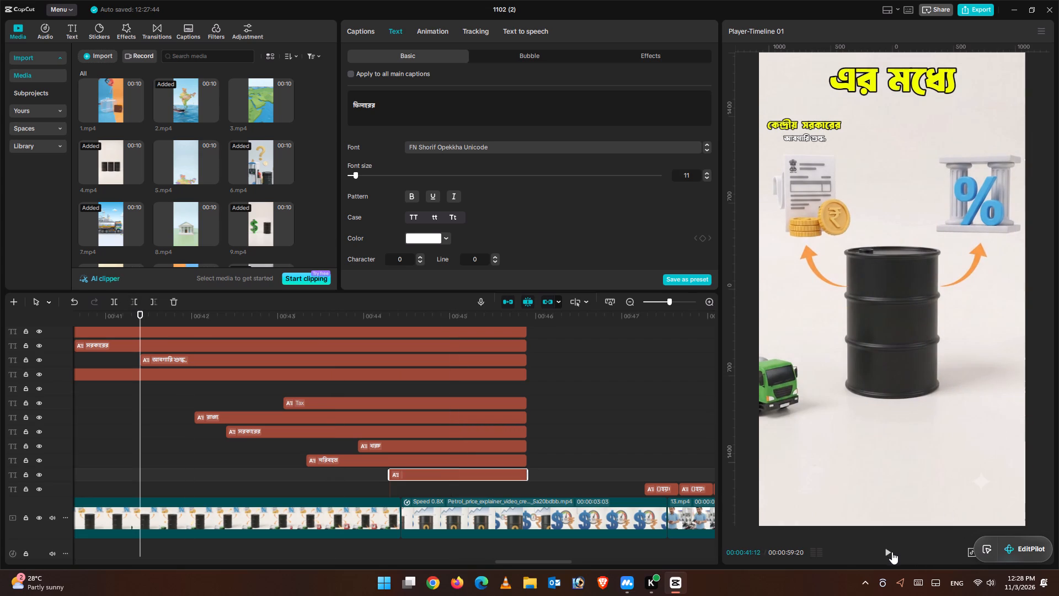
click(890, 551)
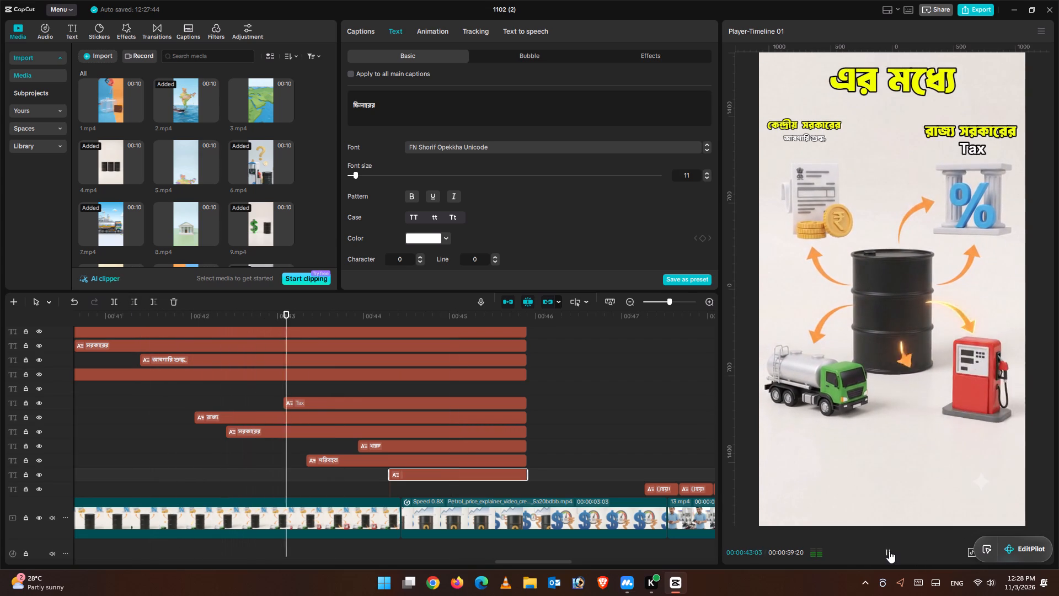
click(889, 551)
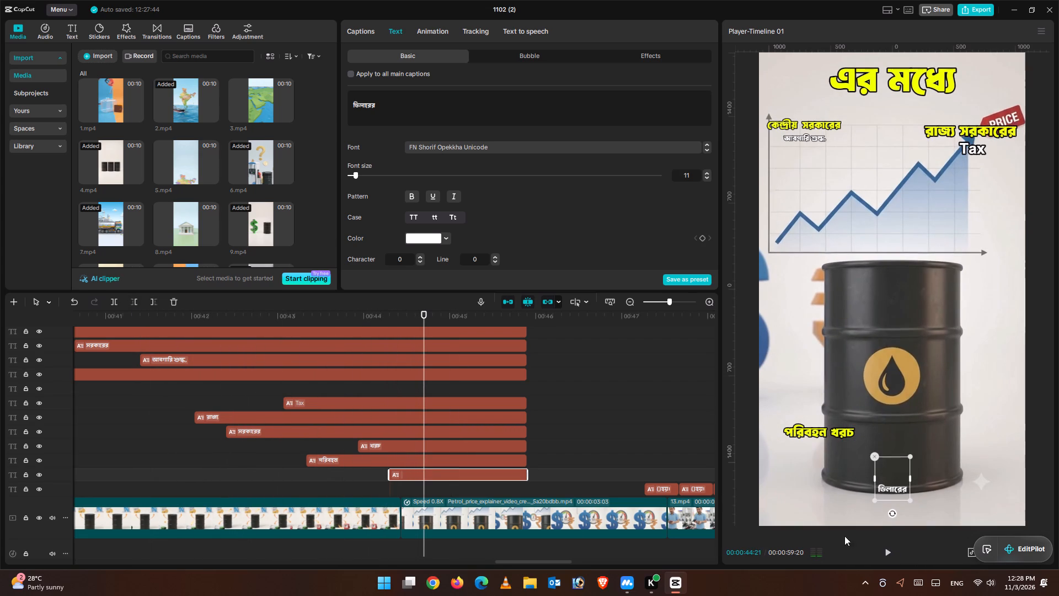
click(892, 551)
click(892, 551)
click(892, 551)
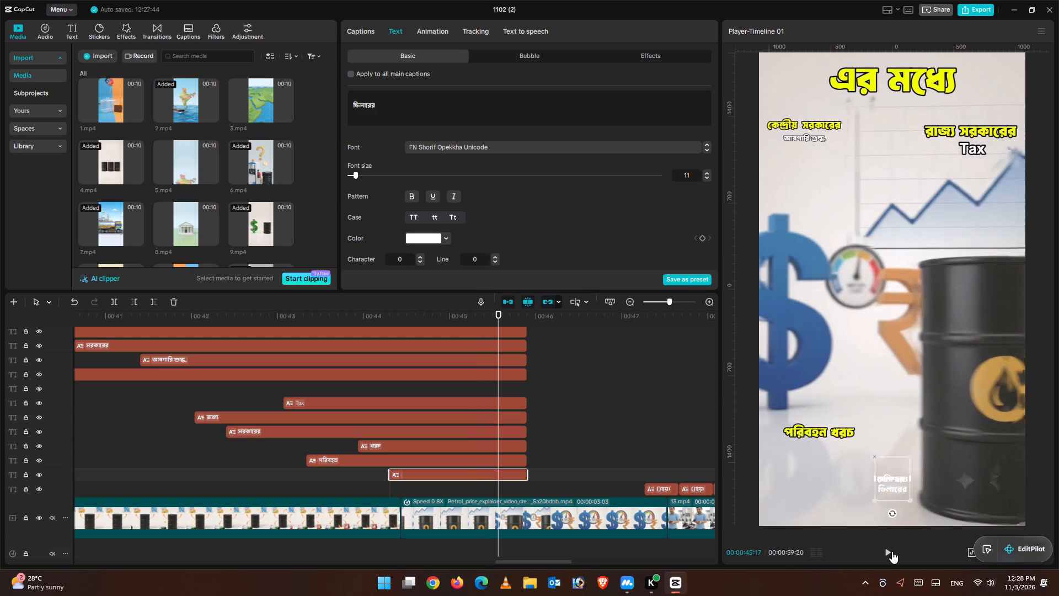
click(892, 551)
Look over the caption, video and audio tracks from about 00:30 to the end of the timeline, sampling frames along the way.
scroll(563, 406, up, 2)
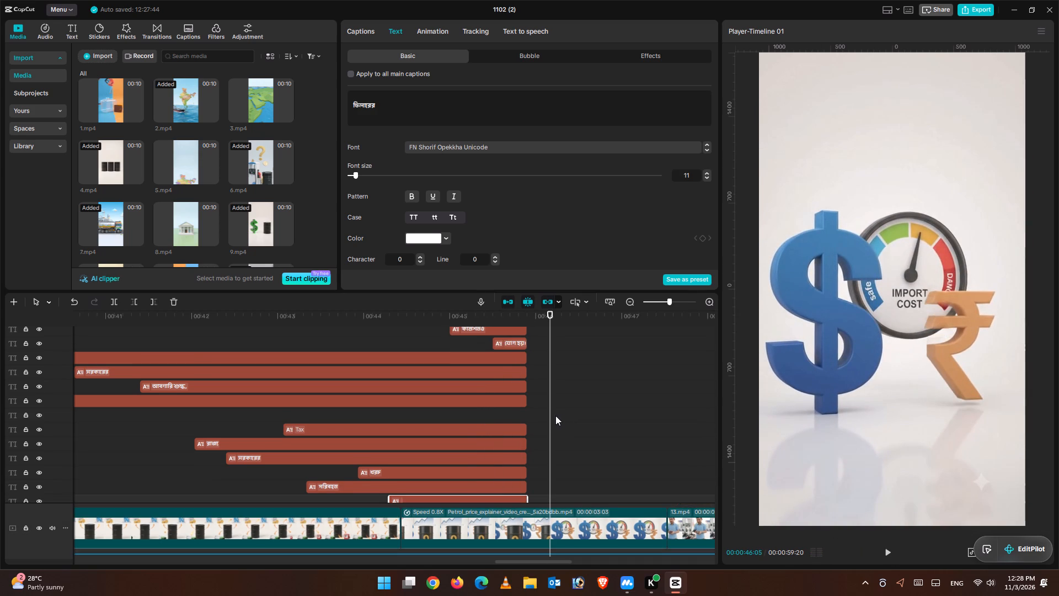
scroll(563, 416, up, 4)
scroll(564, 428, down, 1)
scroll(564, 428, up, 5)
click(409, 402)
scroll(480, 431, up, 2)
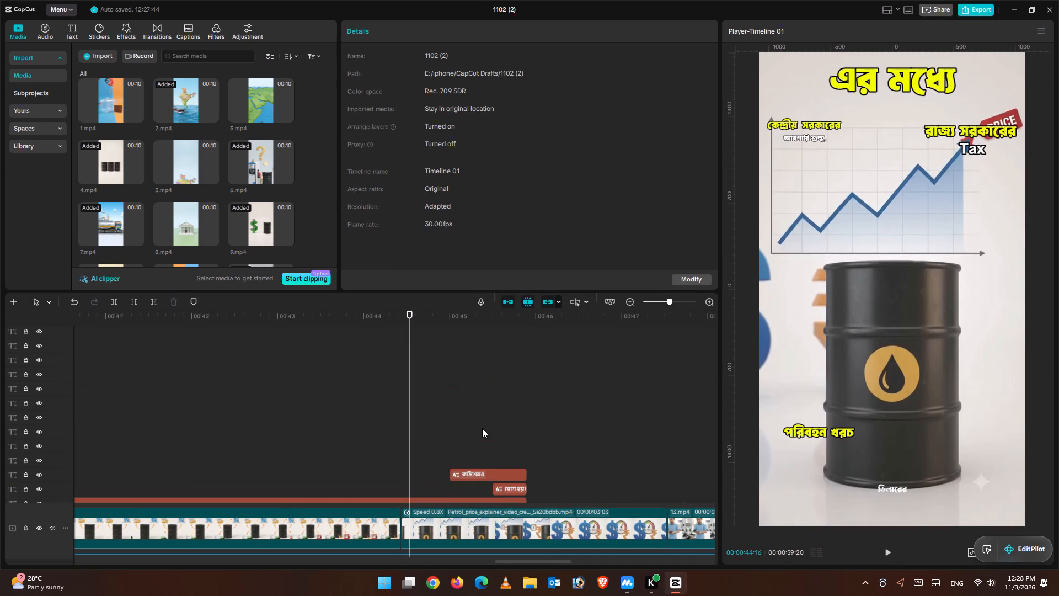
scroll(482, 428, up, 6)
scroll(482, 428, down, 1)
scroll(482, 428, up, 6)
key(ctrl+minus)
key(ctrl+minus)
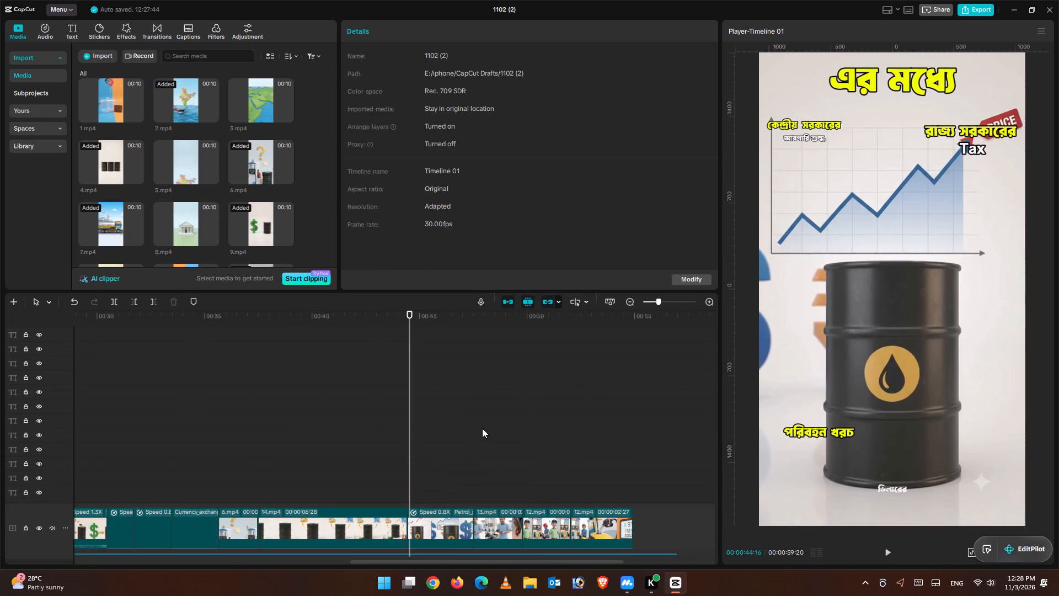
scroll(751, 425, down, 5)
scroll(645, 450, up, 1)
scroll(645, 451, down, 1)
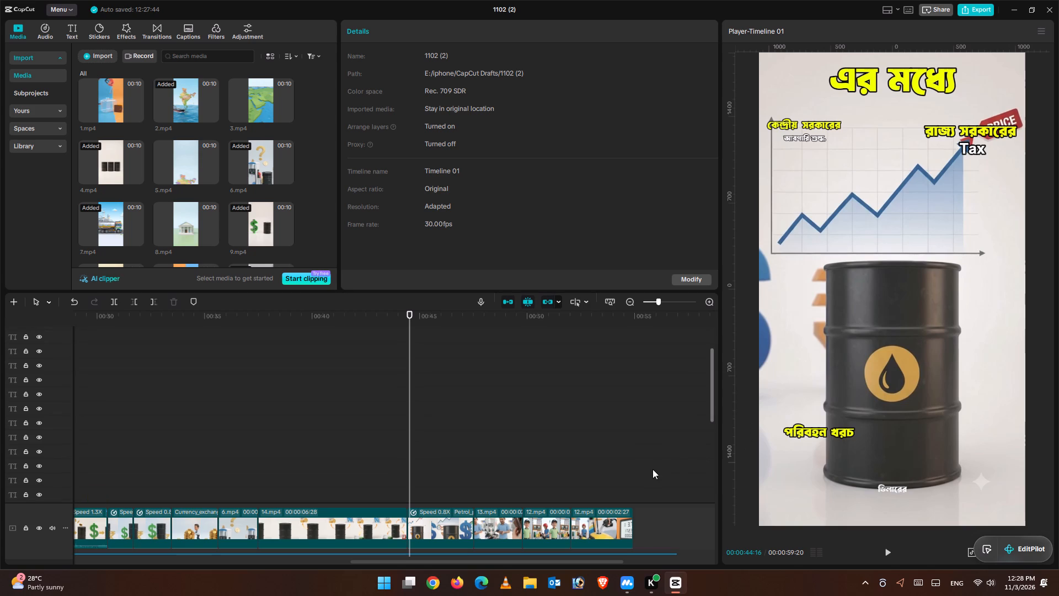
scroll(652, 469, down, 1)
click(630, 467)
scroll(639, 471, down, 13)
scroll(643, 500, up, 2)
scroll(643, 501, down, 5)
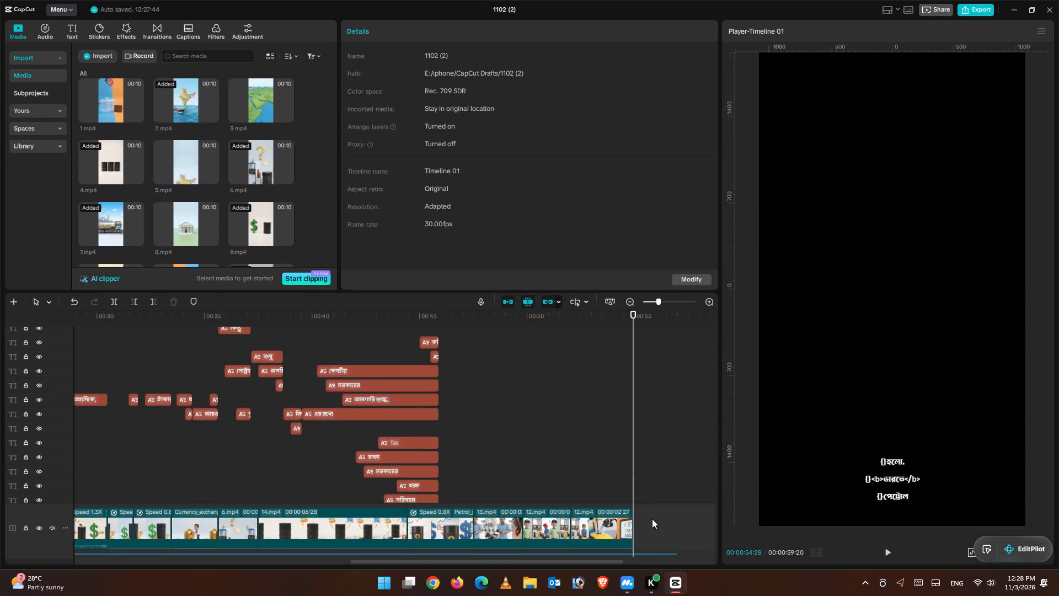
scroll(652, 519, down, 3)
scroll(652, 519, up, 1)
scroll(652, 519, down, 10)
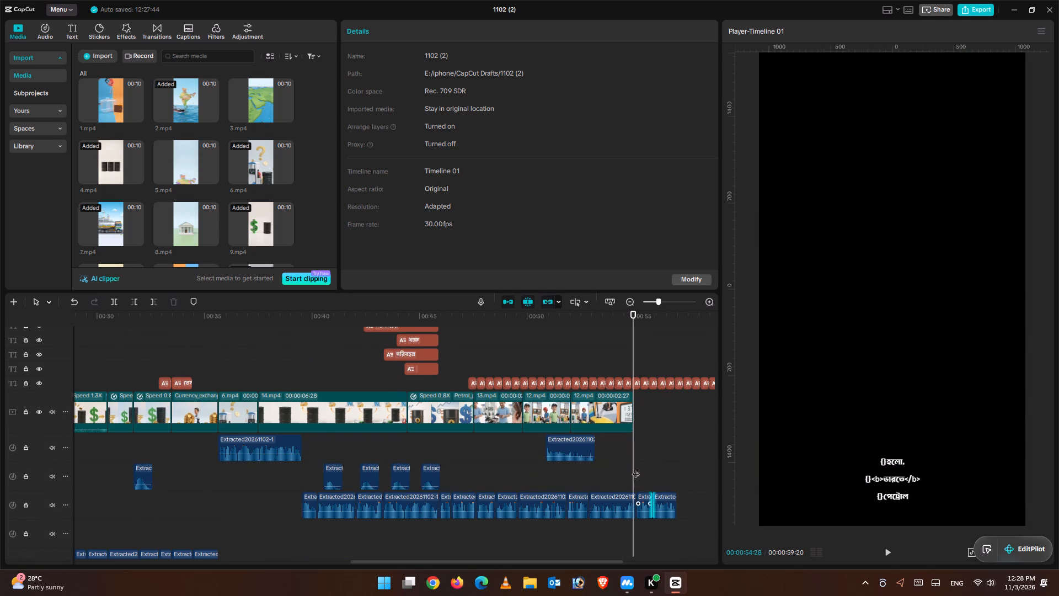
drag(633, 328, 164, 330)
scroll(323, 429, up, 8)
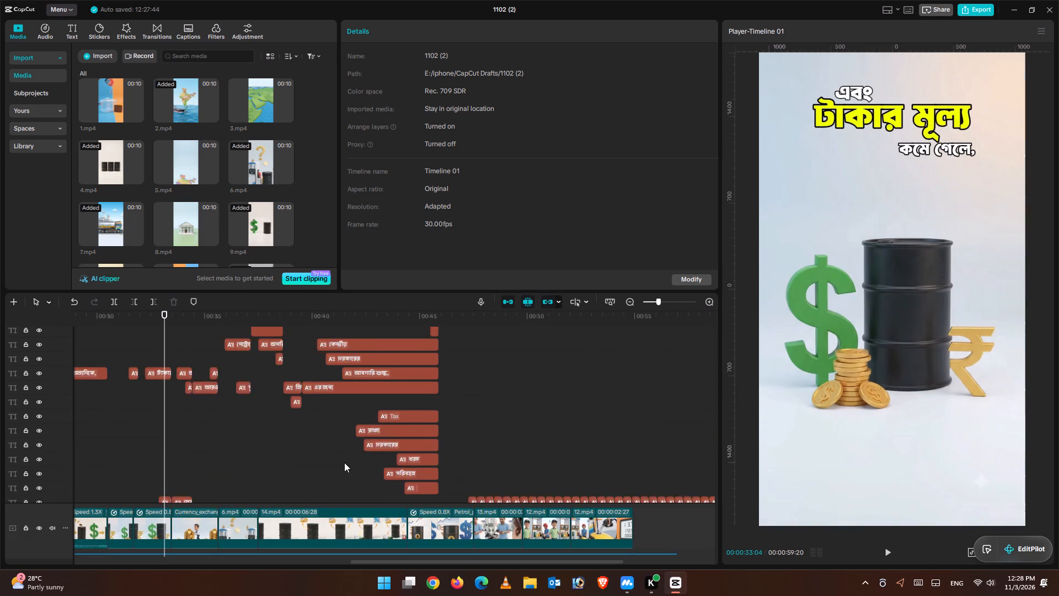
scroll(344, 462, up, 2)
scroll(344, 462, down, 1)
scroll(344, 462, up, 8)
scroll(344, 460, down, 1)
scroll(344, 460, up, 2)
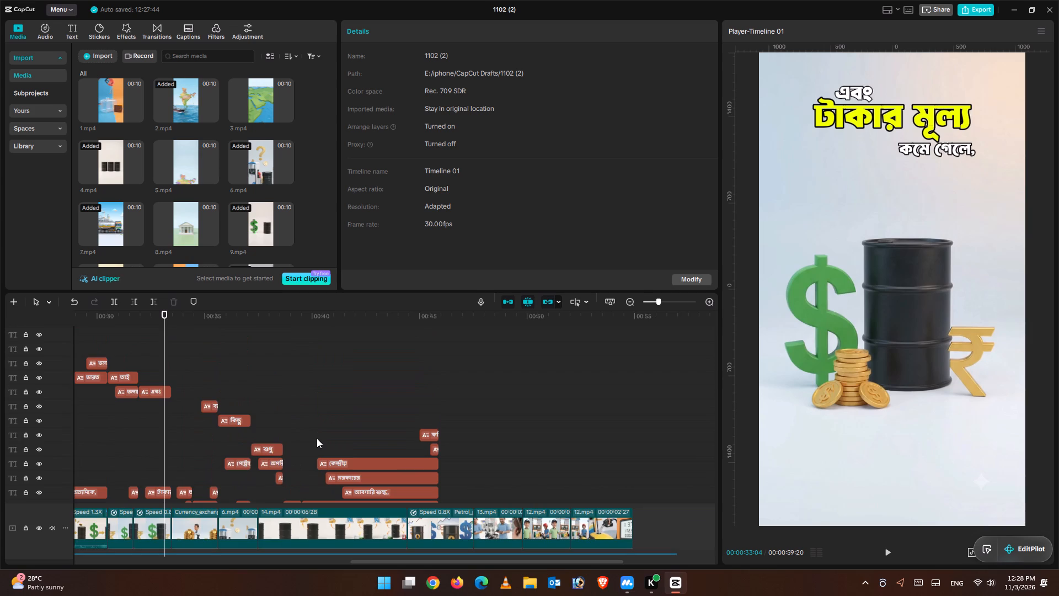
Play the video from the start to about 00:39 to review the captions and footage against the voice-over.
key(ctrl+minus)
key(ctrl+minus)
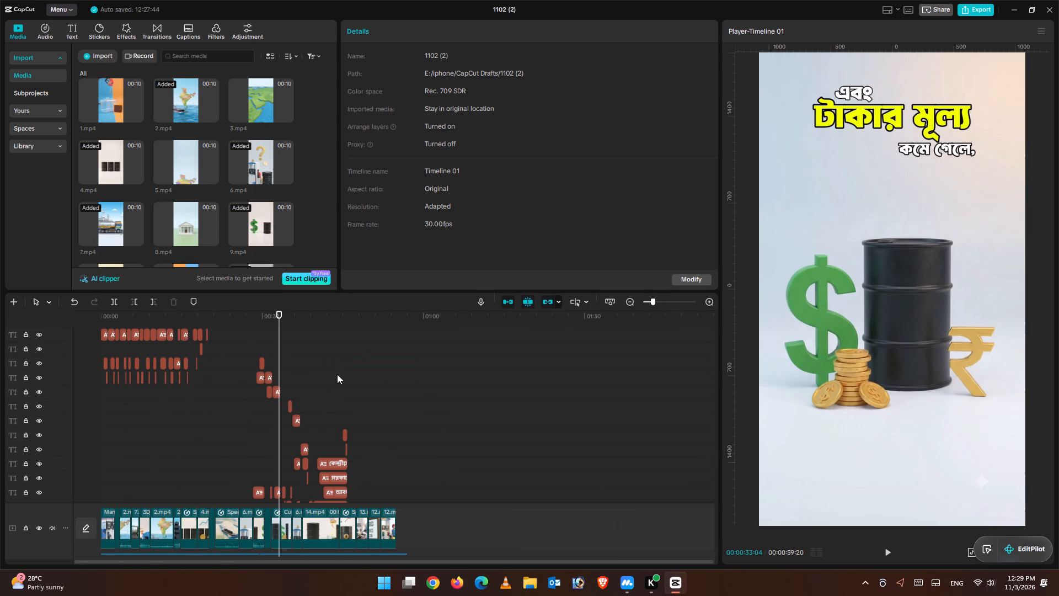
drag(276, 321, 0, 312)
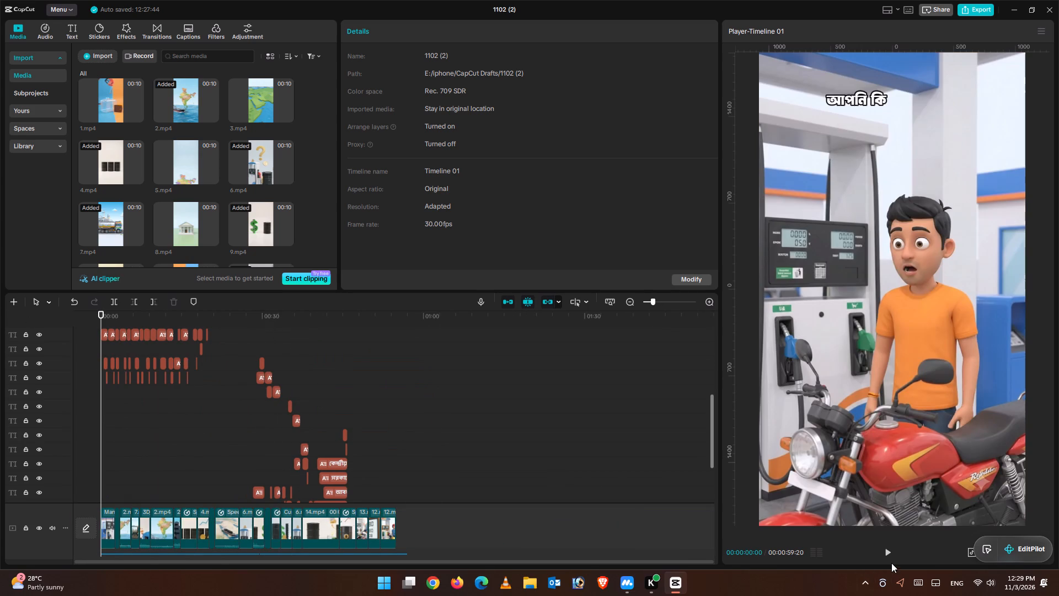
click(886, 555)
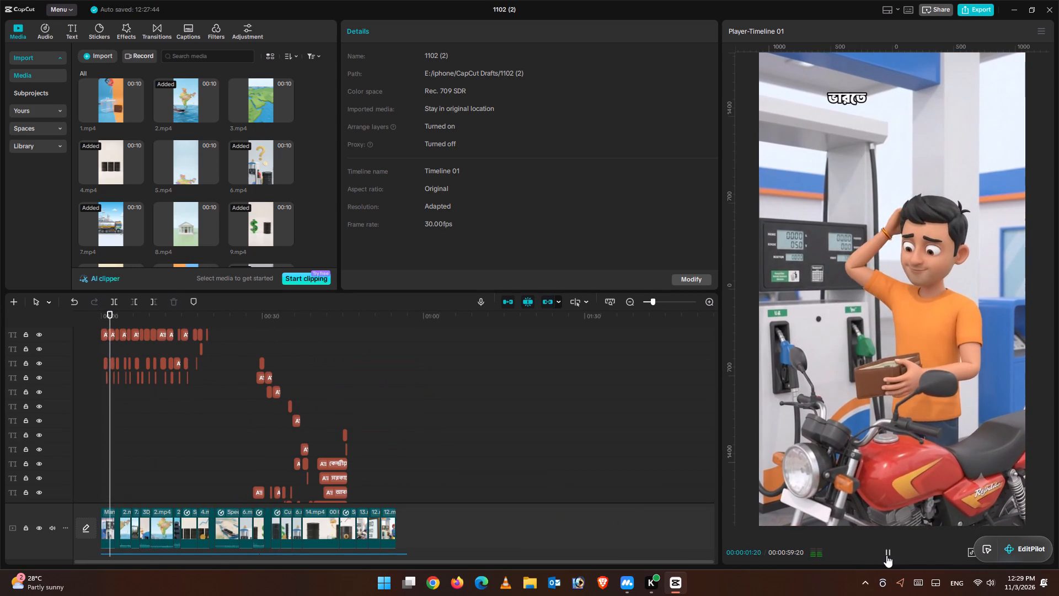
key(ctrl+equal)
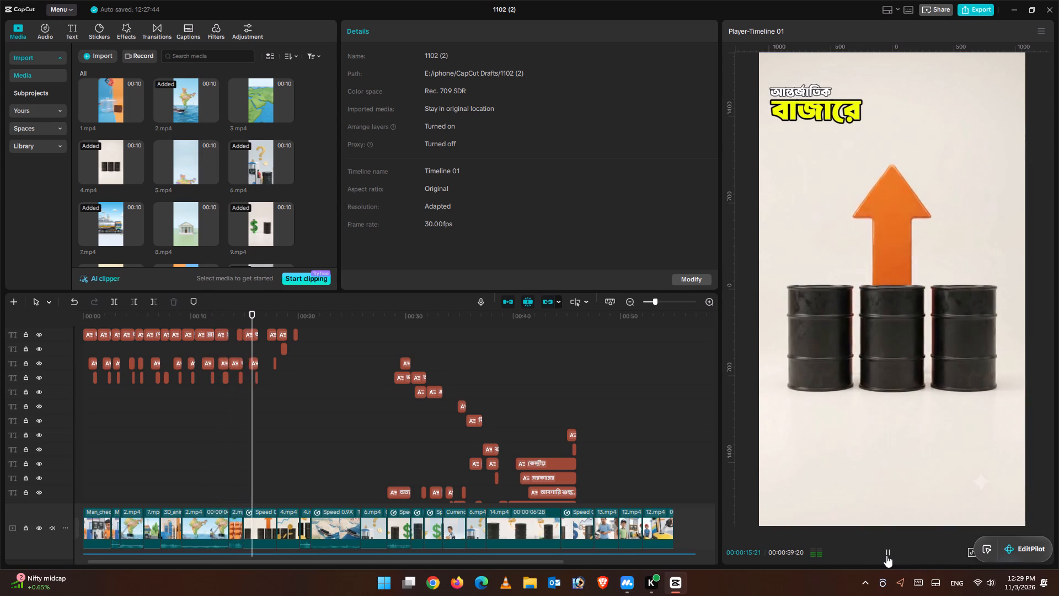
key(ctrl+equal)
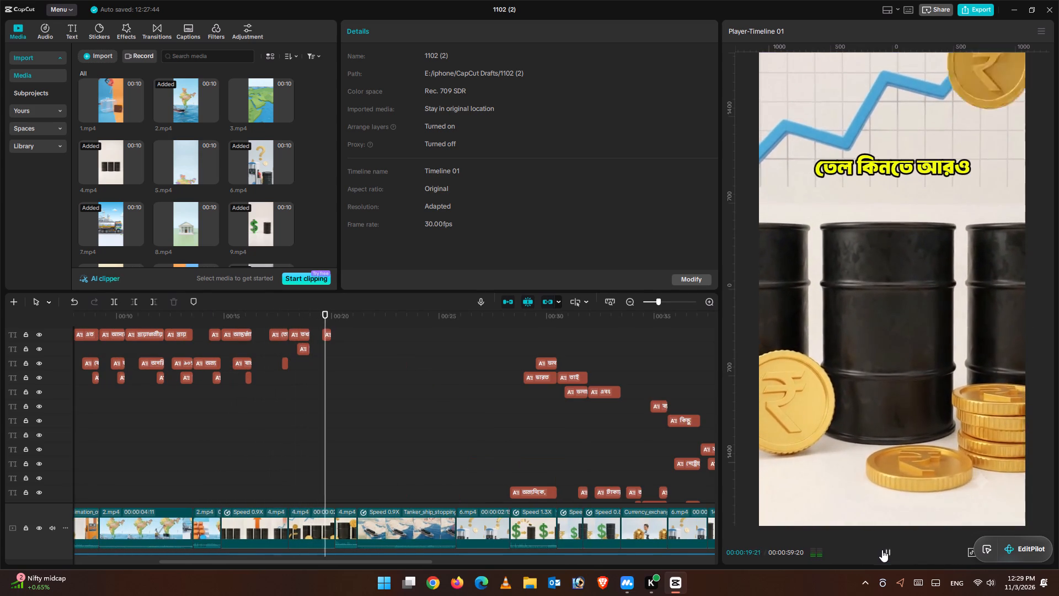
scroll(510, 450, up, 7)
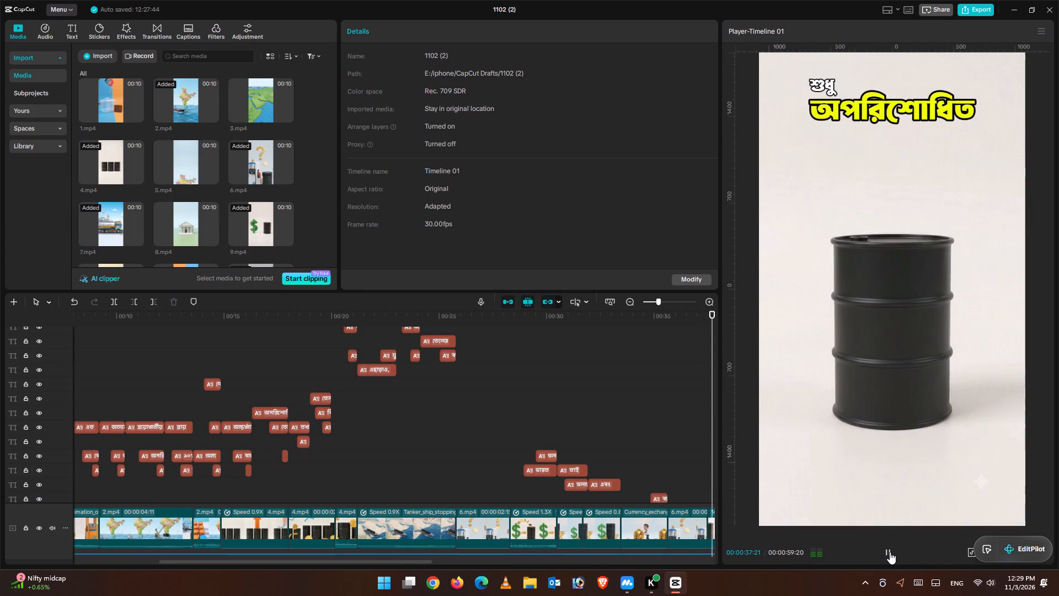
click(890, 552)
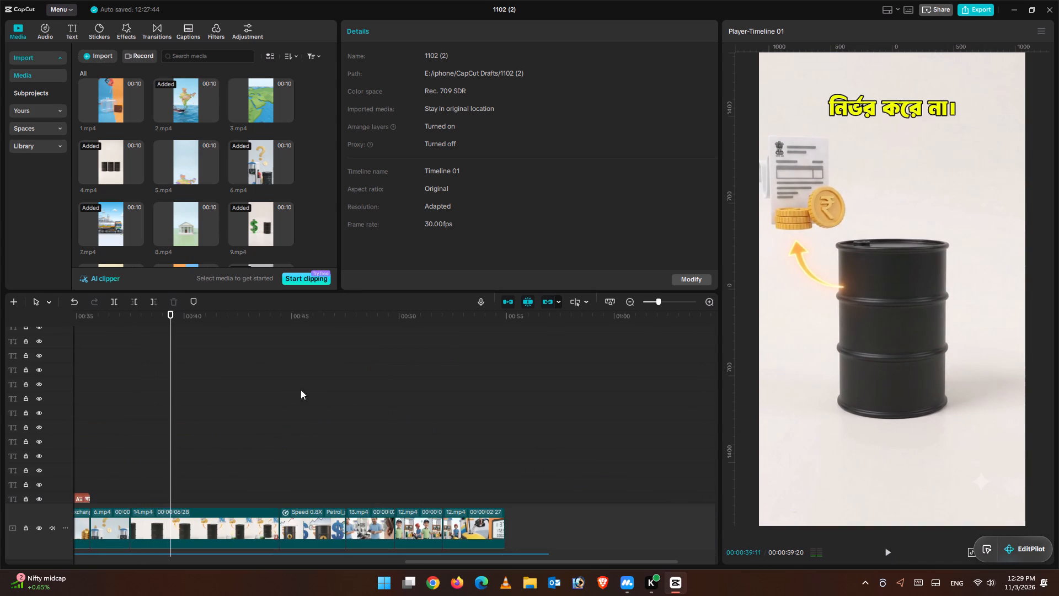
Insert the 11.mp4 pipeline and oil barrels clip into the main video track at 00:37:15, just before 14.mp4.
drag(172, 338, 147, 334)
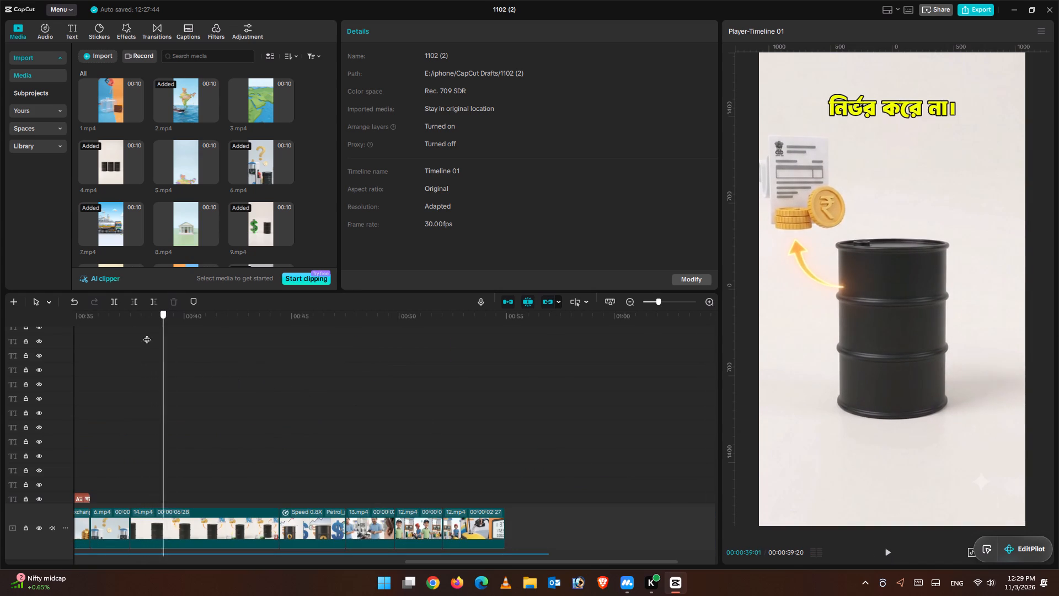
drag(147, 334, 128, 331)
scroll(496, 477, up, 4)
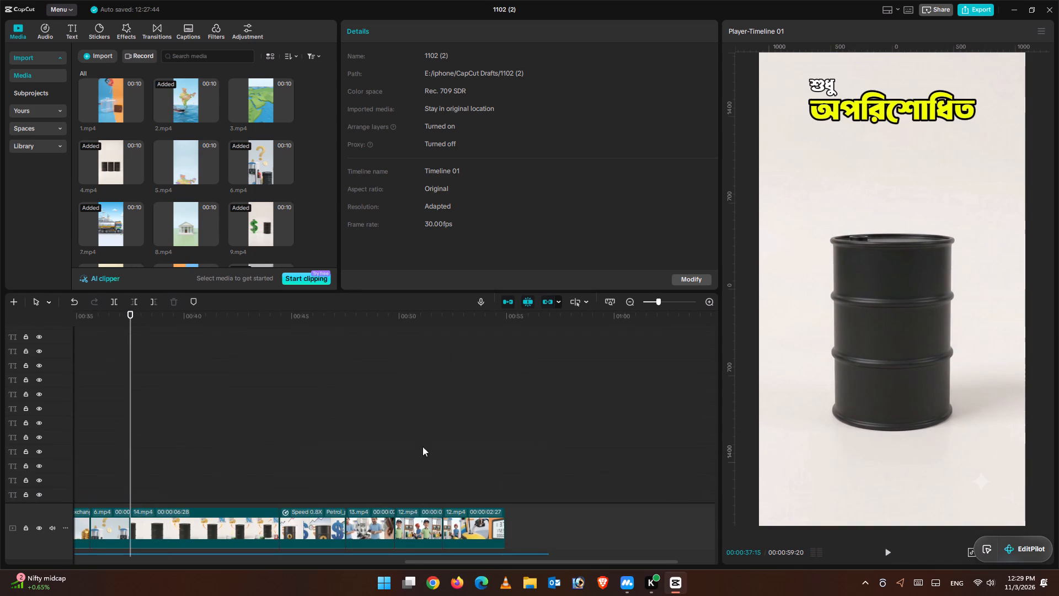
scroll(181, 202, down, 3)
scroll(262, 231, down, 3)
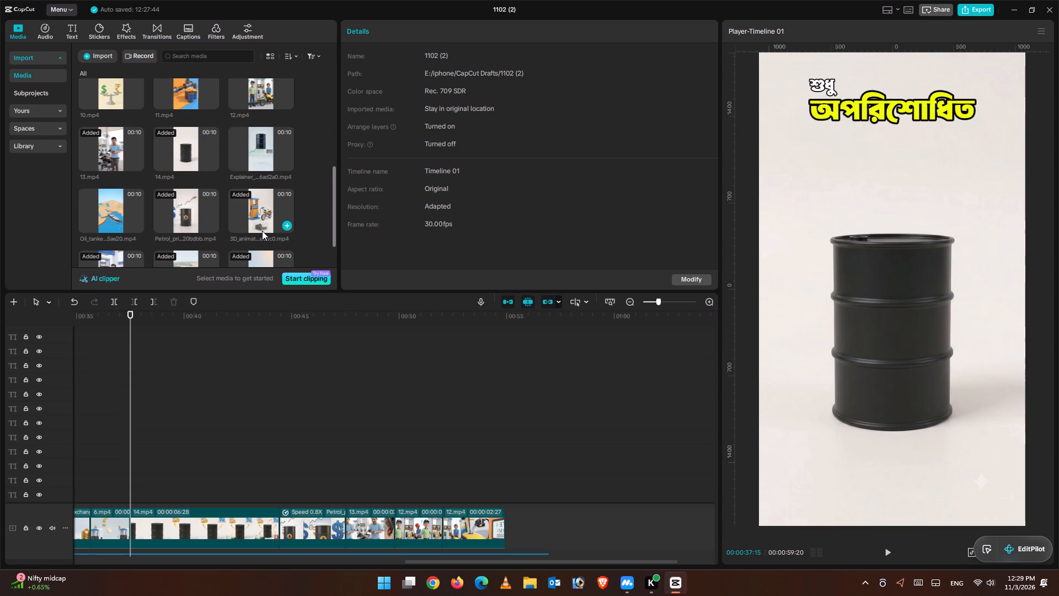
scroll(262, 231, down, 1)
scroll(263, 231, up, 2)
click(194, 151)
click(211, 158)
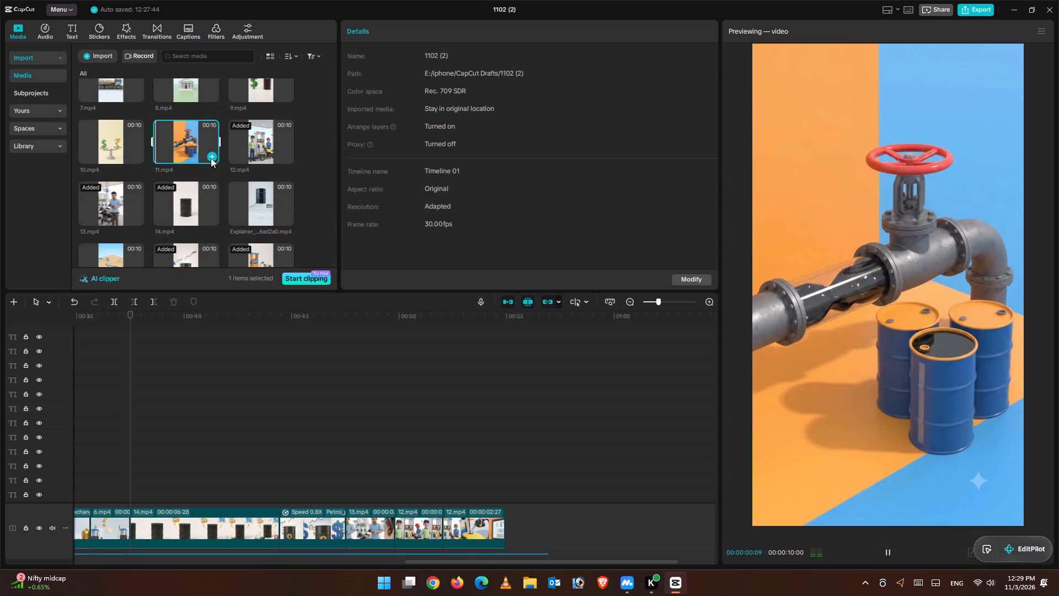
Cut away the beginning of the inserted 11.mp4 clip up to 00:44:03, keeping only its last part.
scroll(319, 407, down, 5)
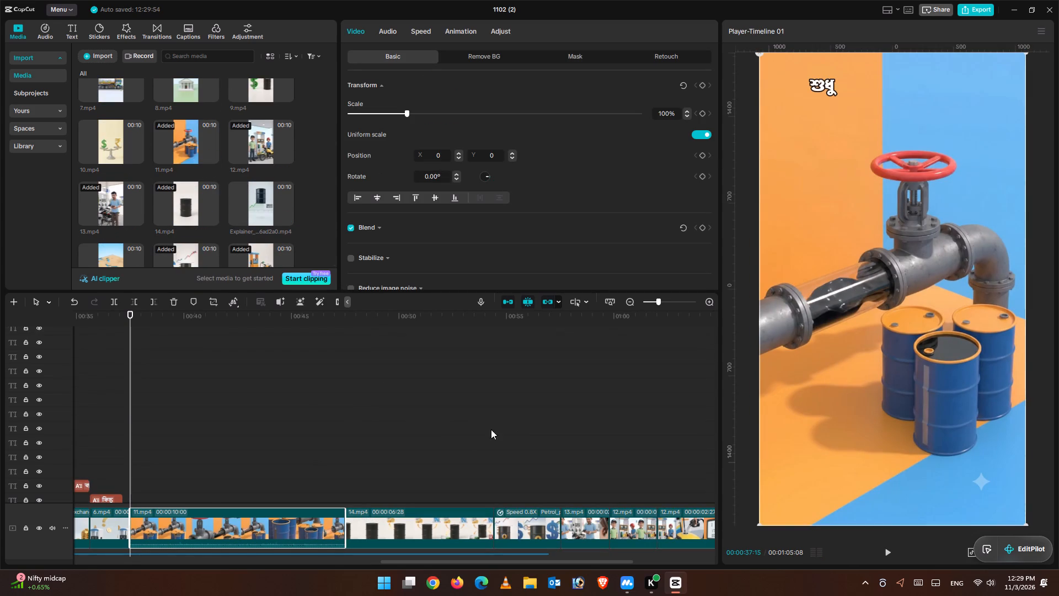
key(ctrl+minus)
key(ctrl+minus)
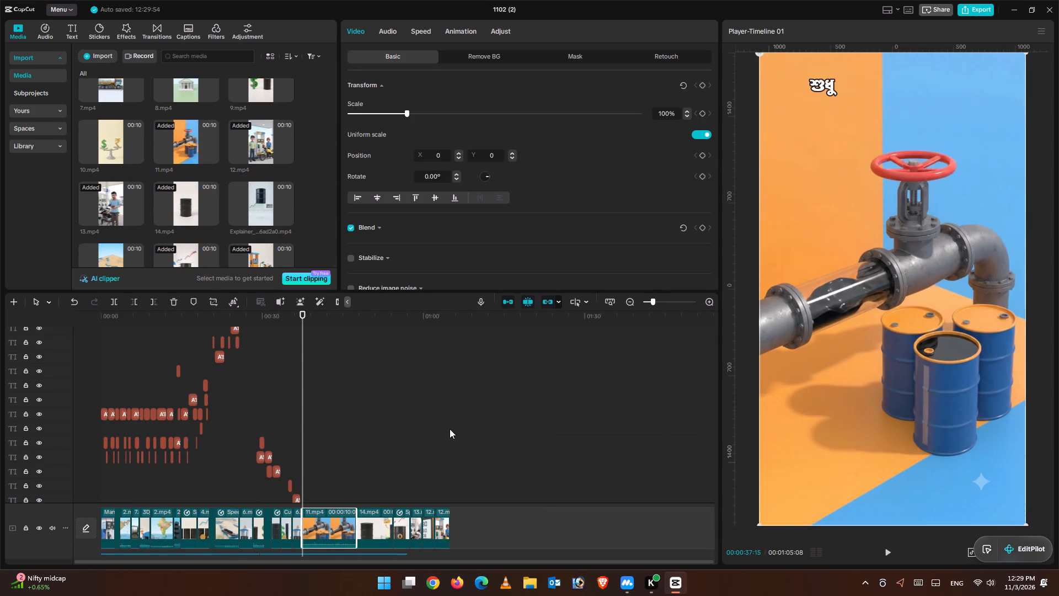
key(ctrl+equal)
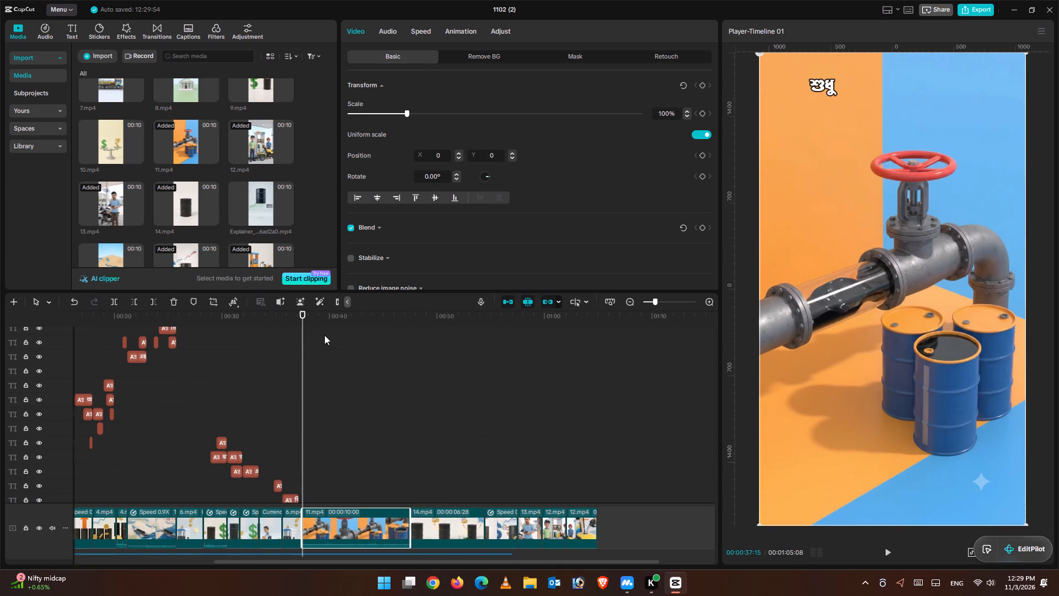
drag(307, 330, 376, 352)
drag(306, 337, 373, 355)
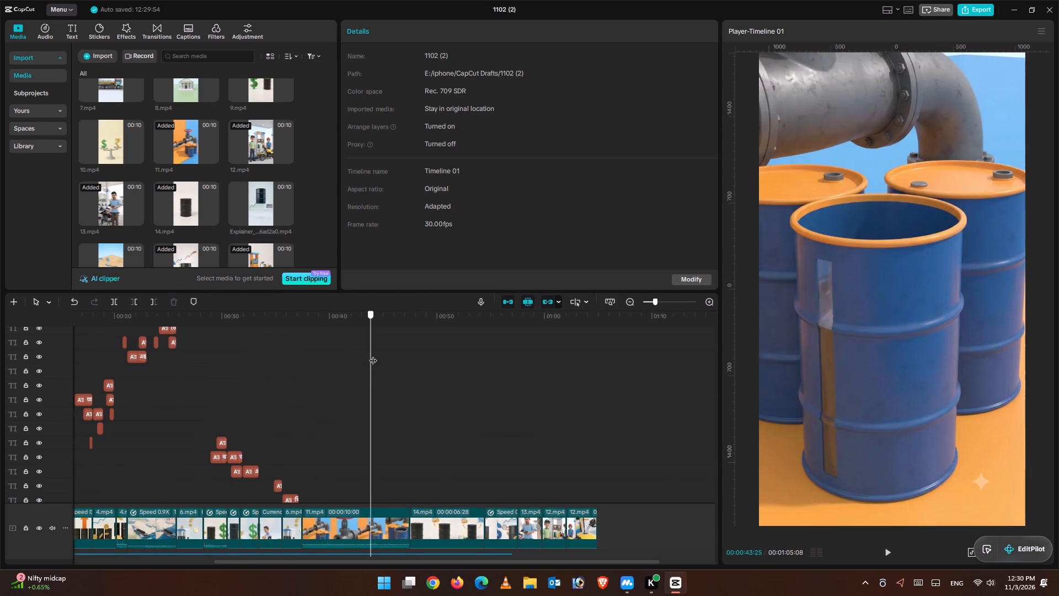
drag(373, 355, 373, 355)
click(366, 533)
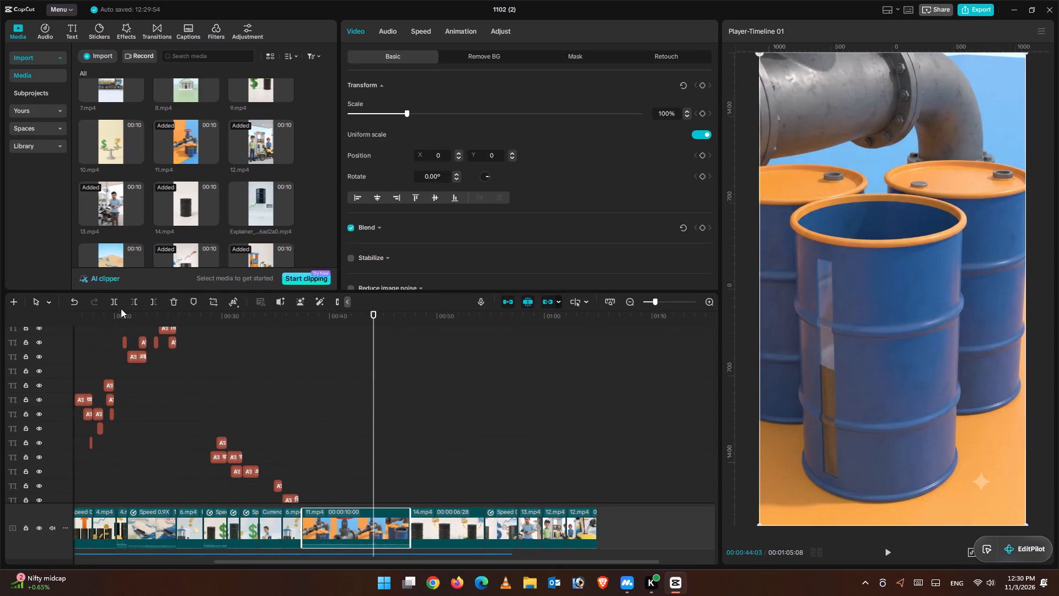
click(133, 305)
Play back the 11.mp4 clip and trim off its end from 00:39:16, where the upper voice-over segment finishes.
scroll(447, 448, down, 5)
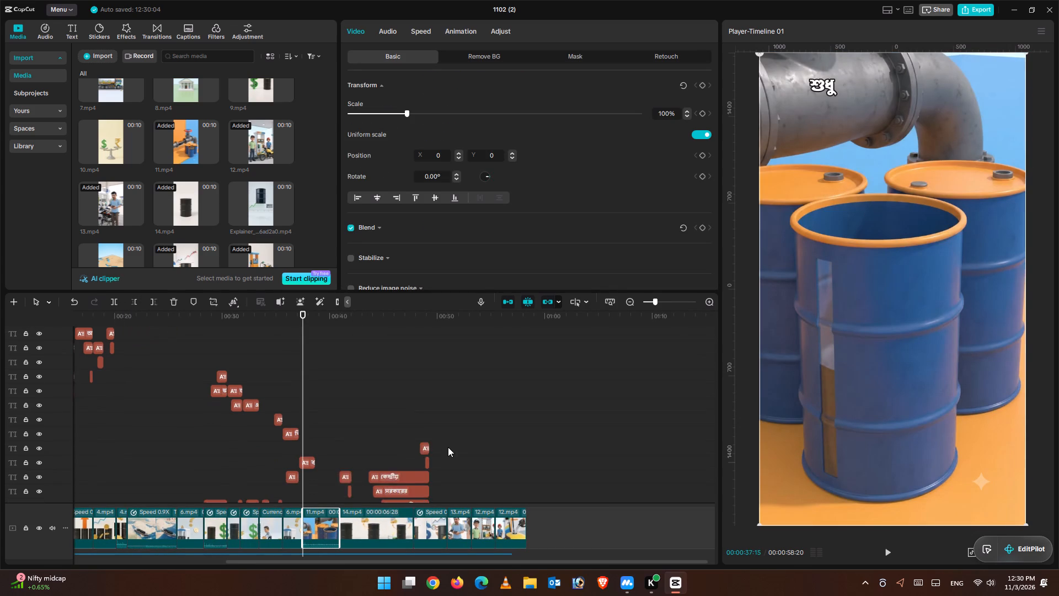
scroll(448, 447, down, 3)
scroll(448, 447, up, 1)
scroll(438, 462, down, 7)
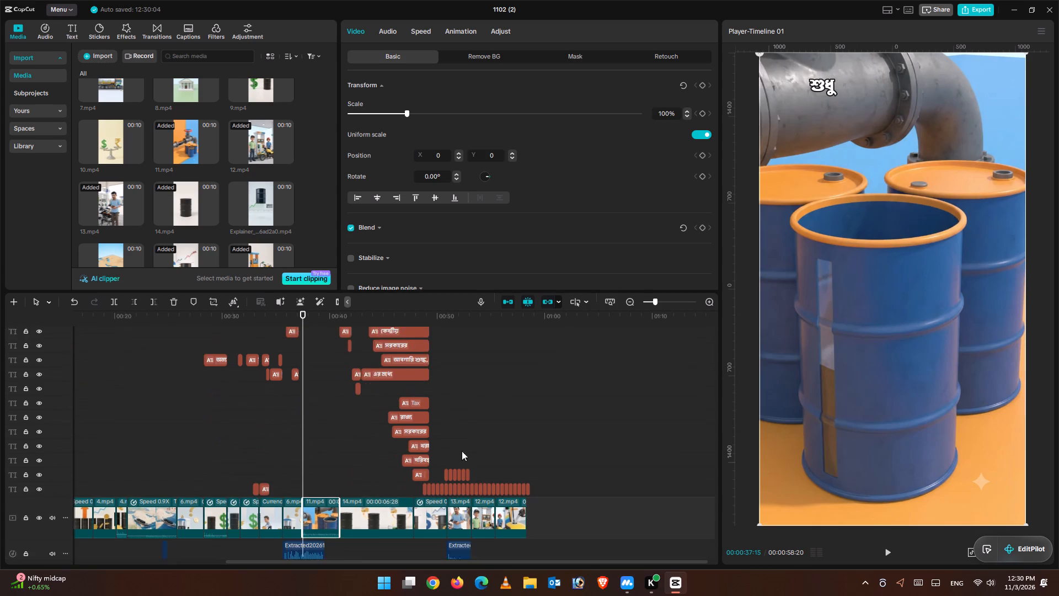
scroll(462, 451, down, 8)
key(ctrl+equal)
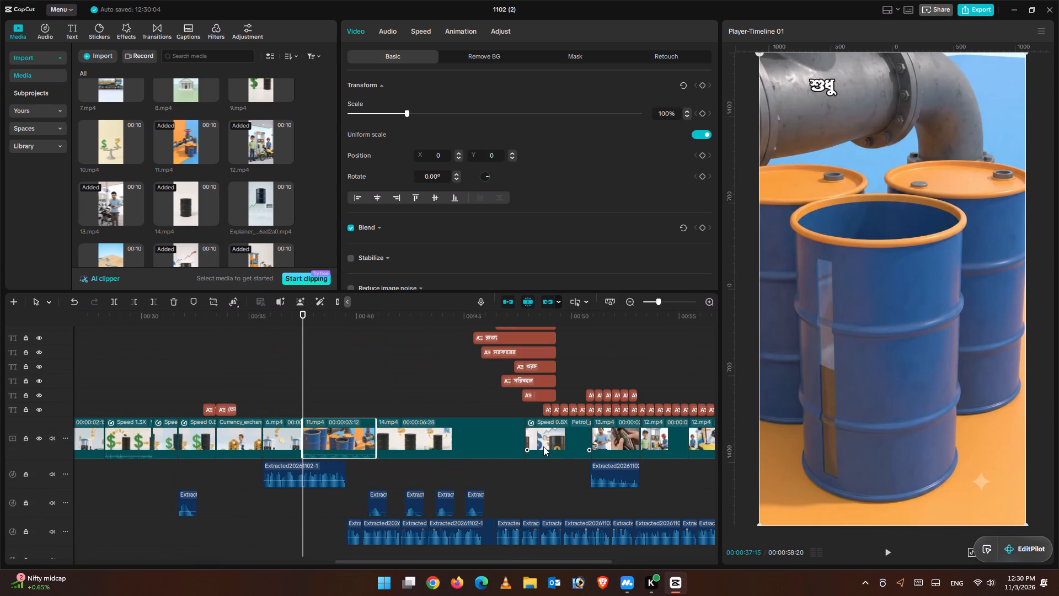
click(894, 554)
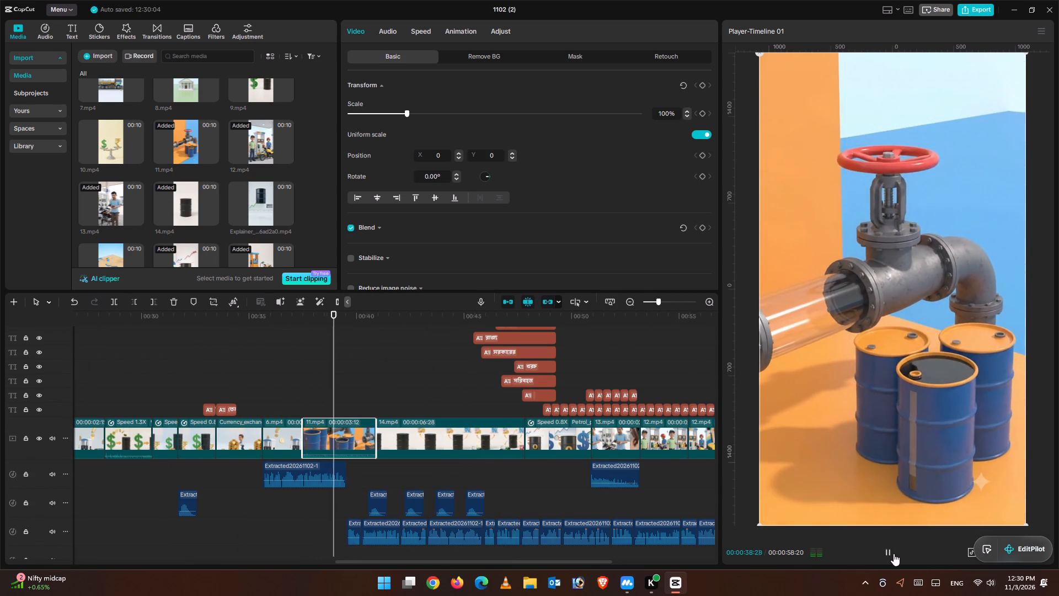
click(894, 553)
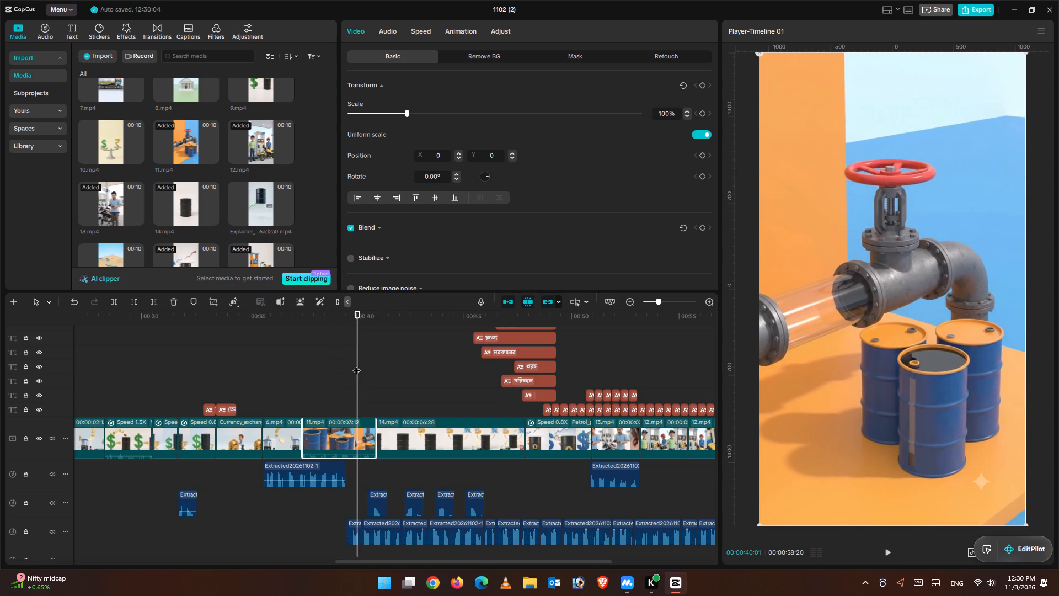
drag(356, 365, 343, 365)
click(344, 375)
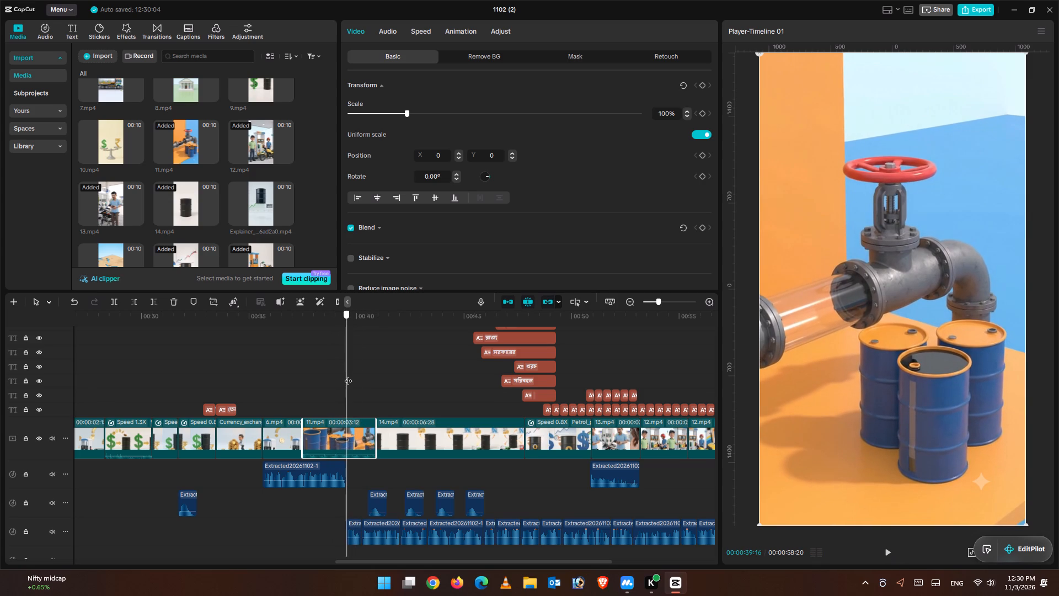
click(356, 422)
click(154, 304)
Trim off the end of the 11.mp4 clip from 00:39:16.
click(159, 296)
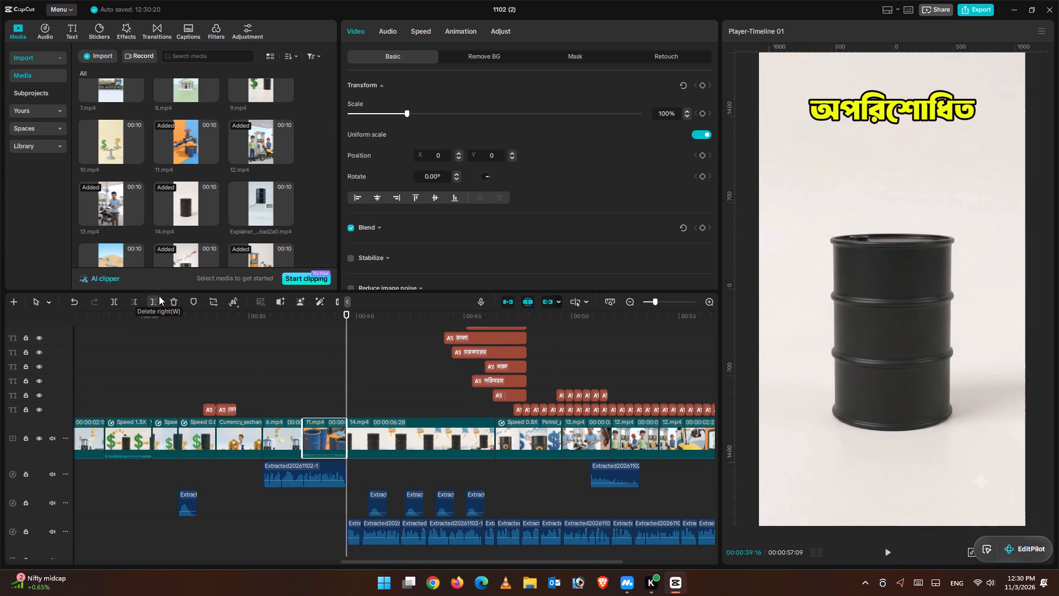
Play the video from 00:35:04 through the 11.mp4 clip to about 00:40 and examine the captions around it.
click(250, 332)
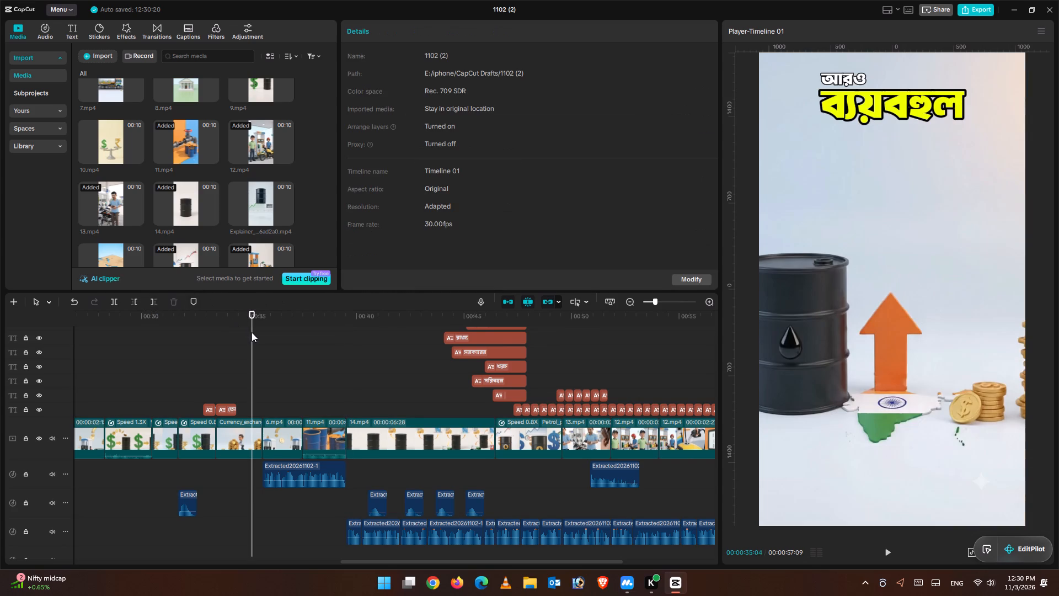
click(891, 554)
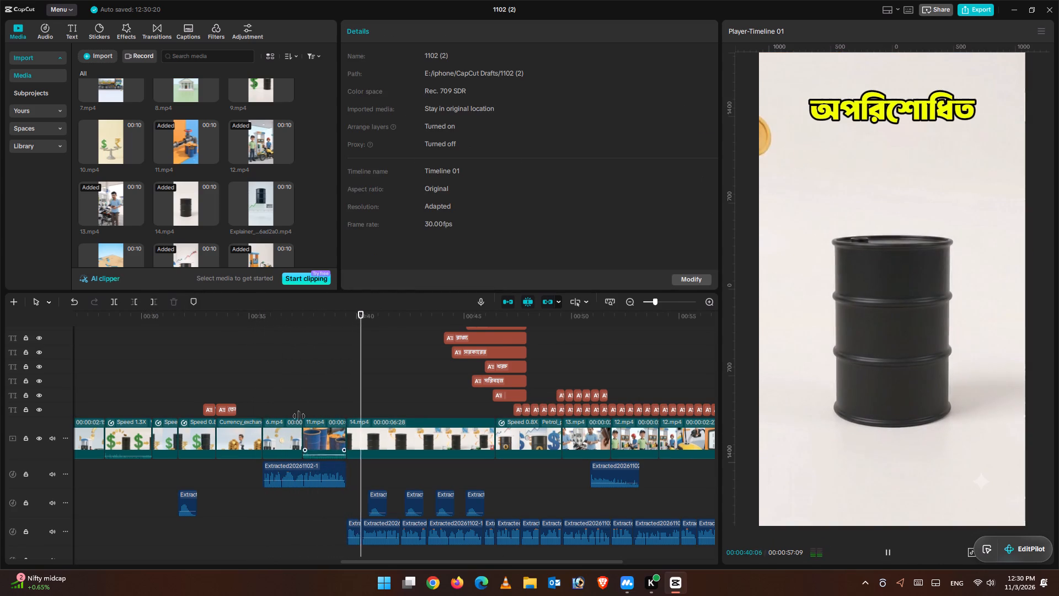
click(322, 366)
drag(322, 366, 308, 361)
scroll(356, 388, up, 7)
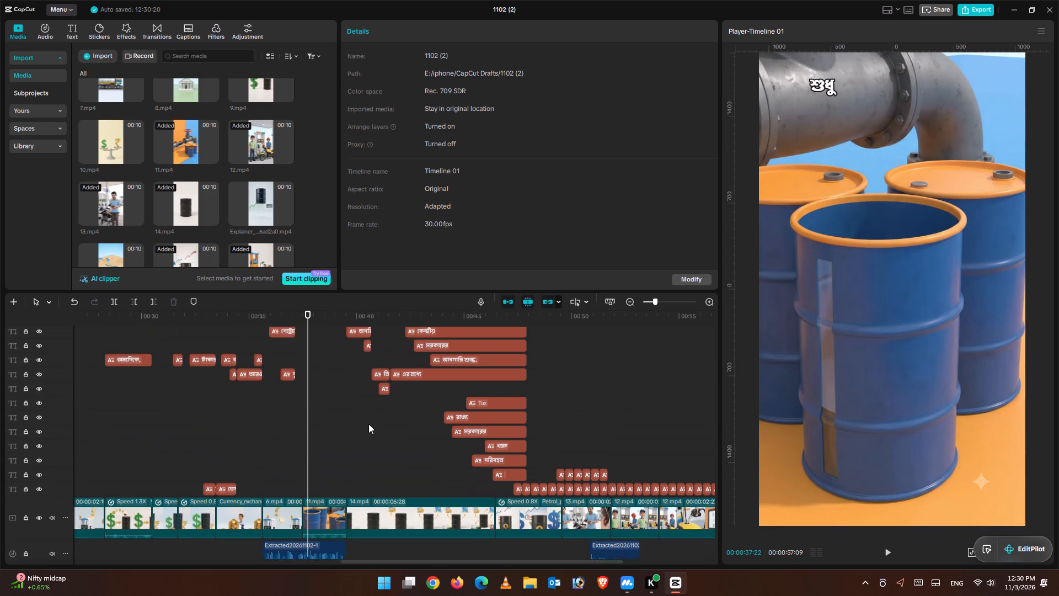
scroll(368, 424, up, 7)
scroll(367, 424, down, 5)
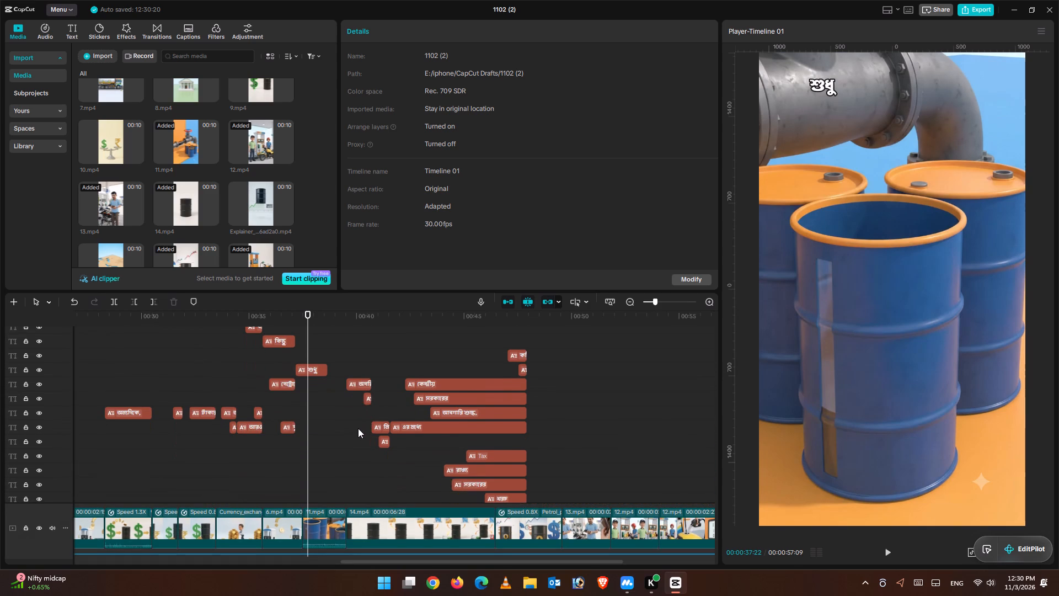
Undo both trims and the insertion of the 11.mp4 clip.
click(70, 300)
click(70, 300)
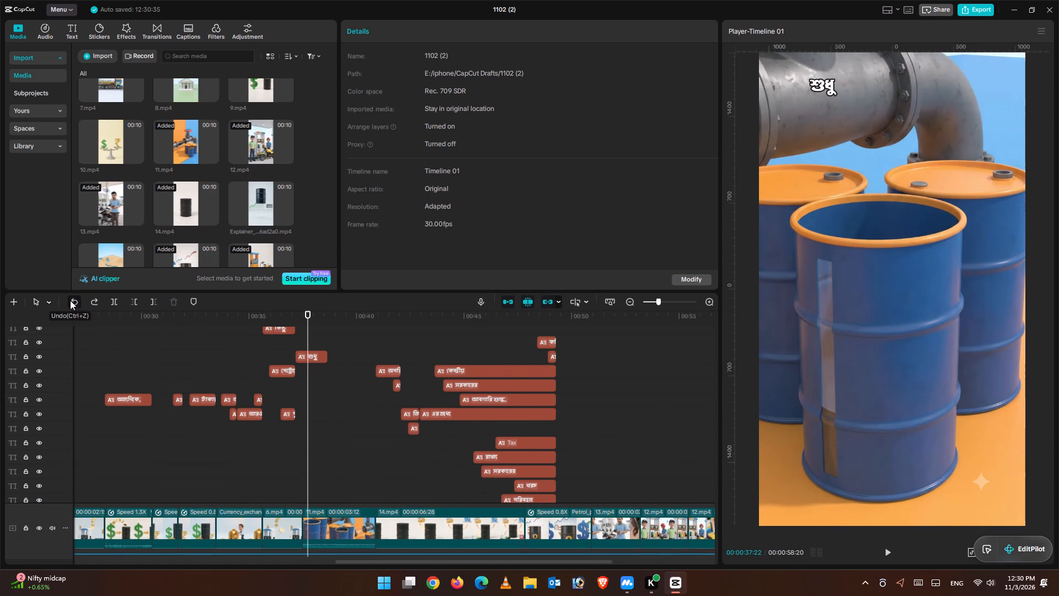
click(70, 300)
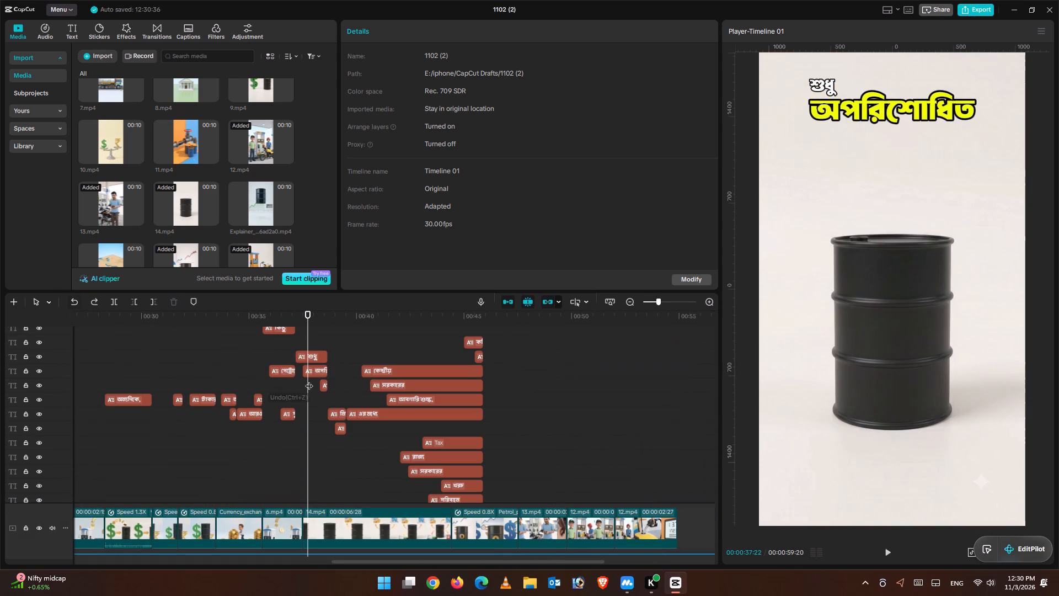
Replay the passage after 00:37:22, and insert 11.mp4 again into the main video track at 00:37:15, just before 14.mp4.
click(884, 552)
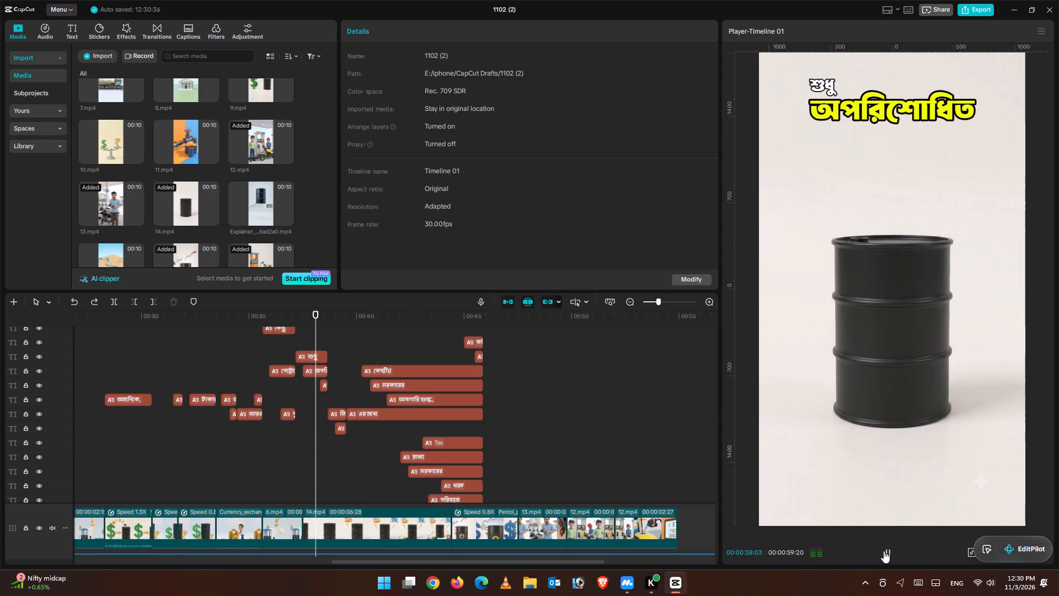
click(884, 551)
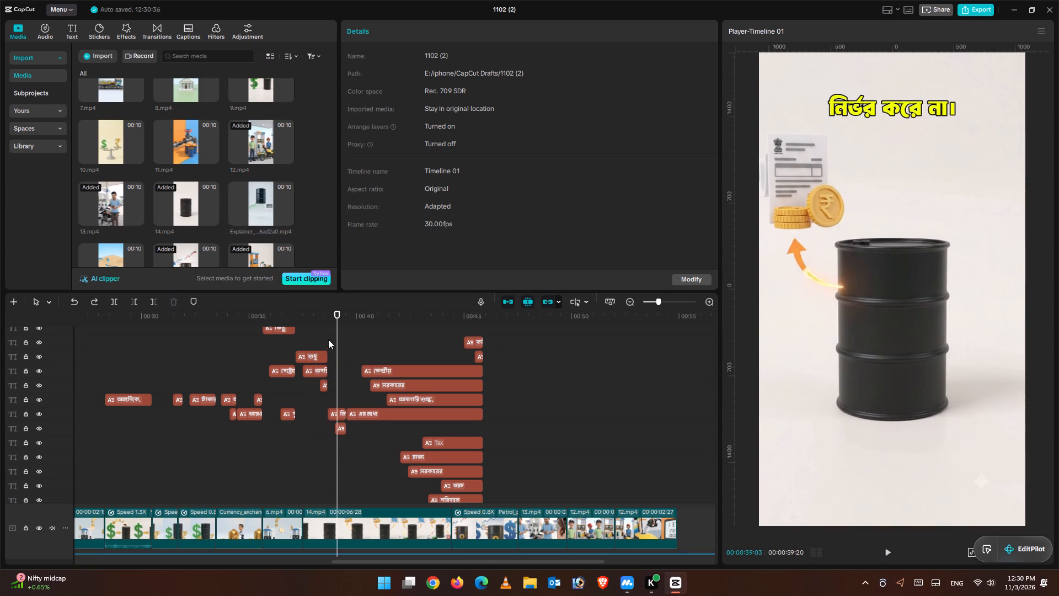
drag(335, 324, 303, 325)
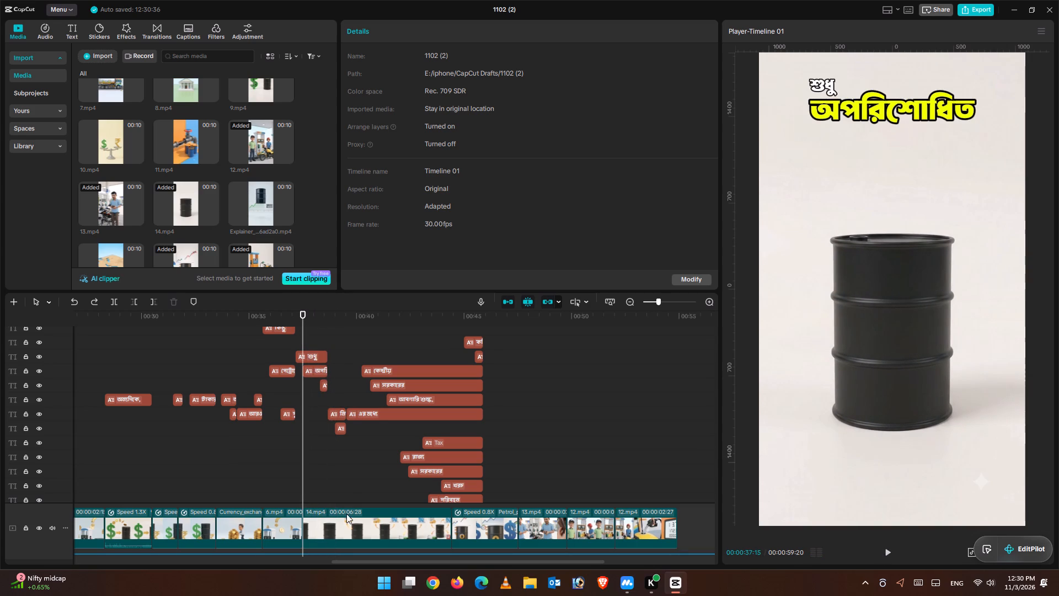
click(207, 157)
Move the অপরিশোধিত caption and the short caption below it back to about 00:38:20, directly after the শুধু caption.
scroll(395, 419, up, 4)
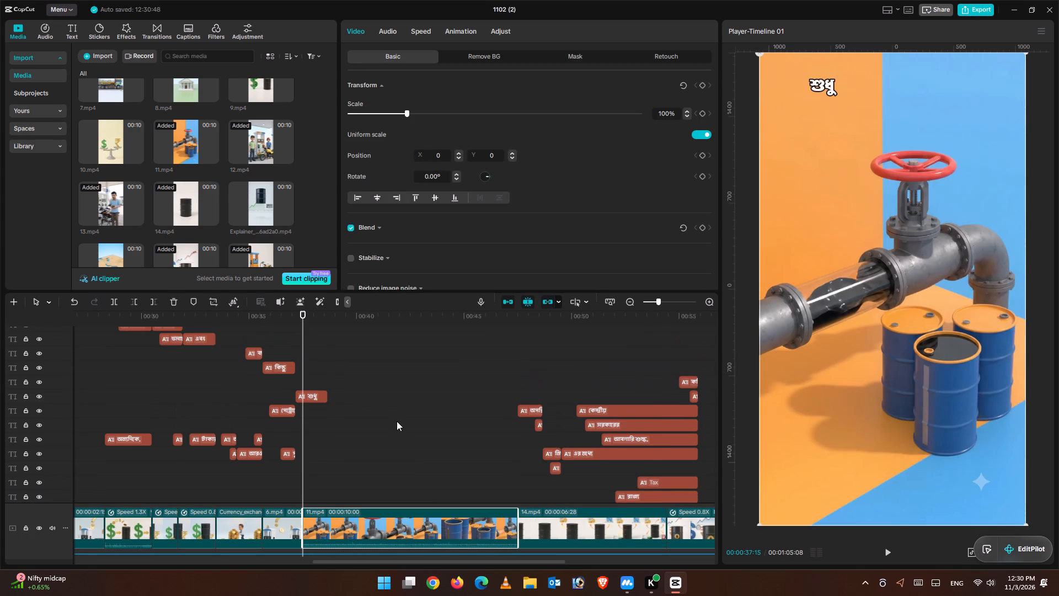
scroll(397, 422, up, 8)
scroll(397, 422, down, 1)
scroll(397, 422, up, 1)
scroll(397, 422, down, 6)
scroll(398, 422, up, 1)
scroll(401, 423, down, 1)
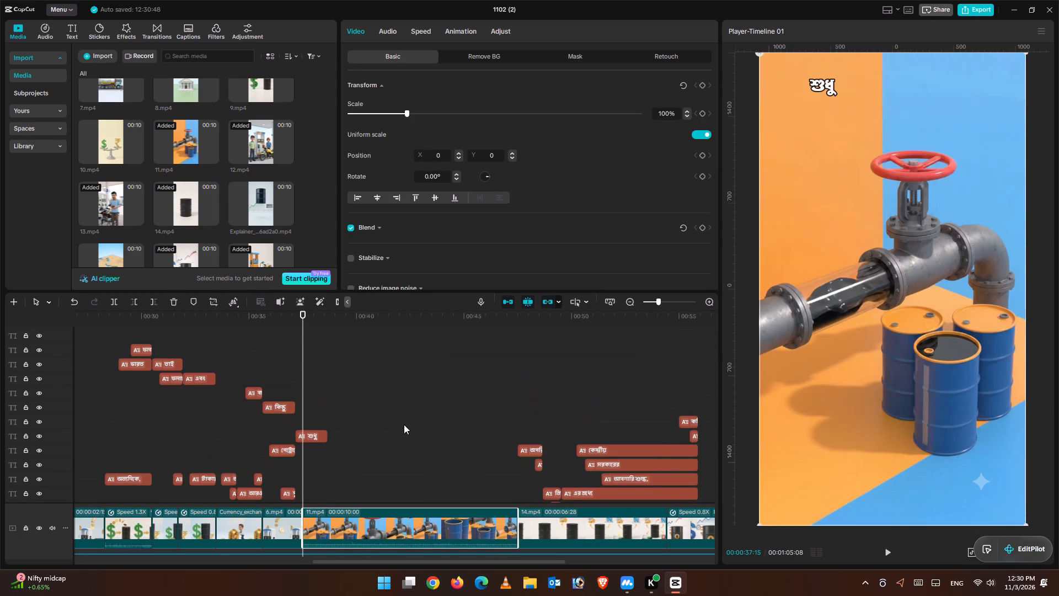
scroll(404, 424, down, 1)
scroll(518, 444, down, 5)
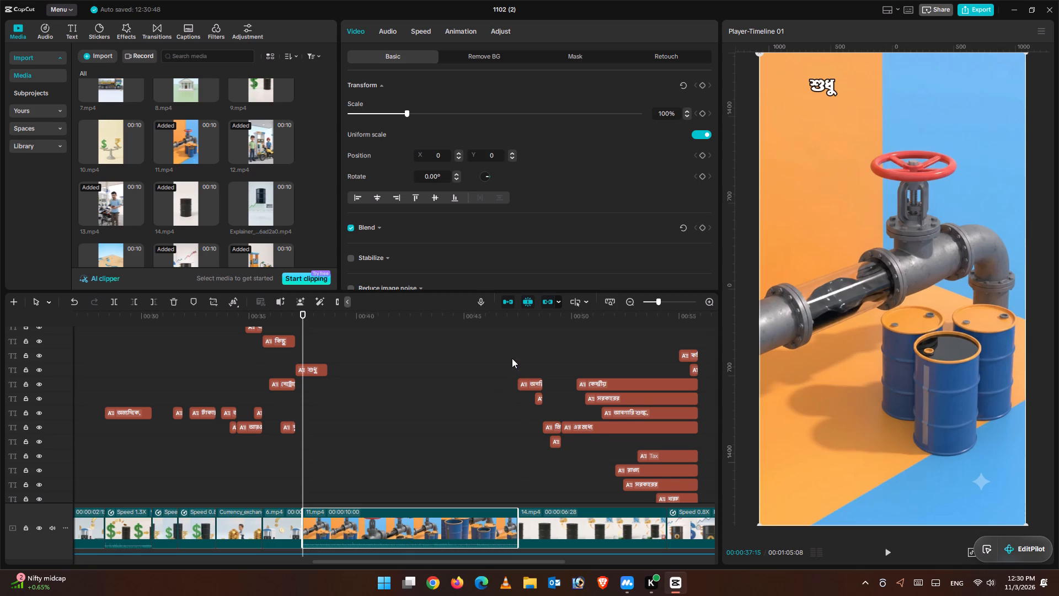
drag(512, 358, 554, 387)
drag(528, 371, 338, 366)
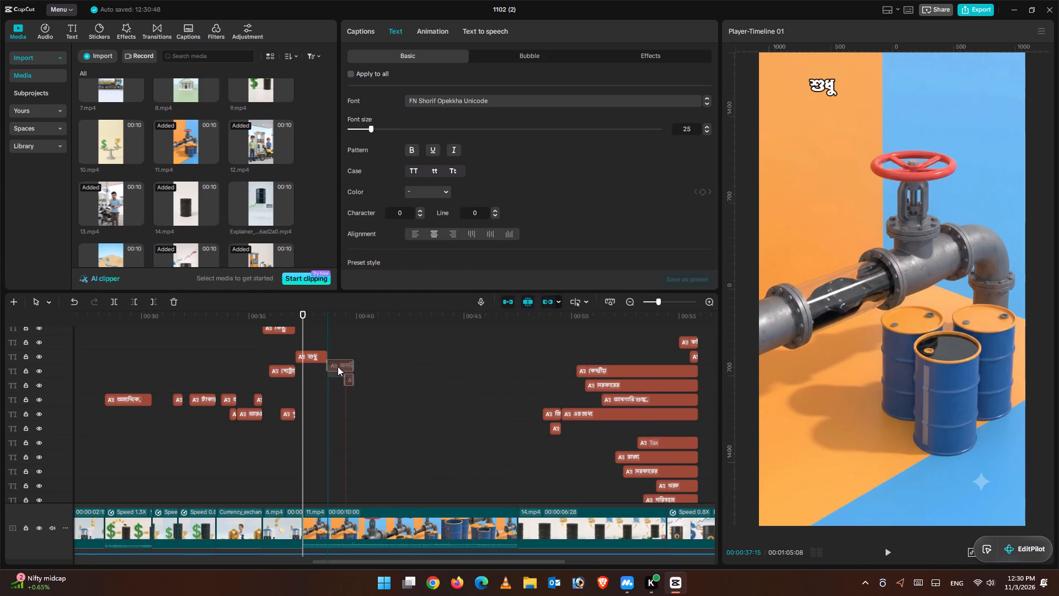
drag(338, 366, 337, 366)
Cut away the beginning of the 11.mp4 clip up to 00:41:29, just as the robotic hand appears near the valve.
drag(301, 322, 420, 349)
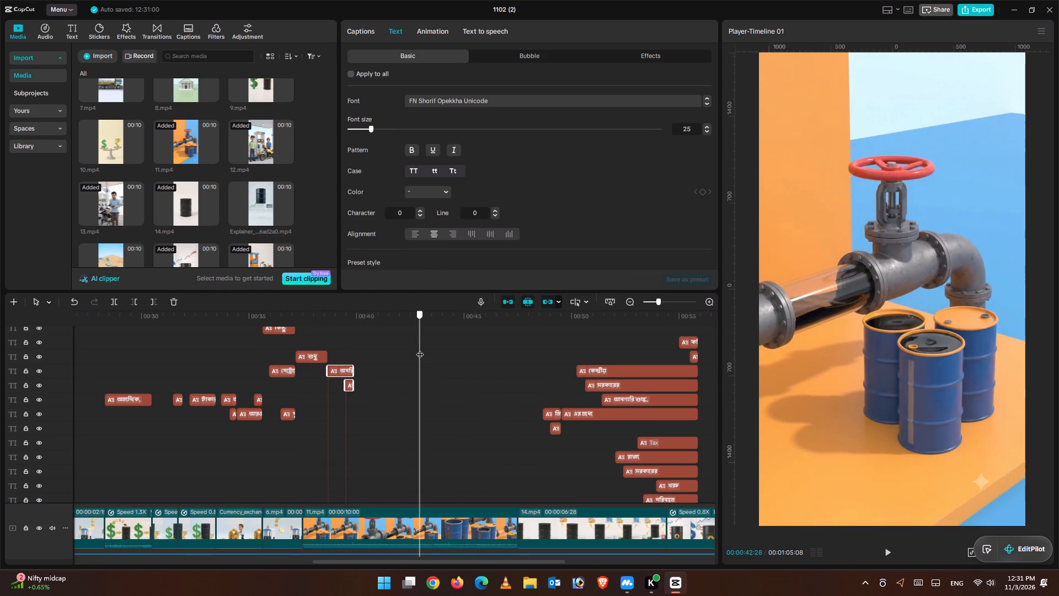
drag(420, 349, 420, 349)
drag(423, 454, 388, 448)
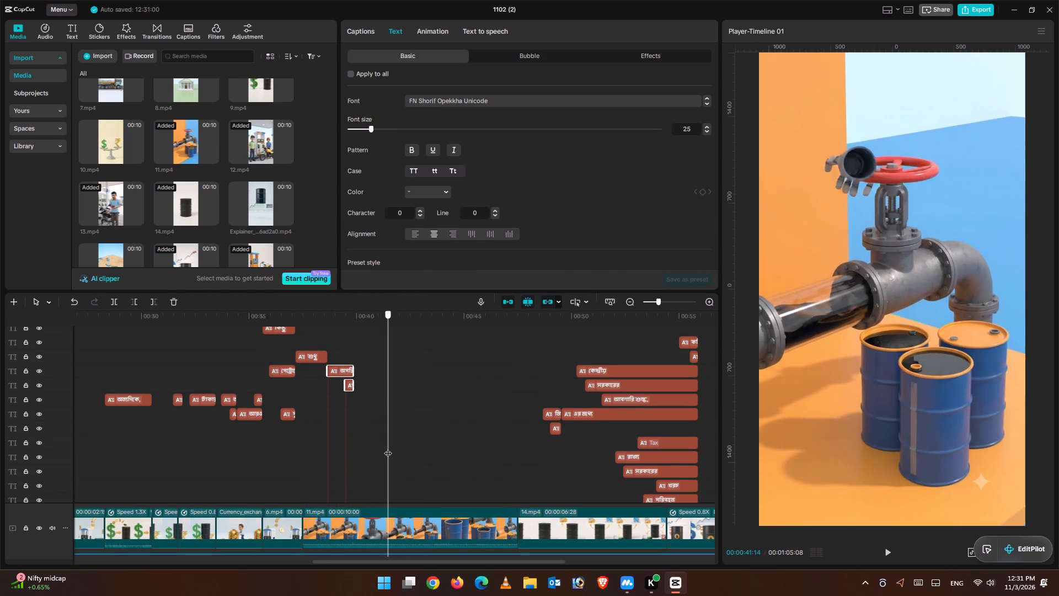
drag(388, 448, 399, 450)
click(426, 529)
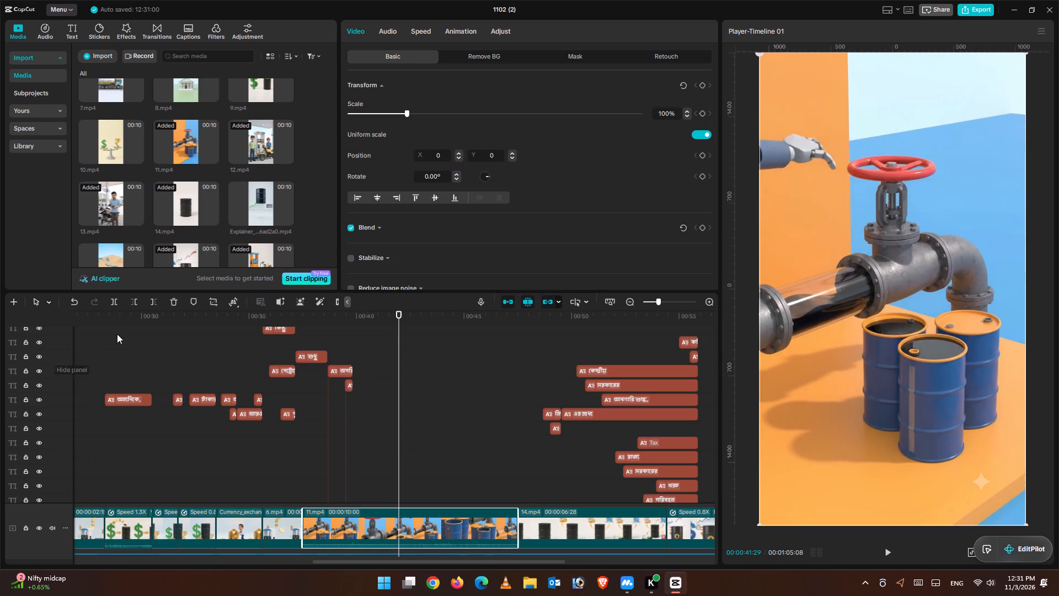
click(136, 309)
click(132, 300)
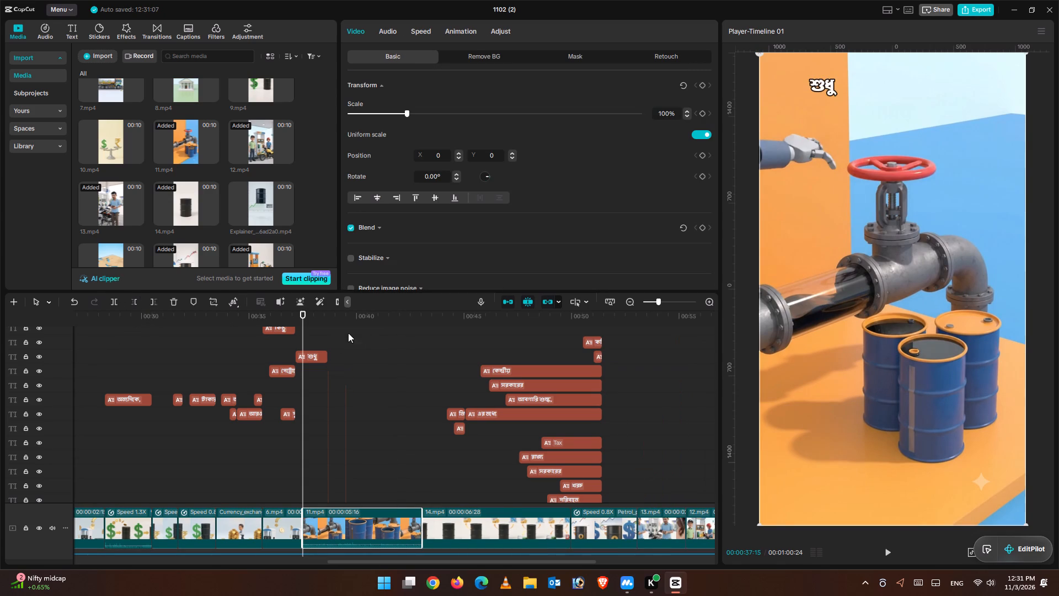
Trim off the end of the 11.mp4 clip from 00:39:16, where the upper voice-over segment finishes.
key(ctrl+equal)
scroll(369, 468, down, 3)
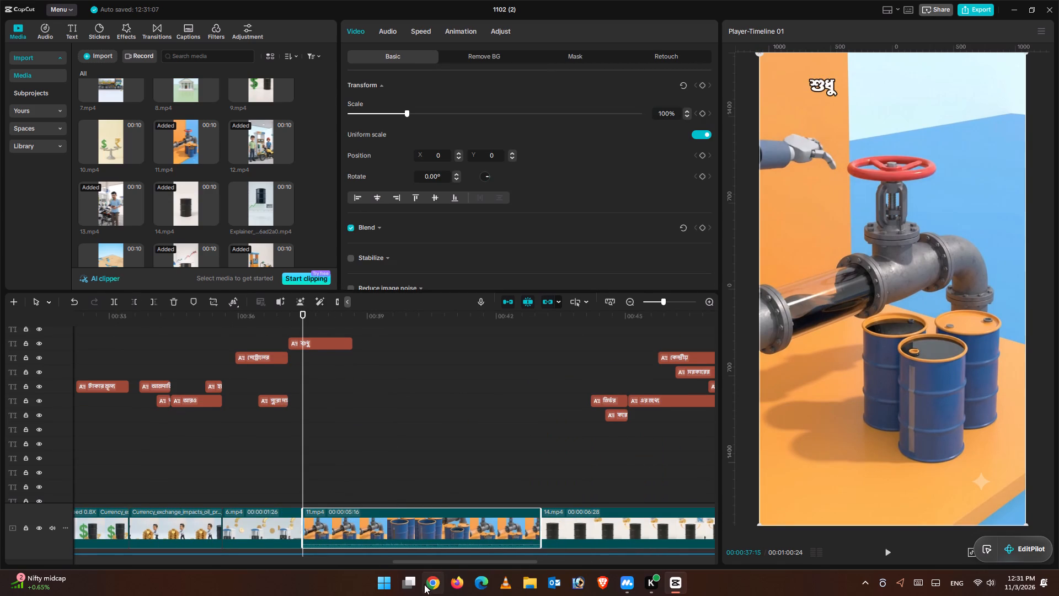
scroll(424, 584, down, 7)
drag(302, 326, 398, 350)
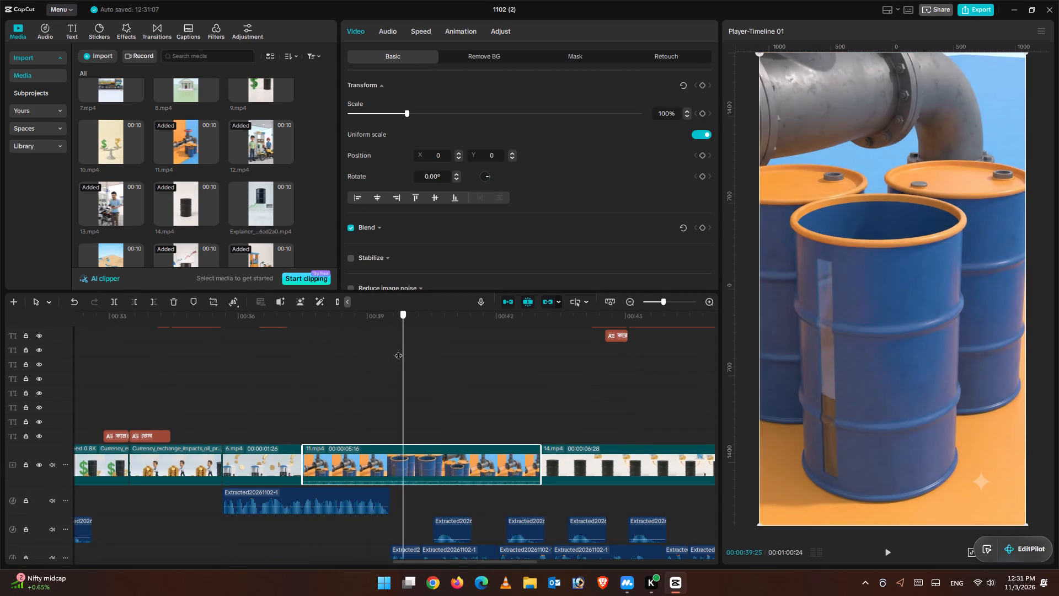
drag(398, 350, 387, 349)
drag(386, 349, 391, 350)
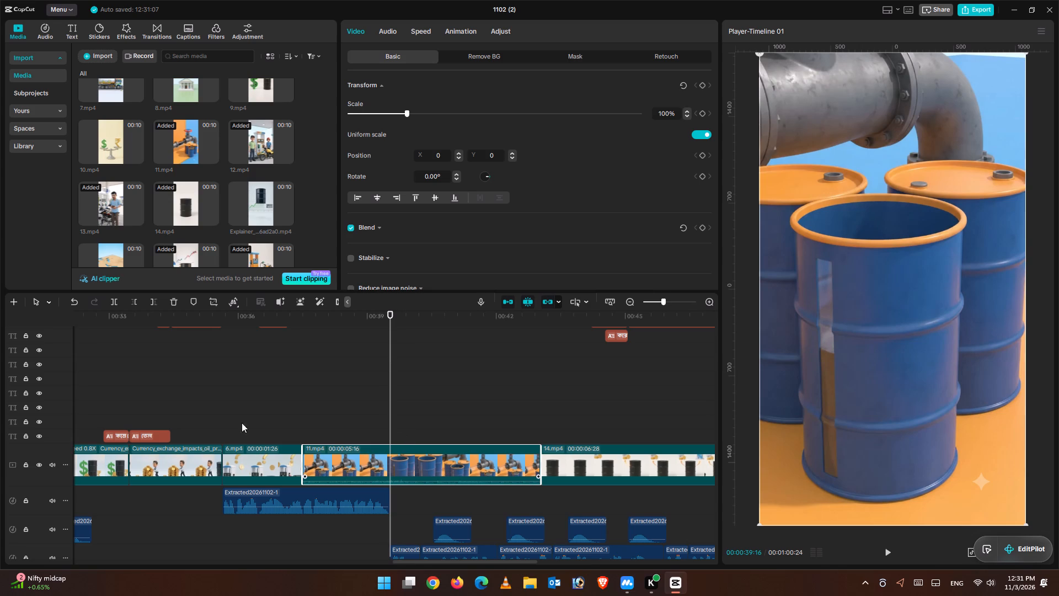
click(158, 300)
Play the video from 00:36:22 into the trimmed 11.mp4 clip to check its captions against the voice-over.
click(402, 385)
click(359, 396)
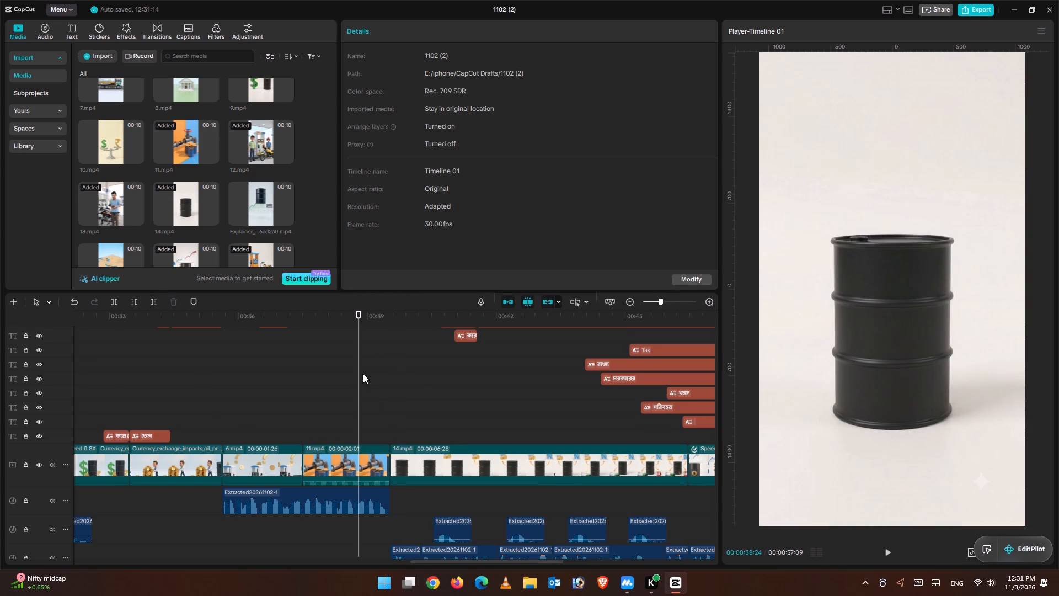
drag(360, 332, 270, 323)
scroll(373, 446, up, 2)
scroll(377, 450, down, 1)
scroll(377, 450, up, 2)
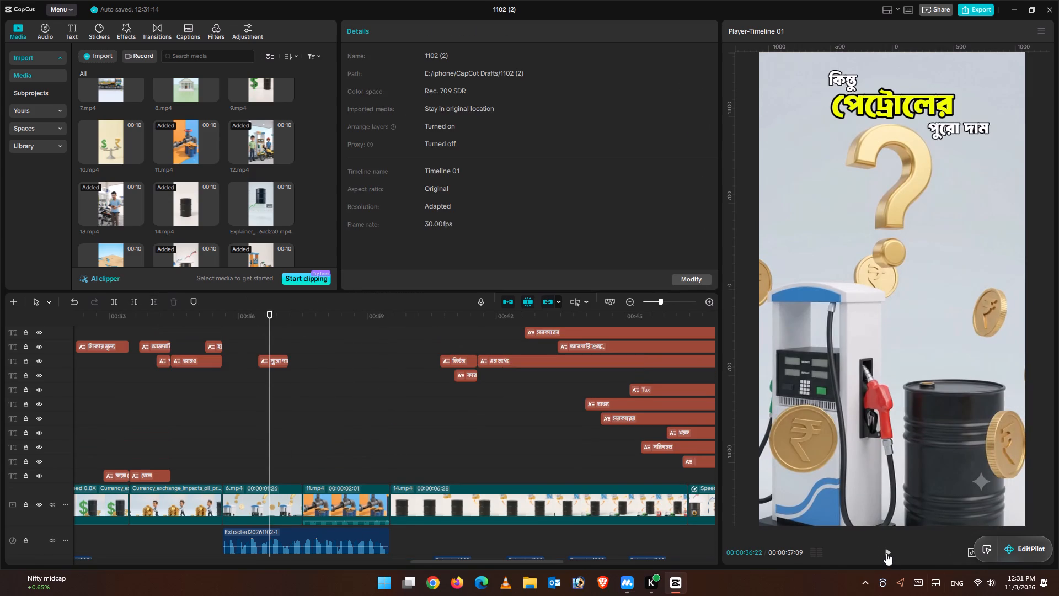
click(886, 553)
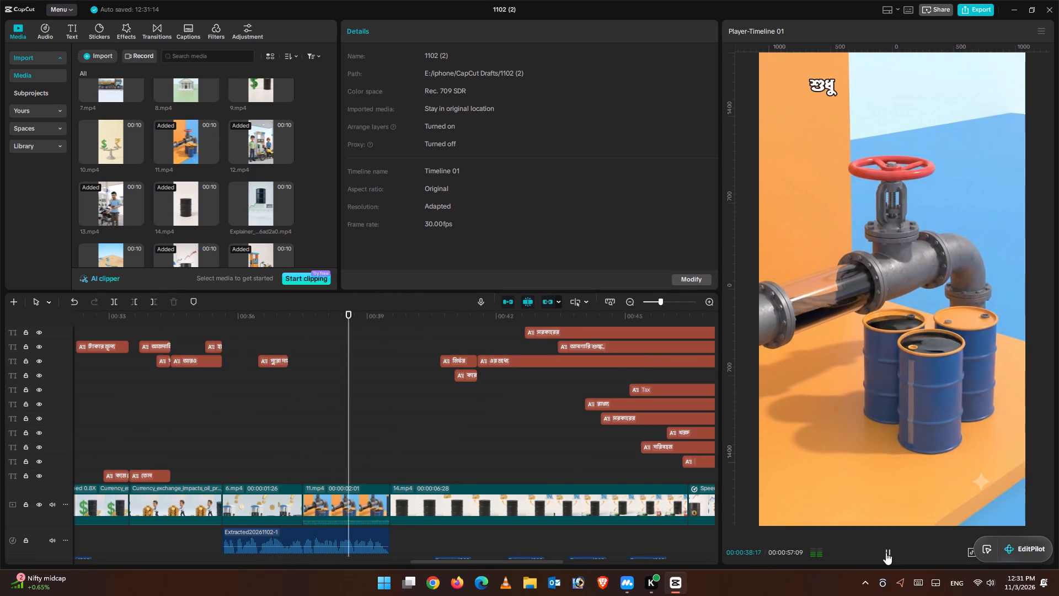
click(886, 552)
With the playhead at 00:38:20, undo the two 11.mp4 trims and copy the অপরিশোধিত caption with the short caption below it.
scroll(404, 460, up, 5)
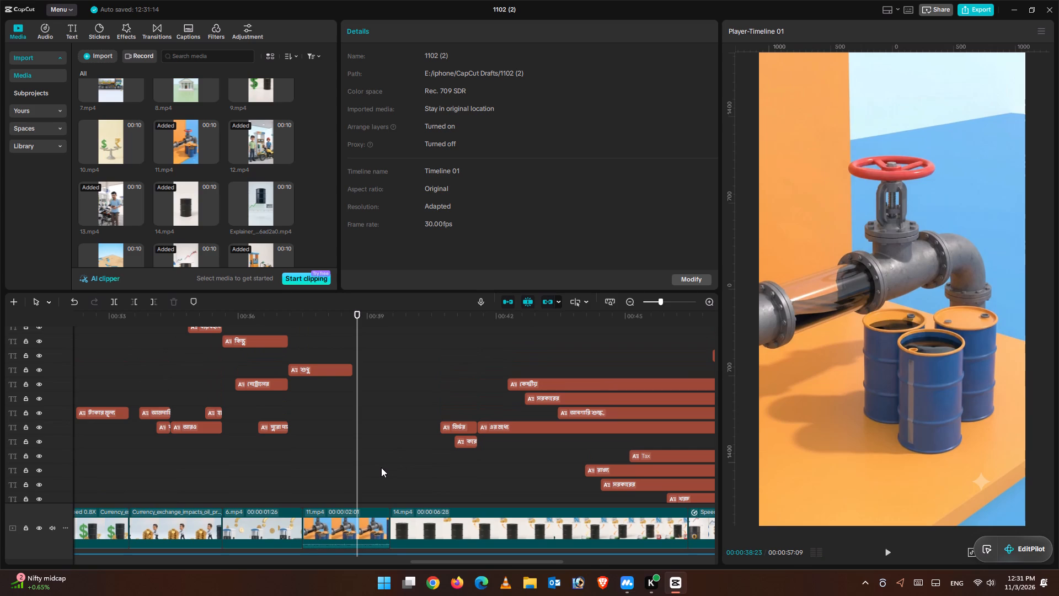
click(469, 400)
drag(469, 399, 339, 386)
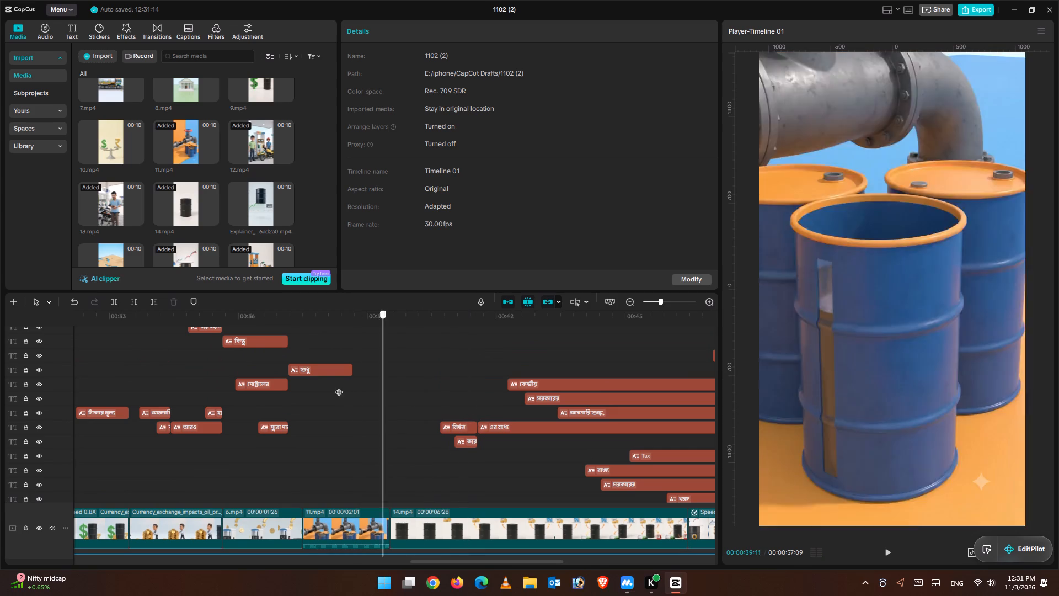
drag(339, 386, 338, 386)
drag(350, 383, 430, 383)
scroll(399, 391, up, 5)
click(354, 403)
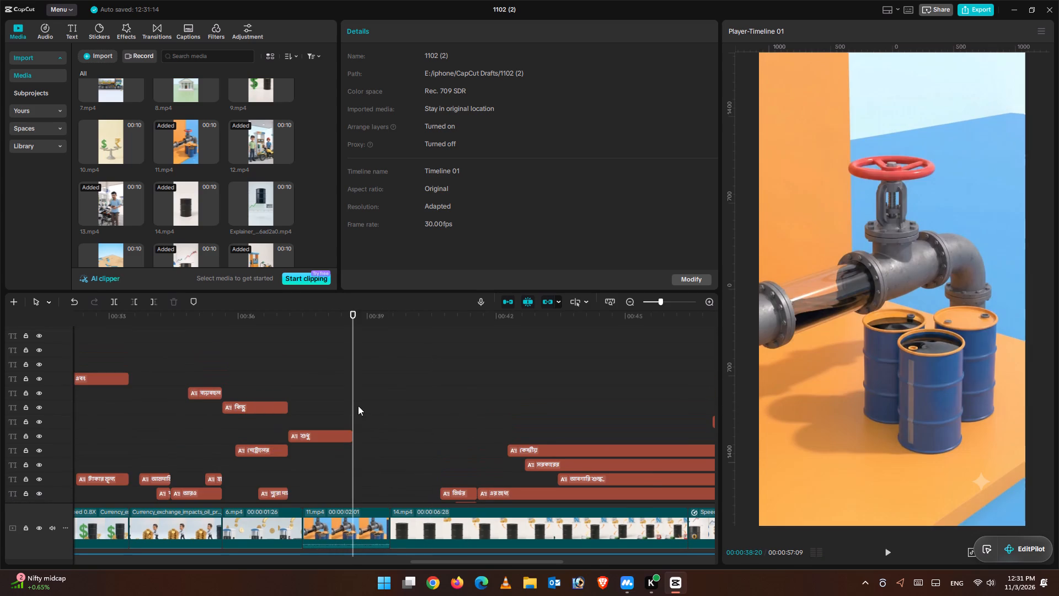
scroll(363, 408, down, 3)
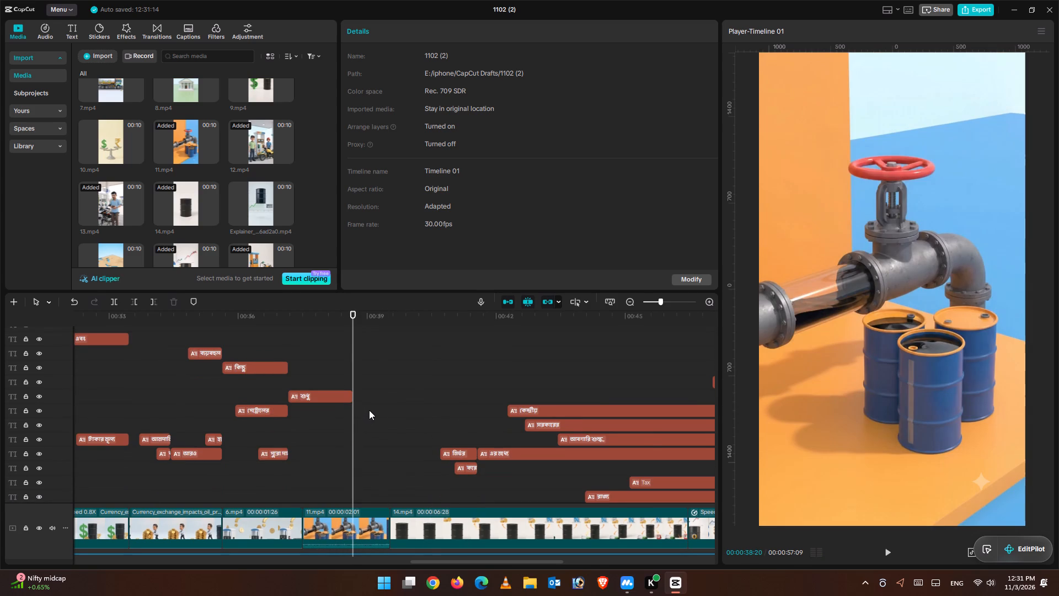
key(ctrl+z)
key(ctrl+z)
drag(378, 390, 398, 438)
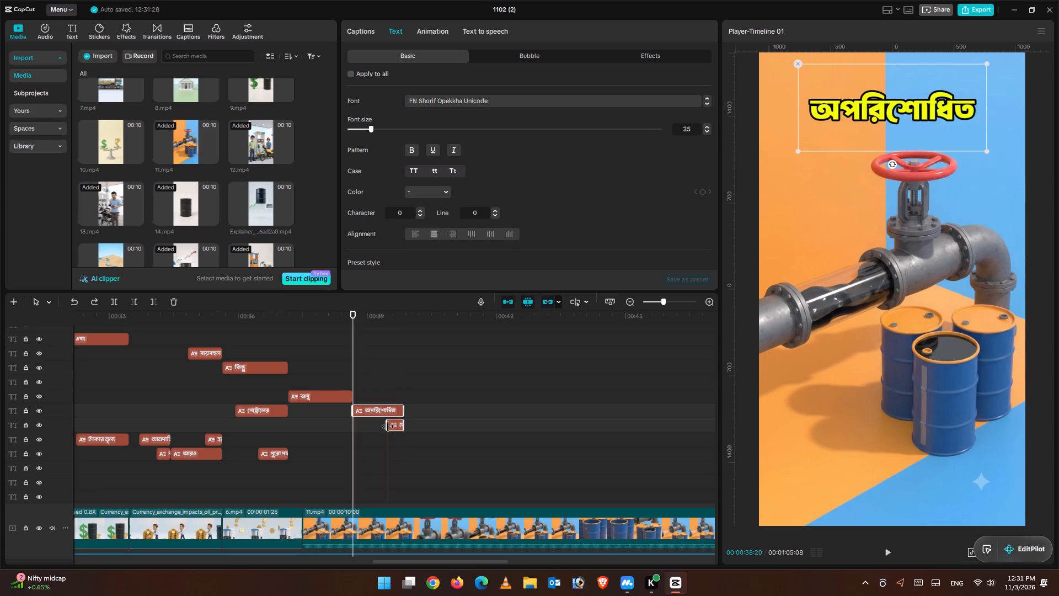
right_click(383, 414)
click(416, 351)
Redo the 11.mp4 trims and paste the two copied captions at 00:38:20, right after the শুধু caption.
click(93, 302)
click(93, 302)
click(93, 302)
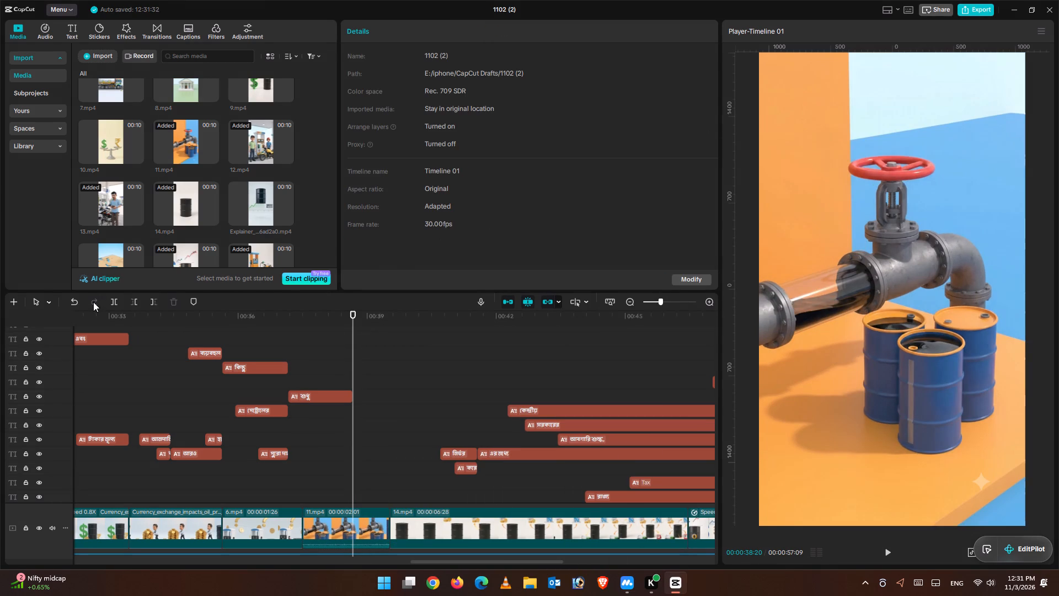
key(ctrl+v)
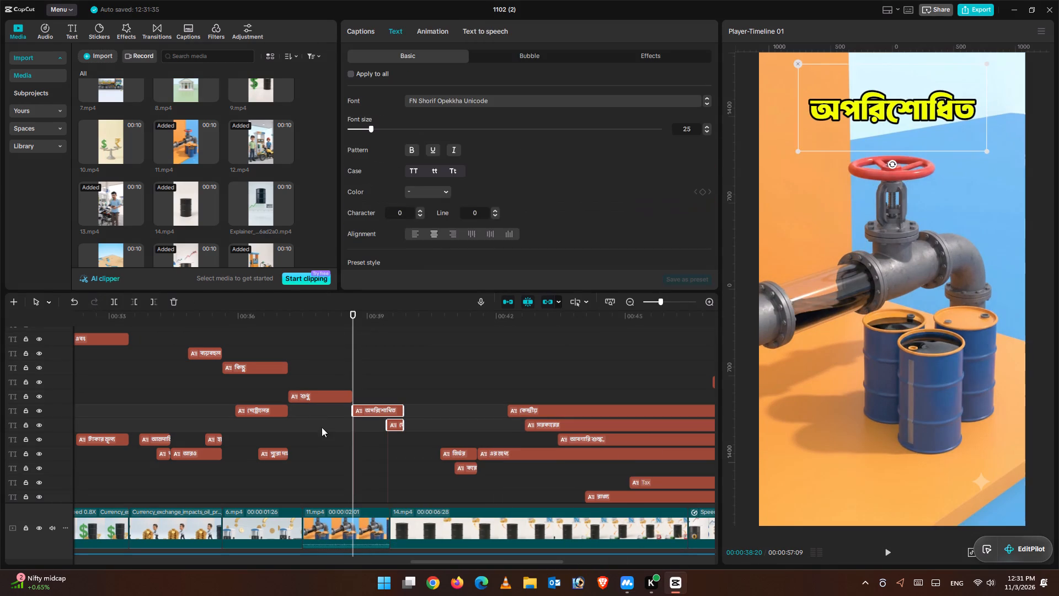
Replay the 6.mp4 clip and the 11.mp4 clip after it to check the caption timing against the voice-over.
click(320, 359)
click(305, 359)
click(889, 552)
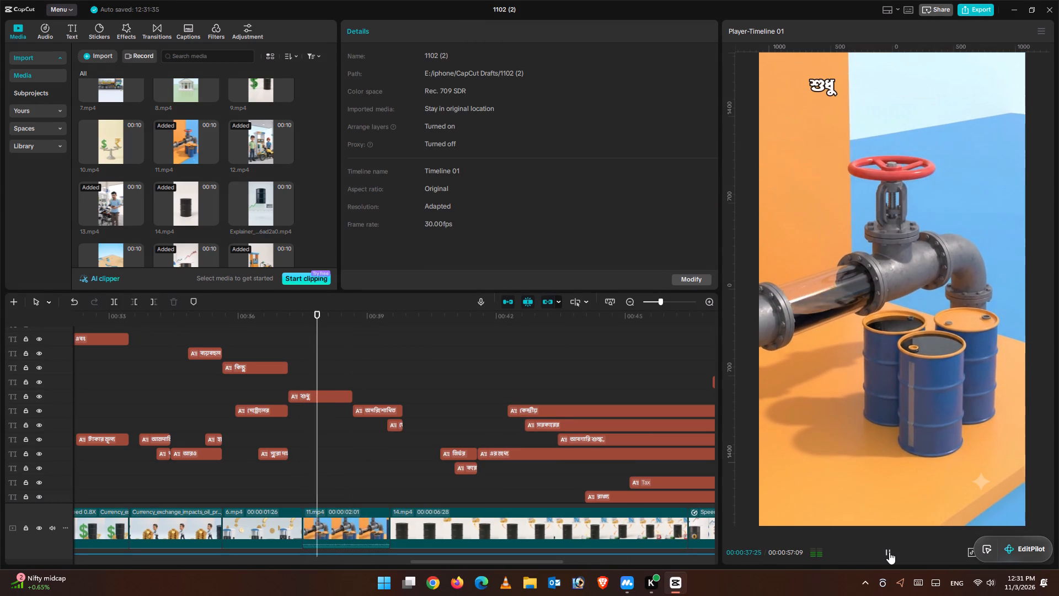
click(887, 547)
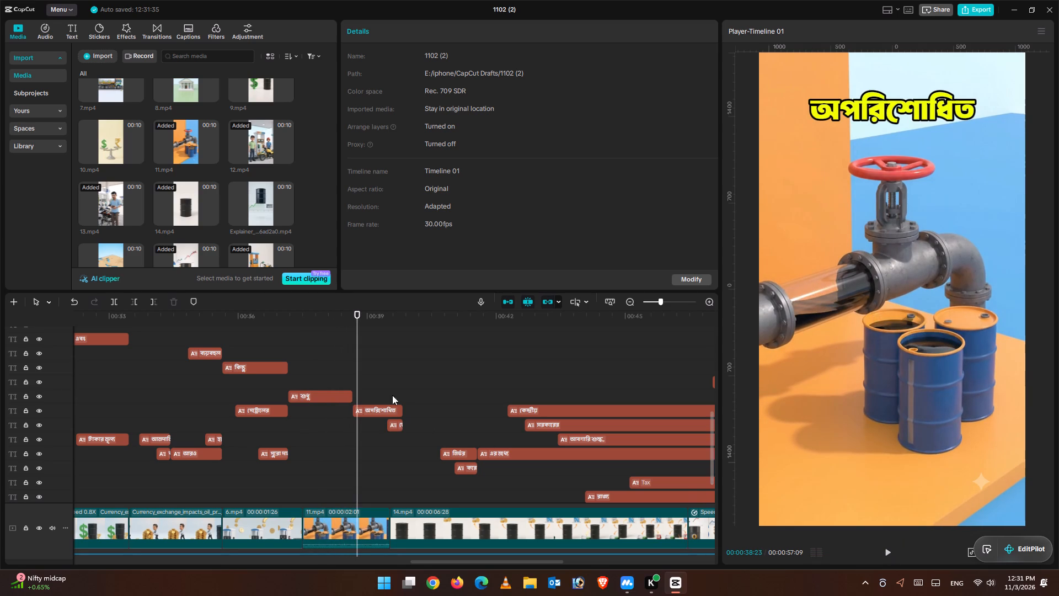
click(265, 342)
click(248, 343)
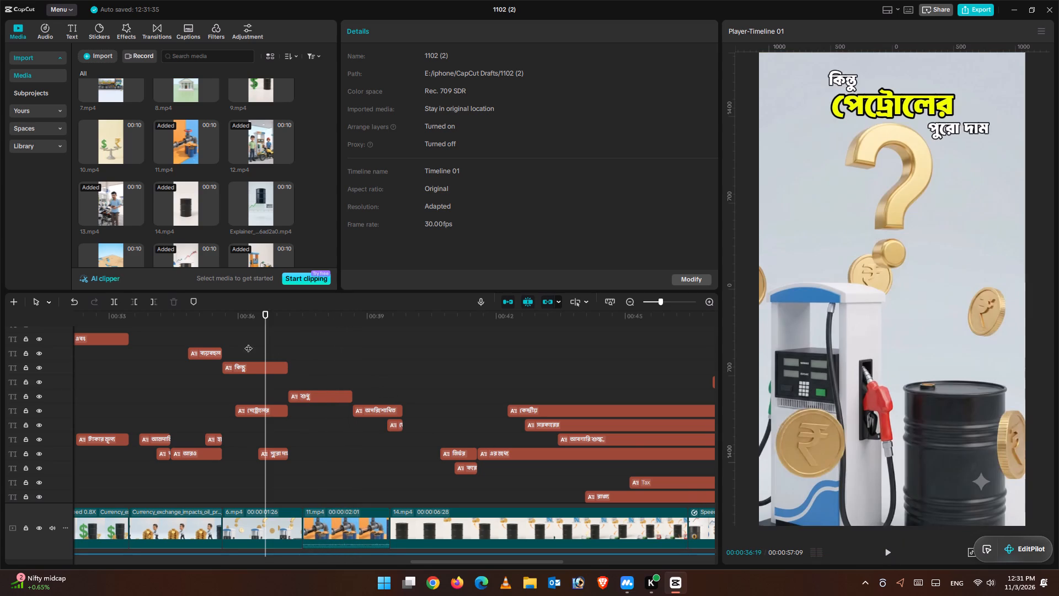
click(884, 551)
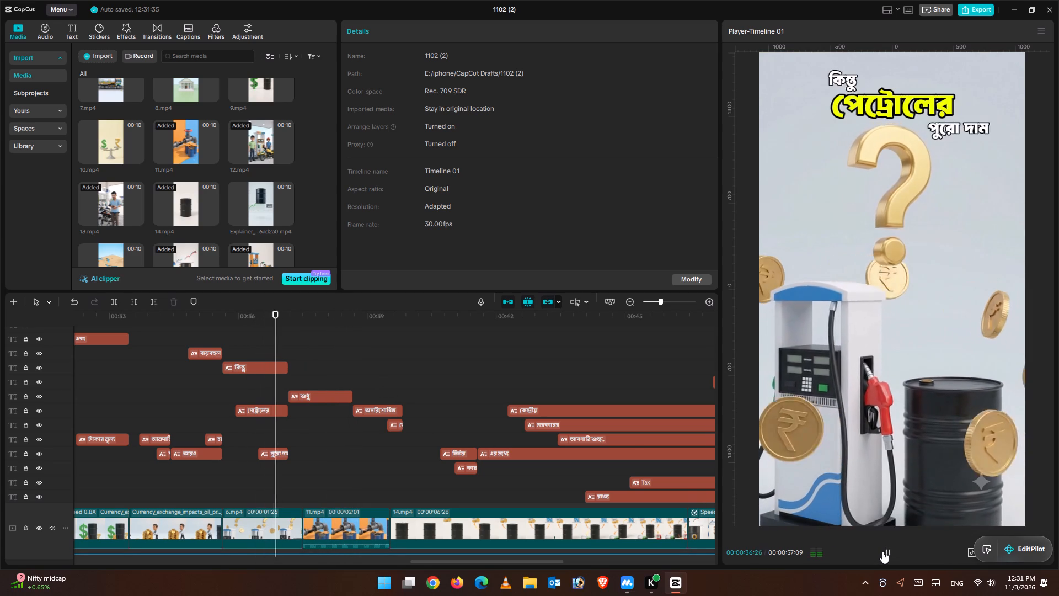
click(882, 550)
click(250, 329)
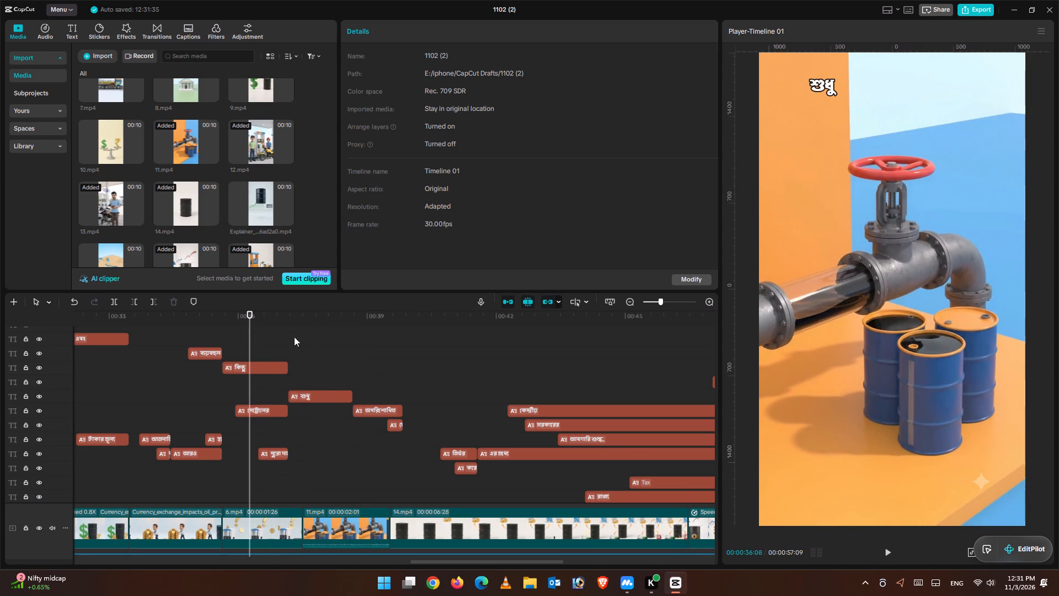
click(889, 548)
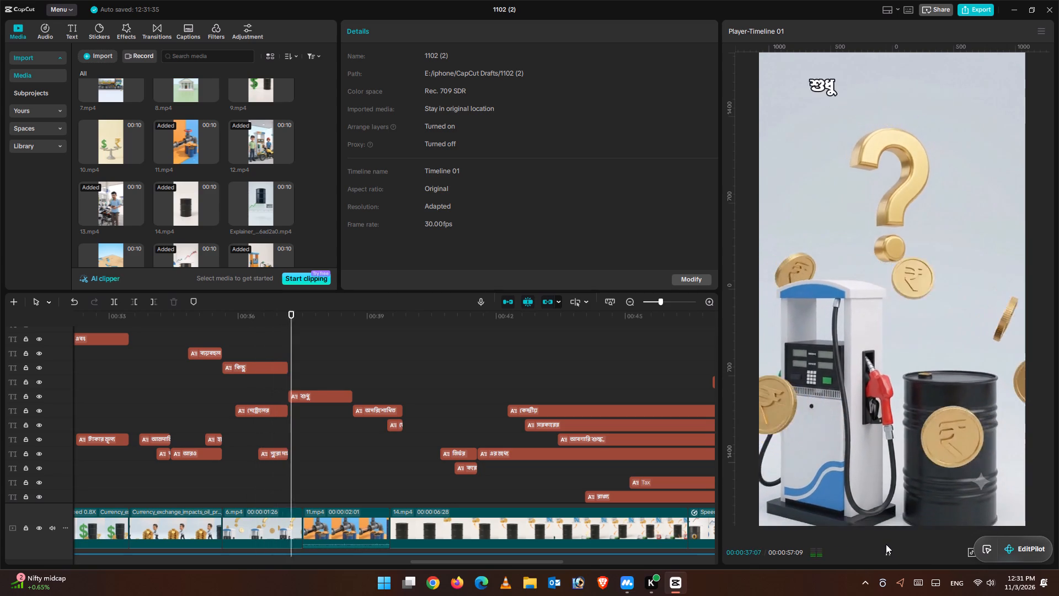
click(885, 544)
double_click(295, 349)
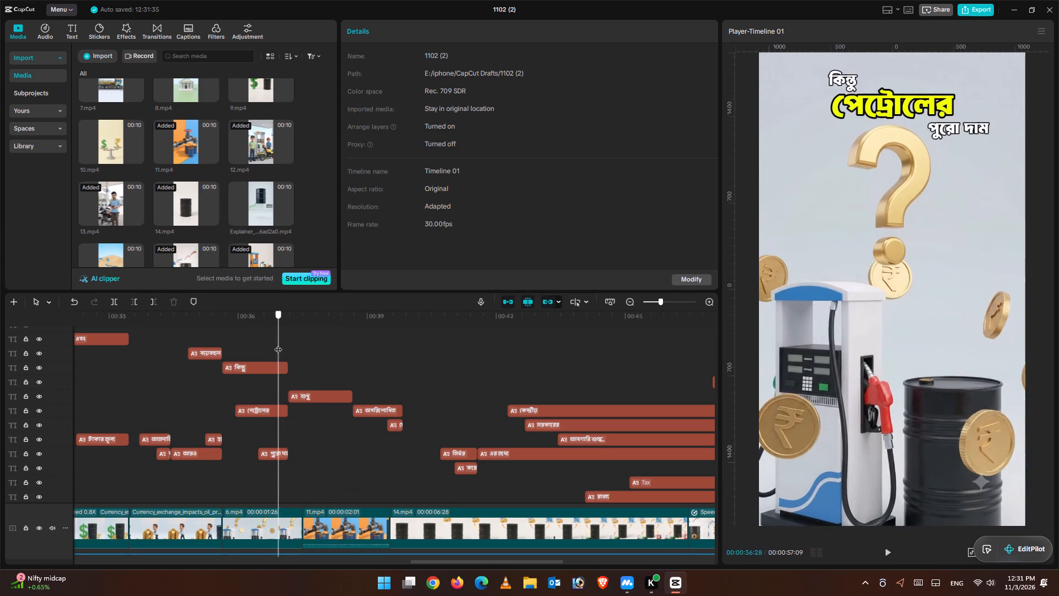
click(234, 331)
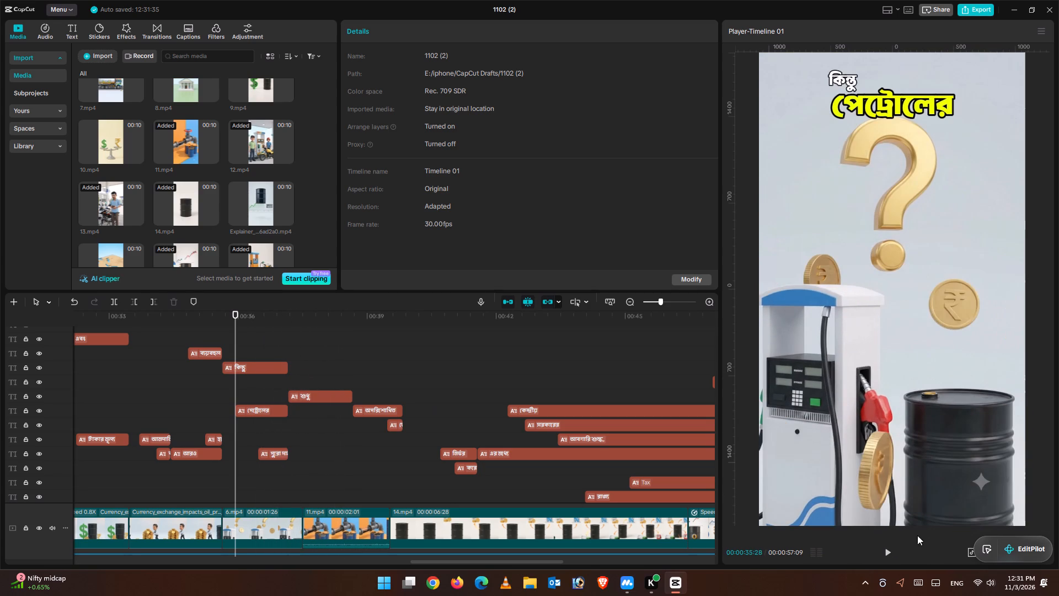
click(894, 547)
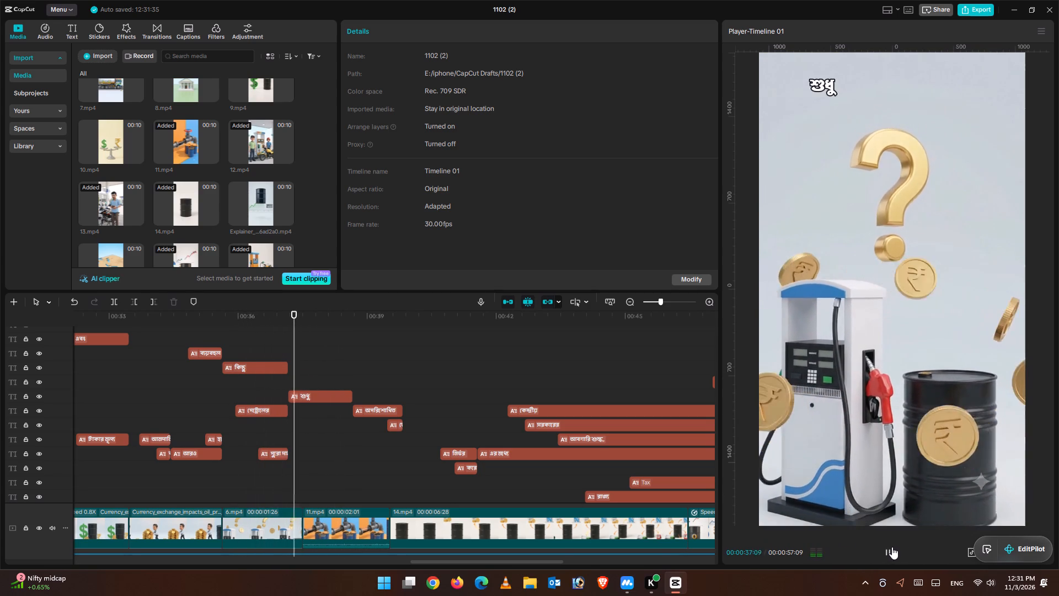
click(892, 547)
drag(317, 359, 307, 358)
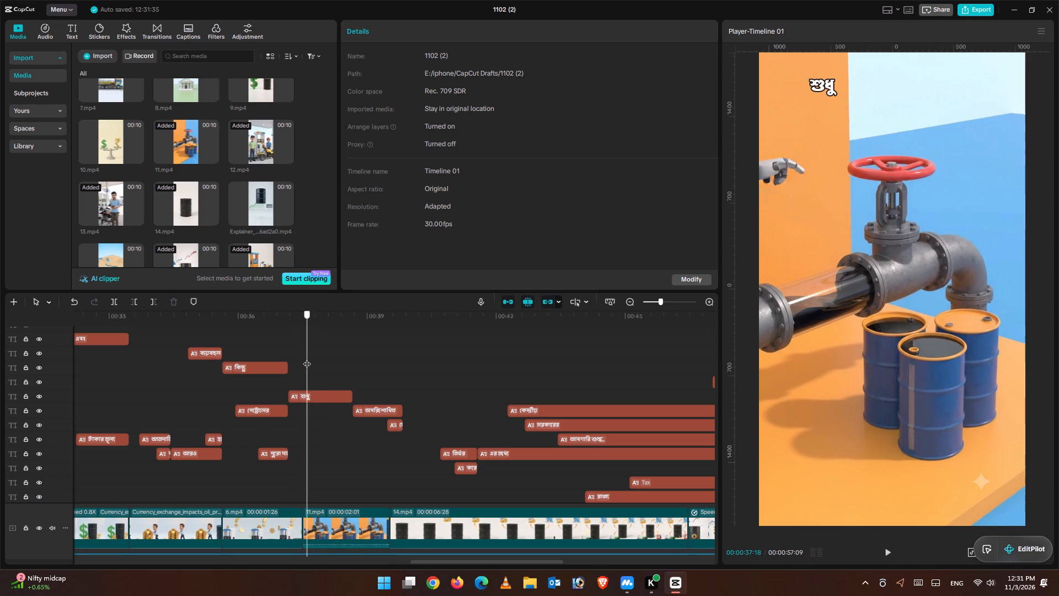
drag(307, 358, 304, 358)
click(885, 549)
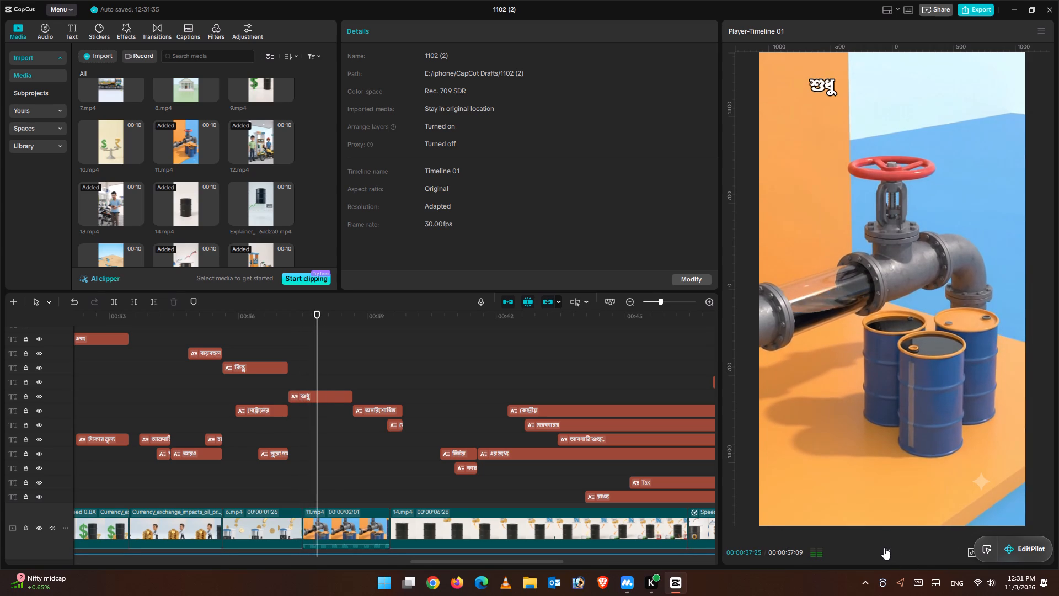
click(883, 547)
Move the অপরিশোধিত and তেলের ওপর captions together so they start at 00:37:15, the beginning of the 11.mp4 clip.
drag(353, 348, 335, 347)
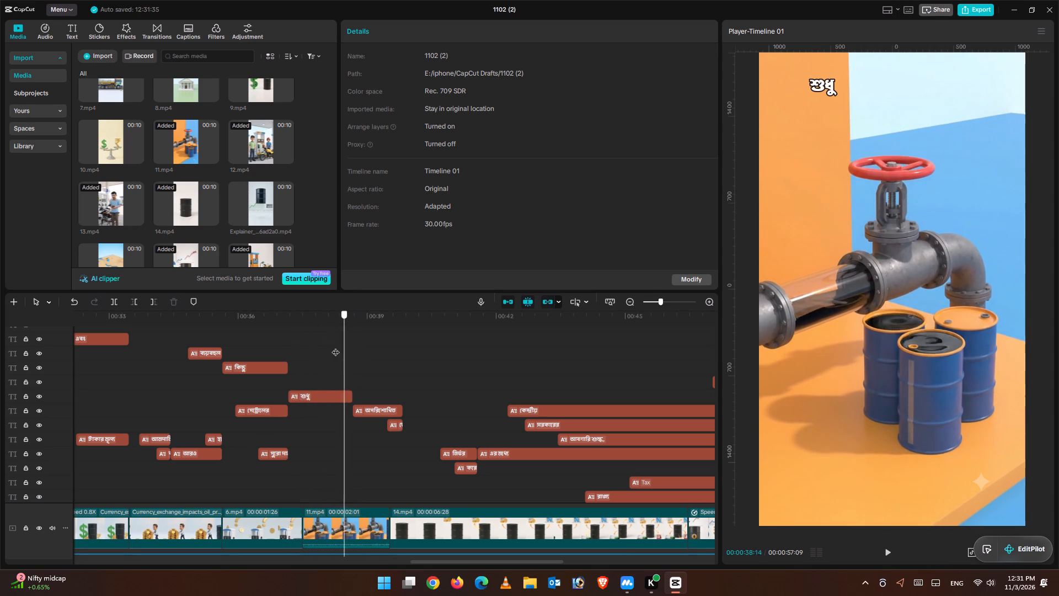
drag(335, 347, 304, 341)
drag(375, 400, 392, 422)
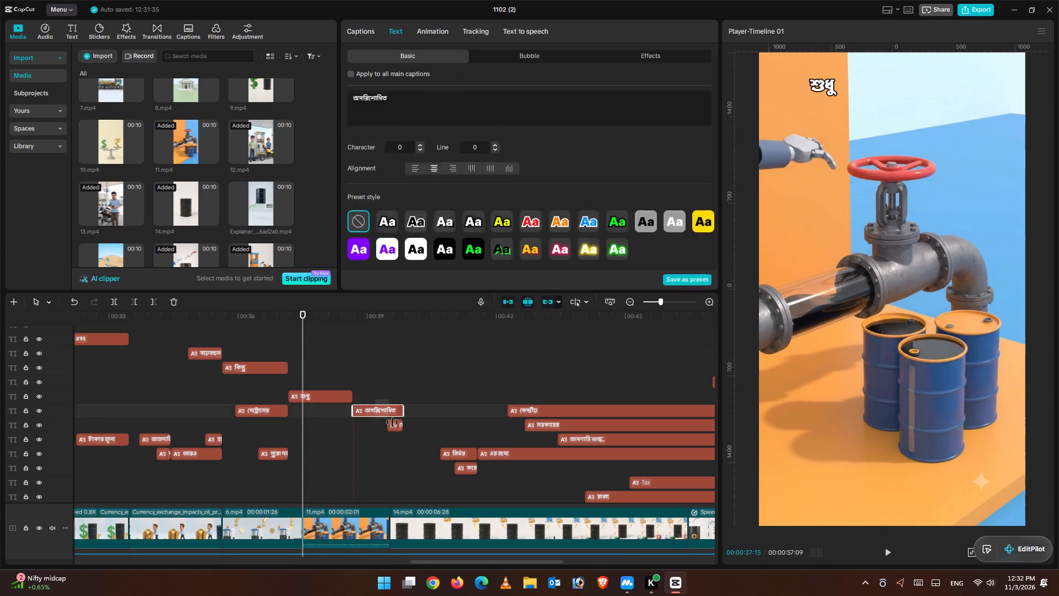
drag(392, 422, 405, 434)
drag(386, 403, 358, 406)
drag(378, 395, 407, 454)
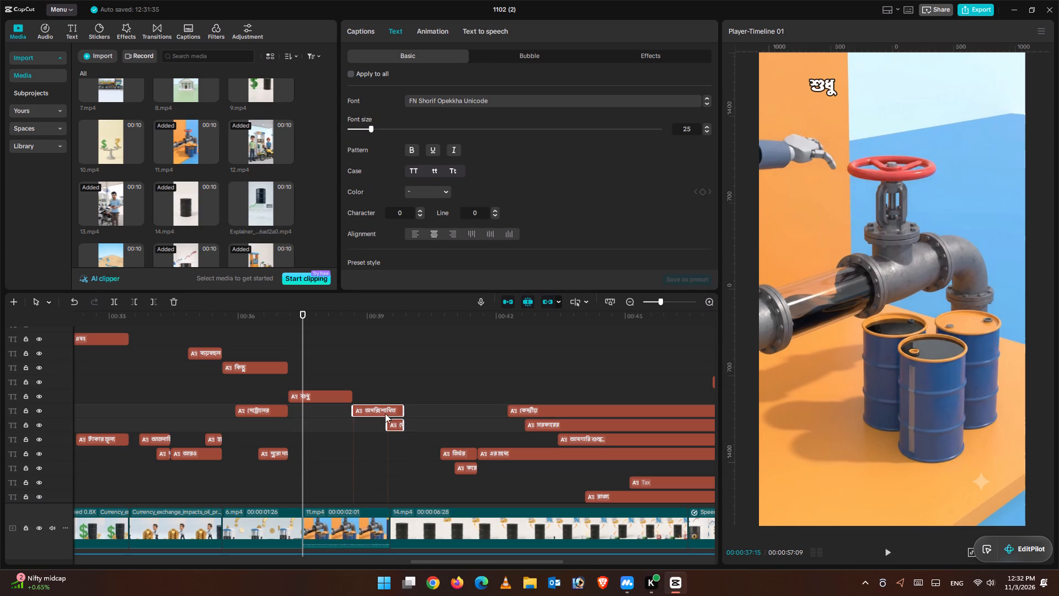
drag(385, 408, 338, 409)
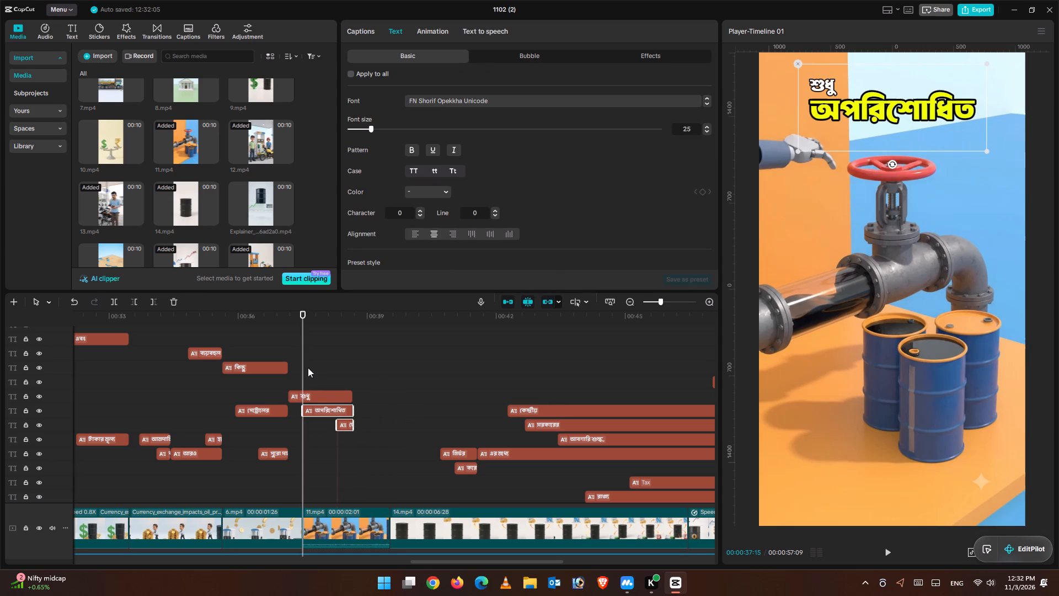
Check the moved captions in playback, and move the নির্ভর and করে captions together so they start at 00:38:20.
click(889, 550)
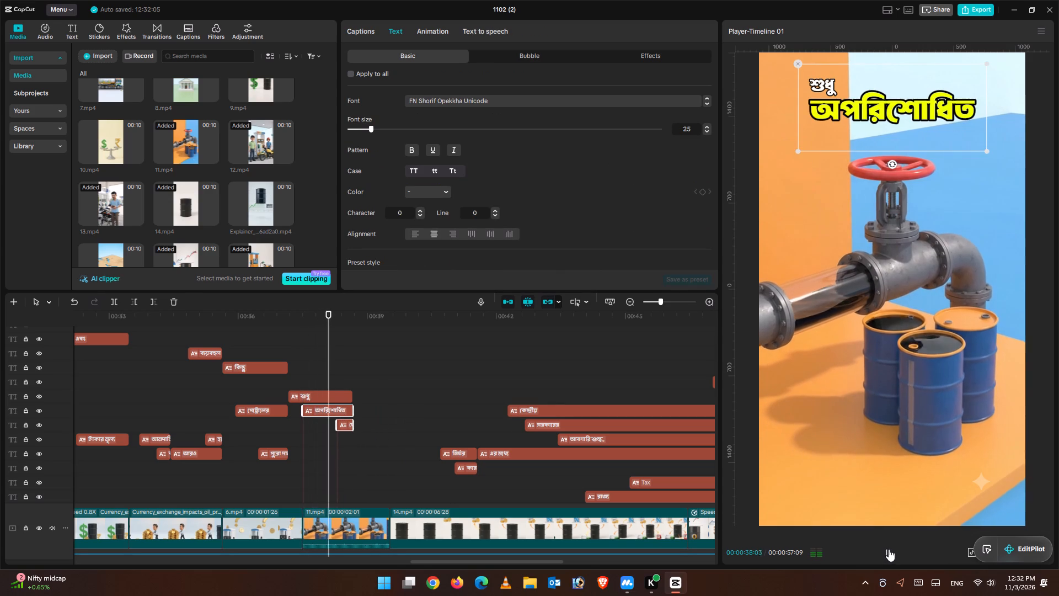
click(889, 548)
drag(374, 374, 367, 371)
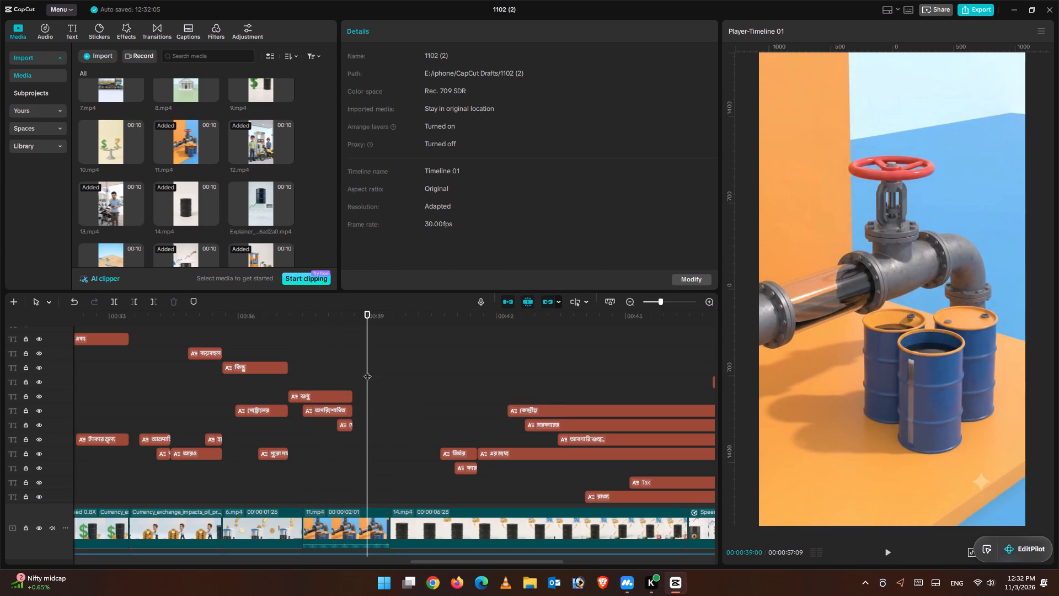
drag(367, 371, 360, 369)
drag(366, 375, 353, 373)
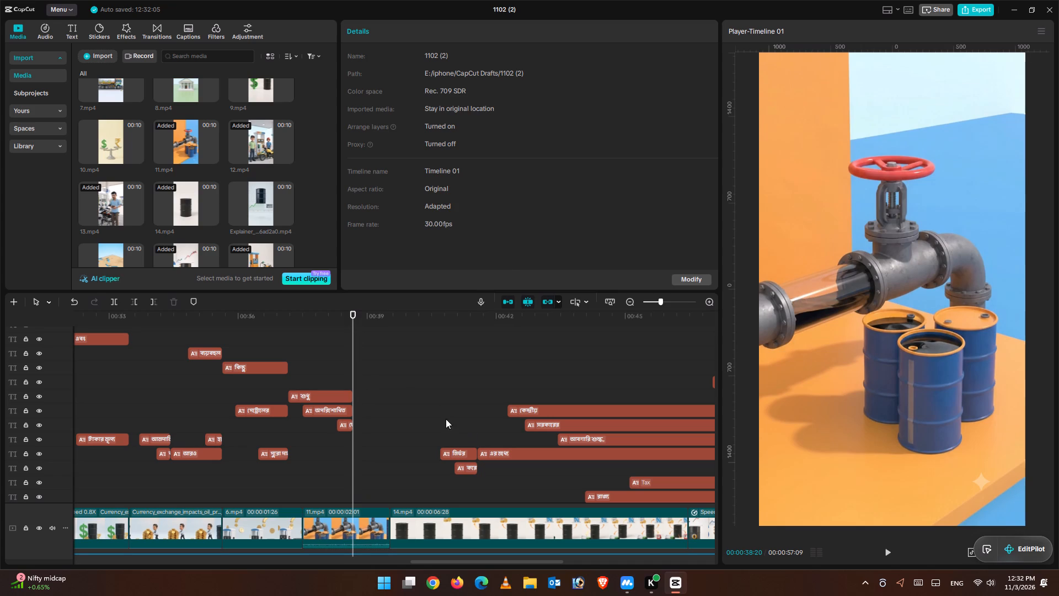
drag(446, 419, 472, 487)
drag(462, 450, 382, 431)
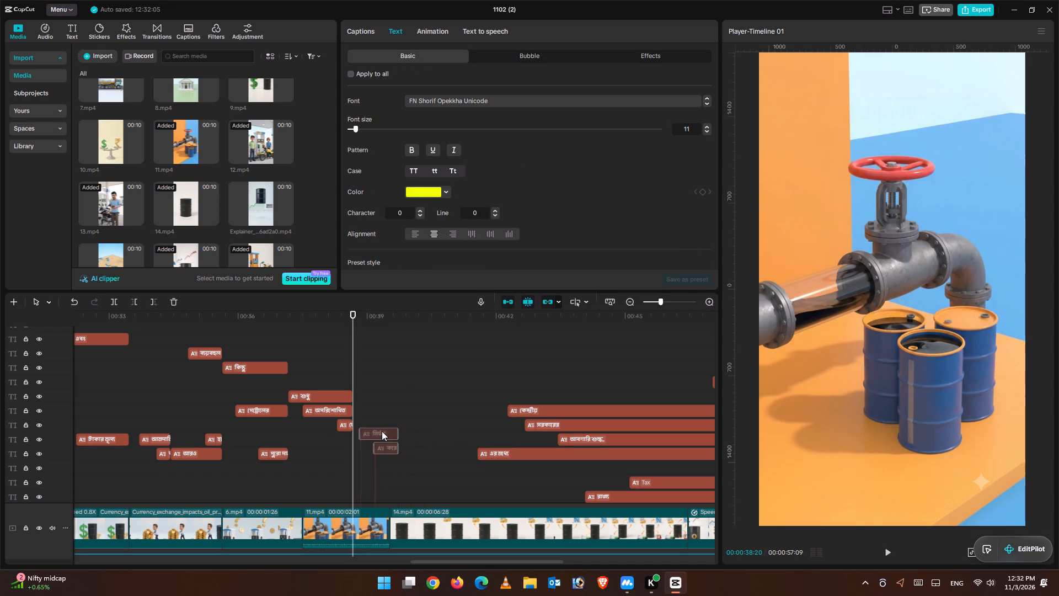
drag(382, 431, 376, 430)
Play the 11.mp4 clip to check its realigned captions, and place the playhead at 00:39:16 where the 14.mp4 clip starts.
click(320, 384)
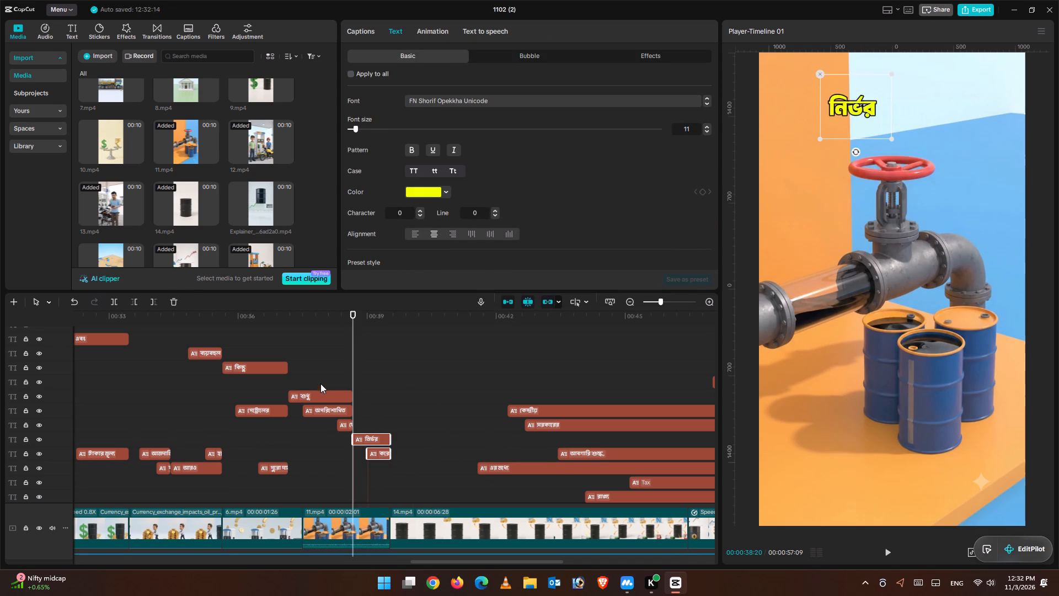
click(887, 552)
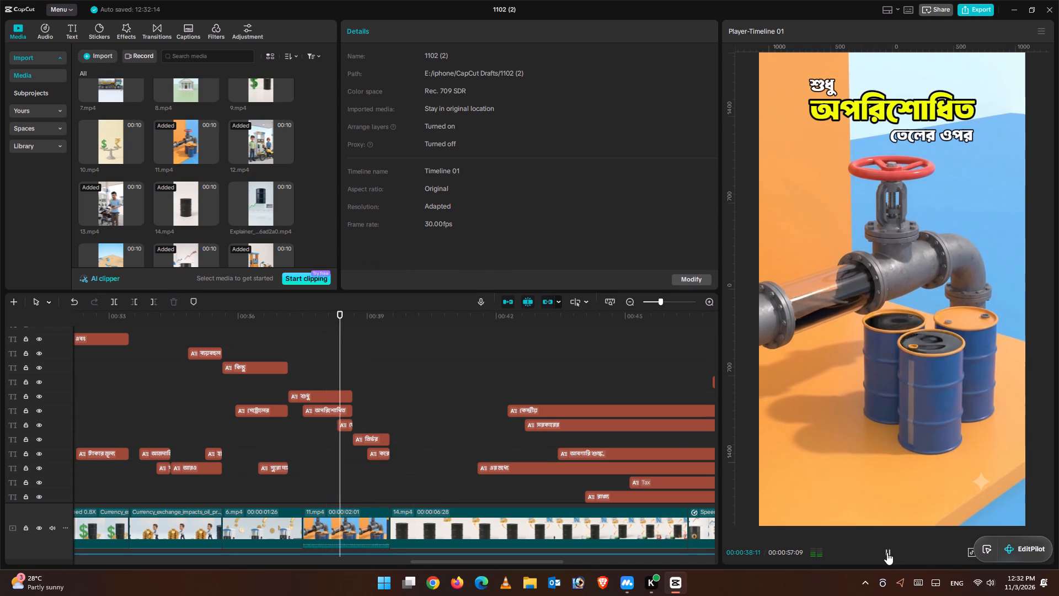
click(886, 552)
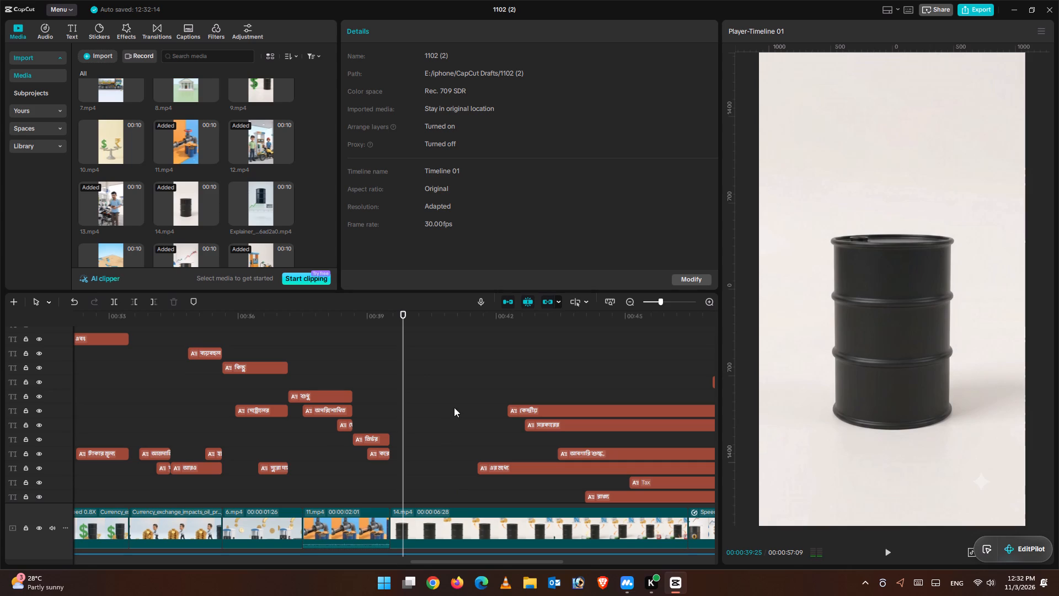
drag(409, 360, 402, 358)
drag(400, 358, 391, 355)
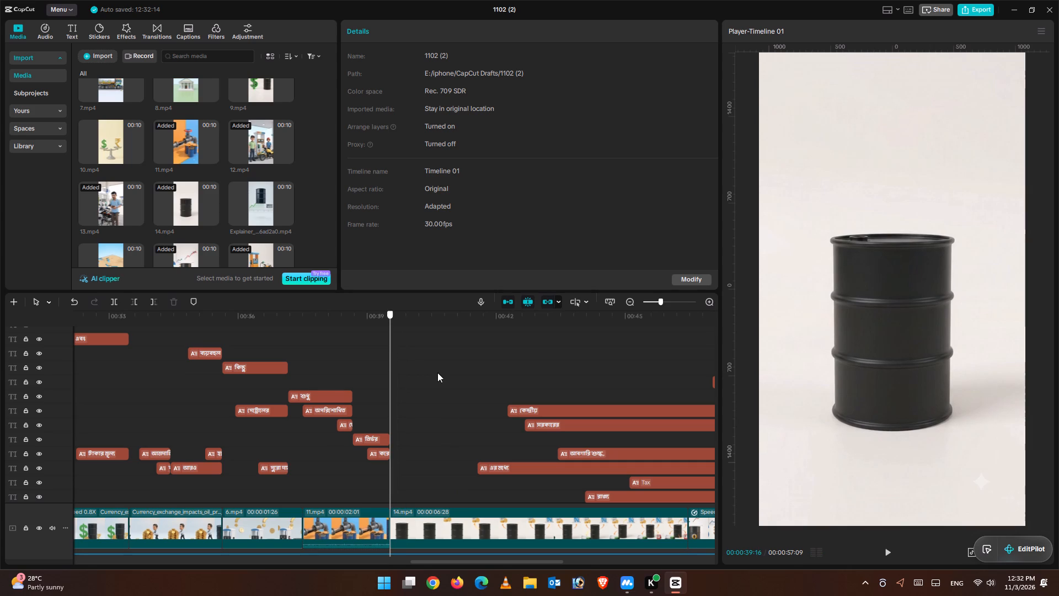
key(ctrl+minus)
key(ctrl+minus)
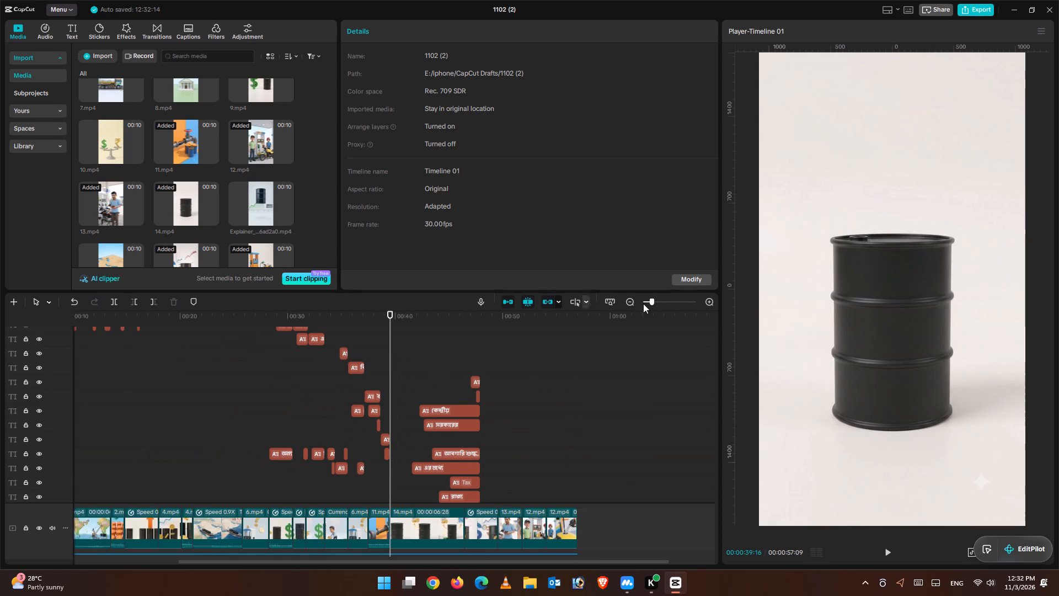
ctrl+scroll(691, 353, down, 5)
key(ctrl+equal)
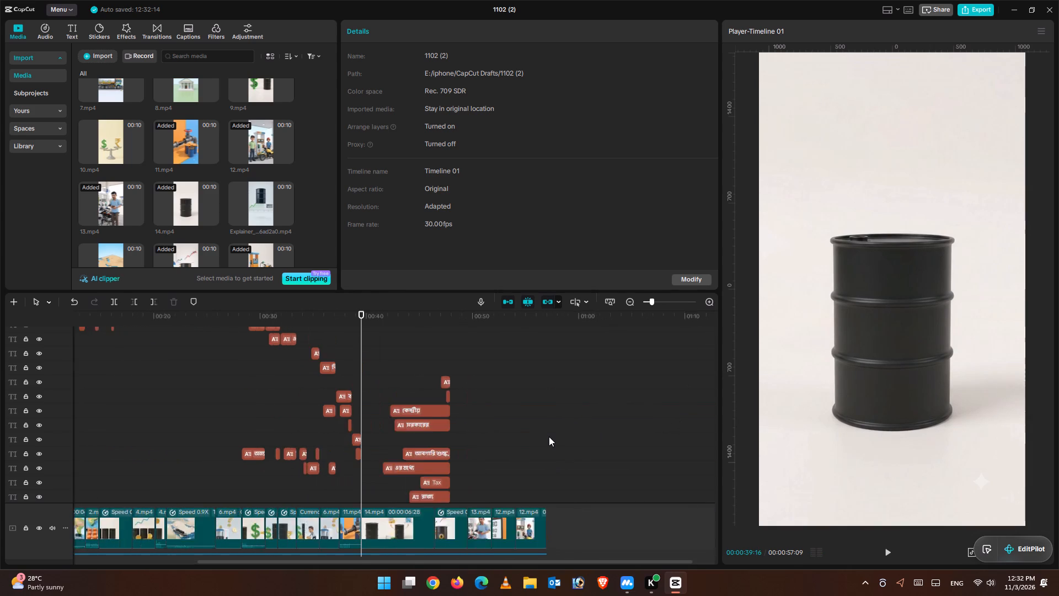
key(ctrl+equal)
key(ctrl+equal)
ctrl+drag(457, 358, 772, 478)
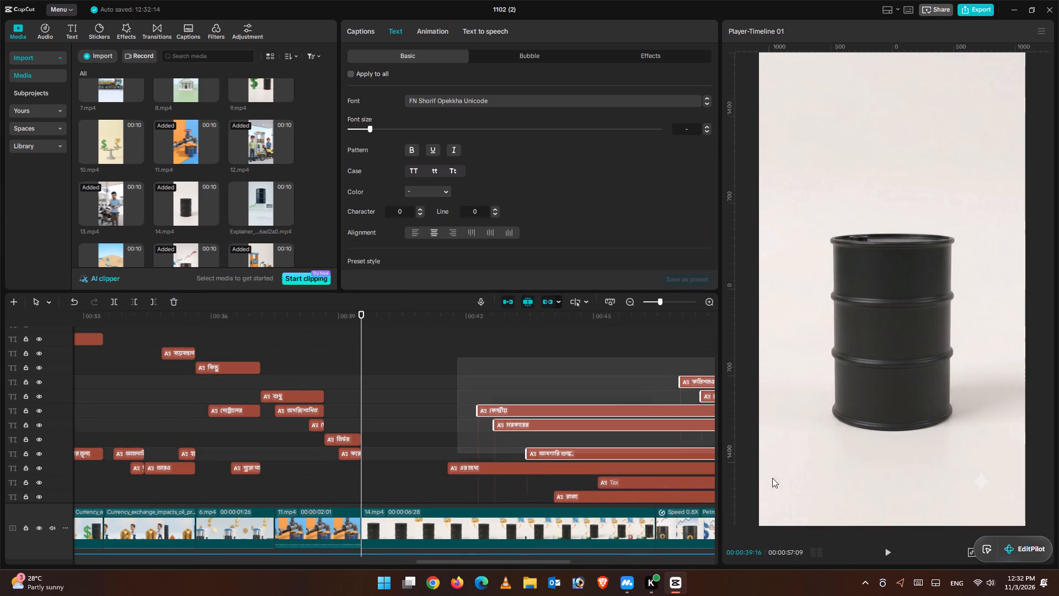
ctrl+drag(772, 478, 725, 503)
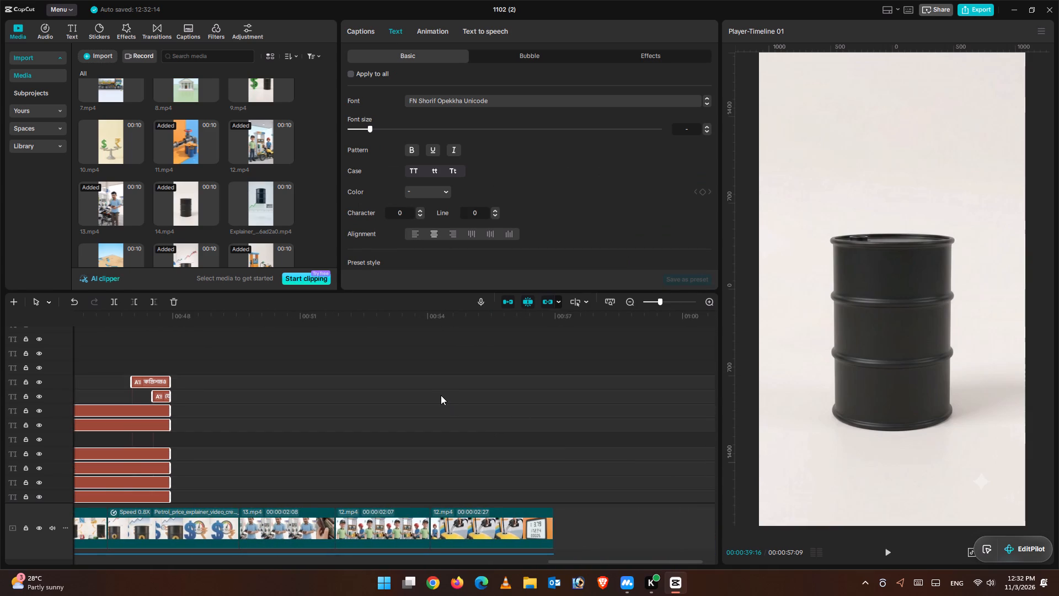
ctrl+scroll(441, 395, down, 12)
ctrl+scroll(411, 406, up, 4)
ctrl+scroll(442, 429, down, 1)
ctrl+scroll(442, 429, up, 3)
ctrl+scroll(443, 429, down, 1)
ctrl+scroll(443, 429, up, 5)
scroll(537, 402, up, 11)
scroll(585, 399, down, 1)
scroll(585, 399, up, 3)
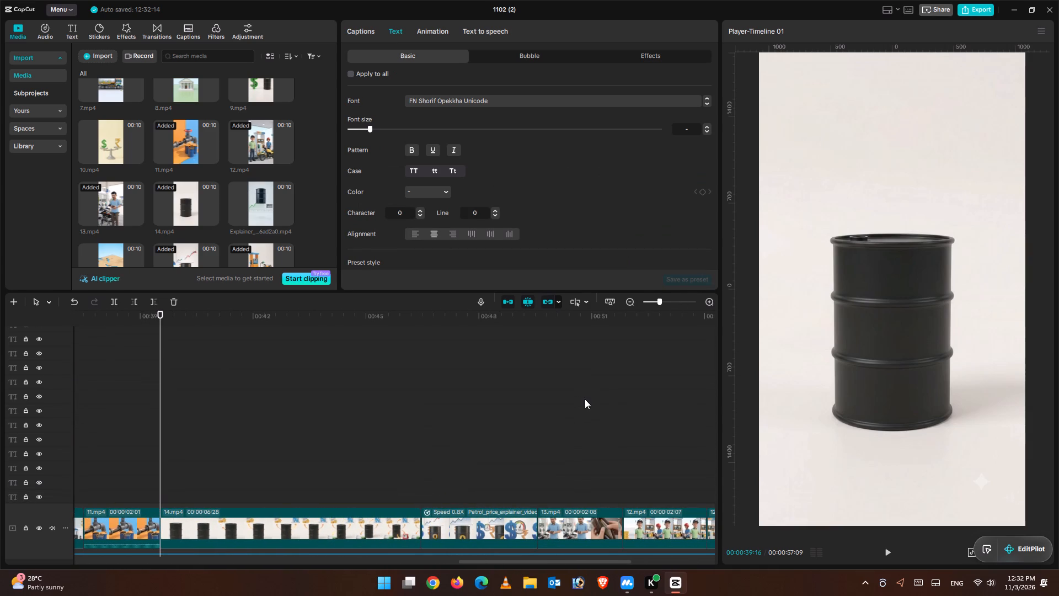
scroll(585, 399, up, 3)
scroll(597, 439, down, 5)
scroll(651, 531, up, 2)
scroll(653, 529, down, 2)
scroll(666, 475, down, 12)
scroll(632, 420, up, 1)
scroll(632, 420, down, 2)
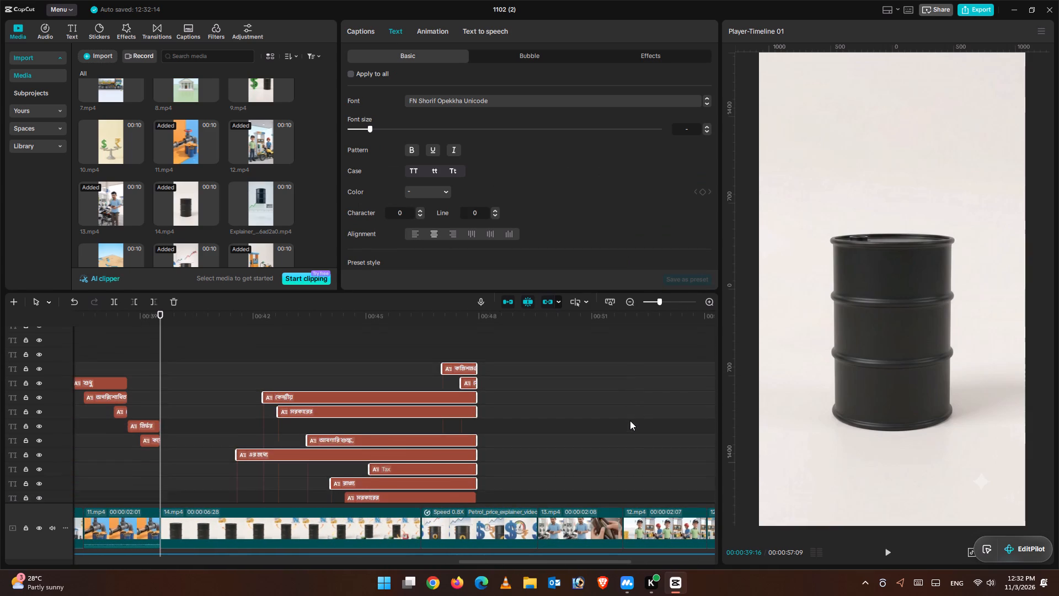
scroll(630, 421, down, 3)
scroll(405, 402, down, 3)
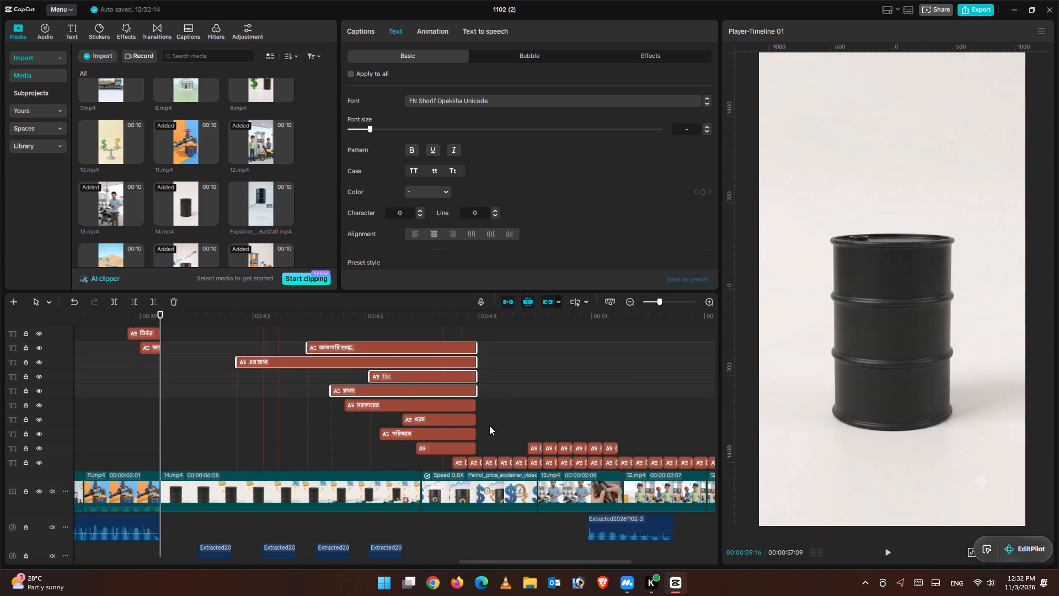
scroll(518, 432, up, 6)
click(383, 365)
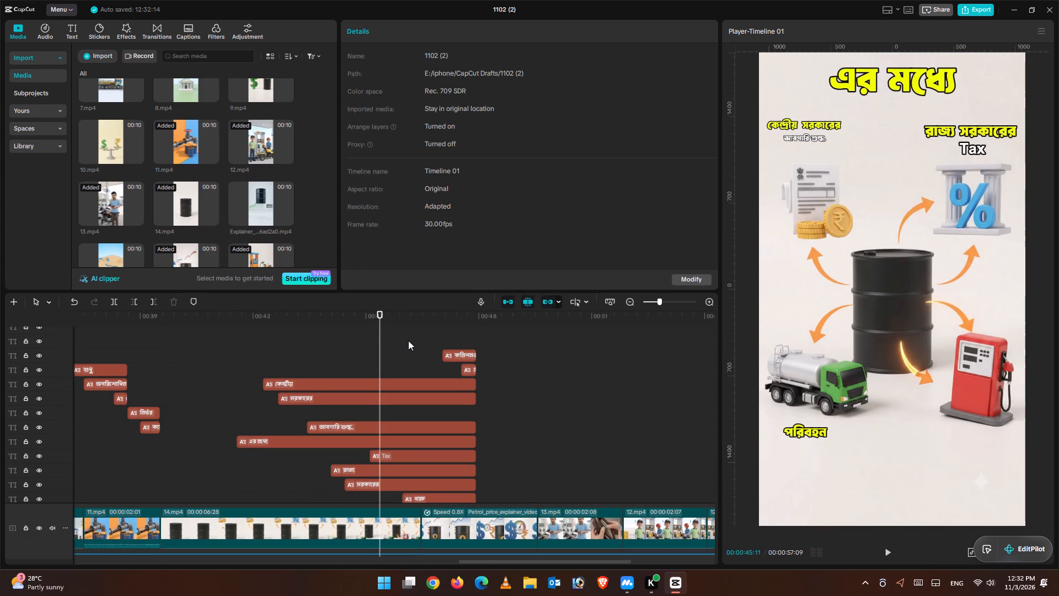
Move the 14.mp4 captions from এর মধ্যে through কমিশনও, including the ()কি caption, together so that এর মধ্যে starts at 00:39:16.
drag(412, 337, 418, 533)
scroll(568, 418, down, 3)
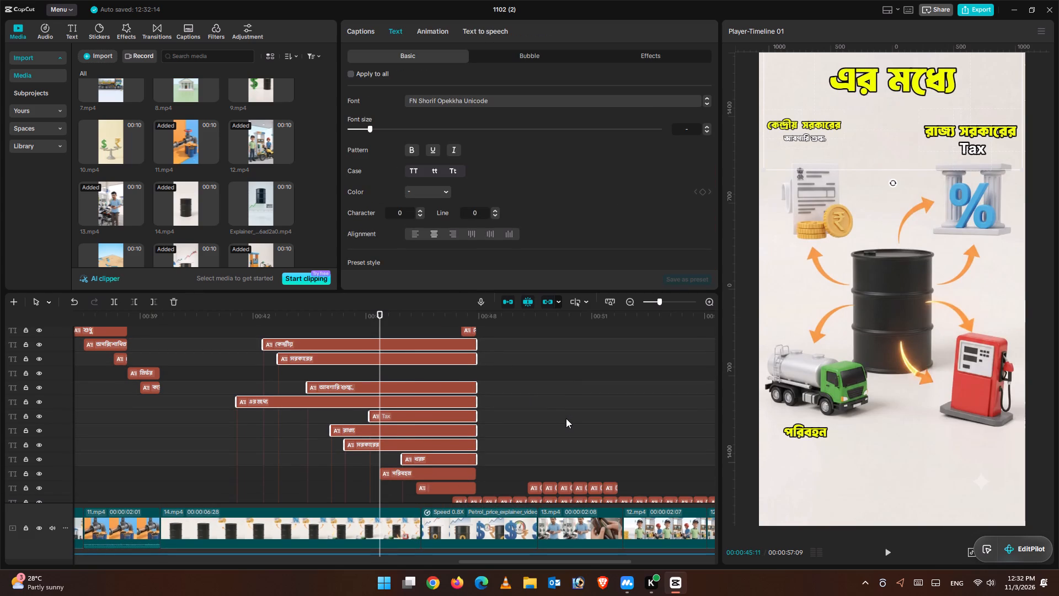
drag(458, 292, 479, 55)
scroll(538, 304, up, 2)
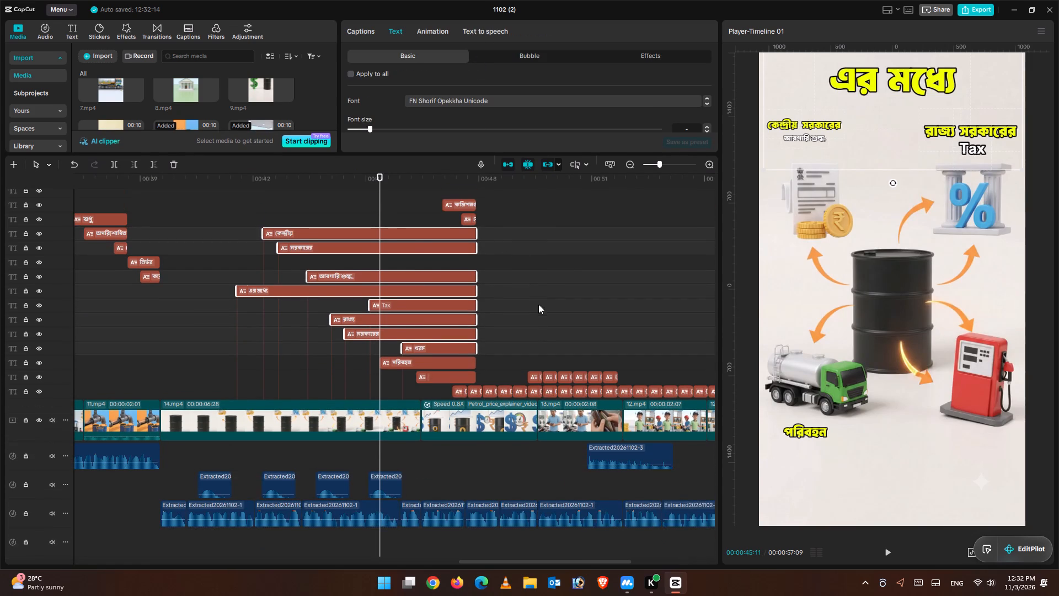
scroll(552, 365, down, 1)
scroll(552, 365, up, 5)
drag(365, 243, 426, 448)
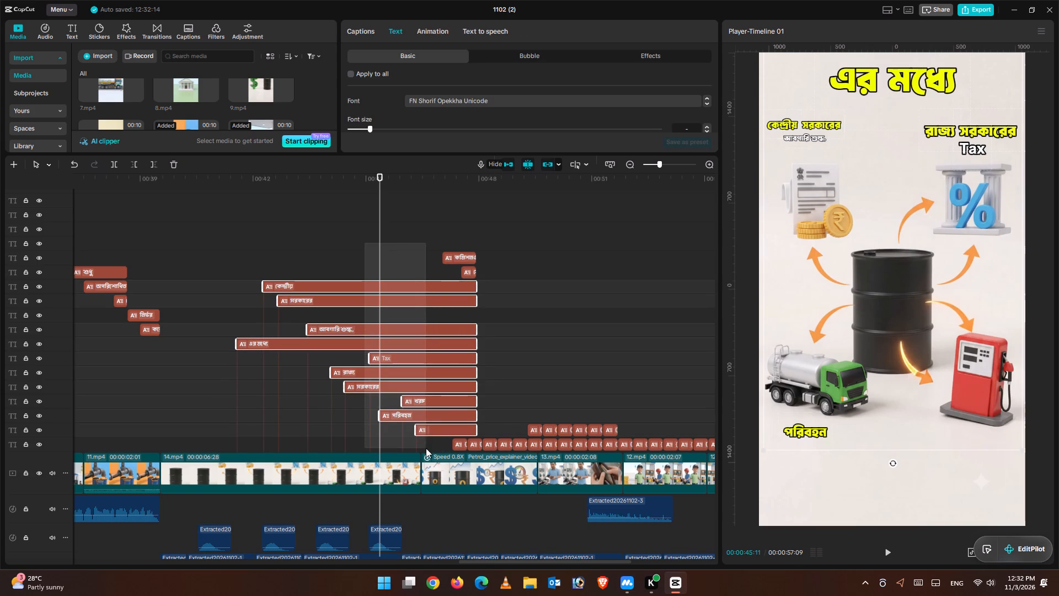
drag(426, 448, 456, 450)
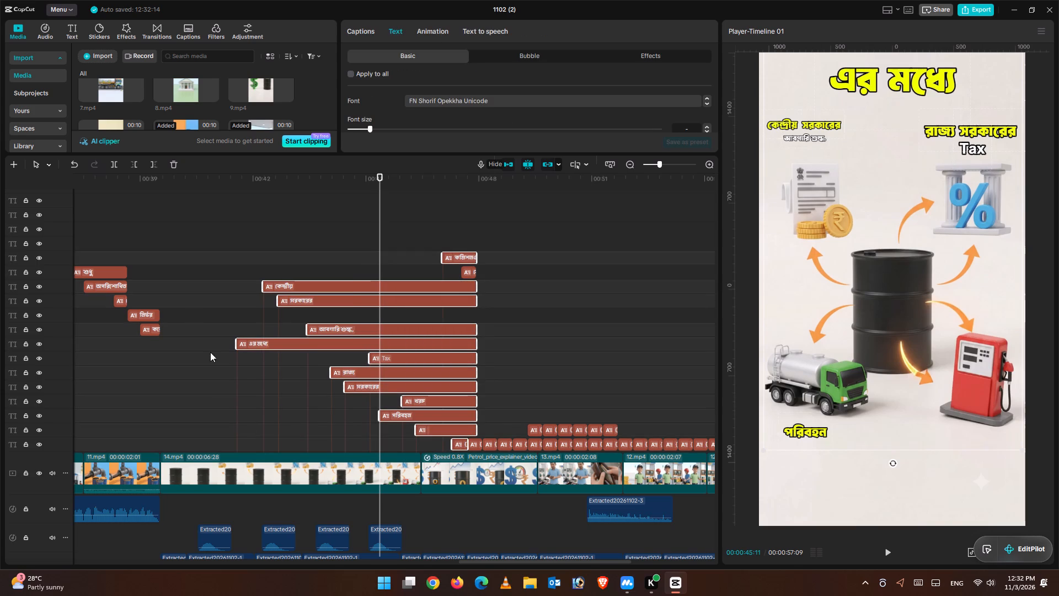
click(189, 285)
drag(317, 199, 441, 424)
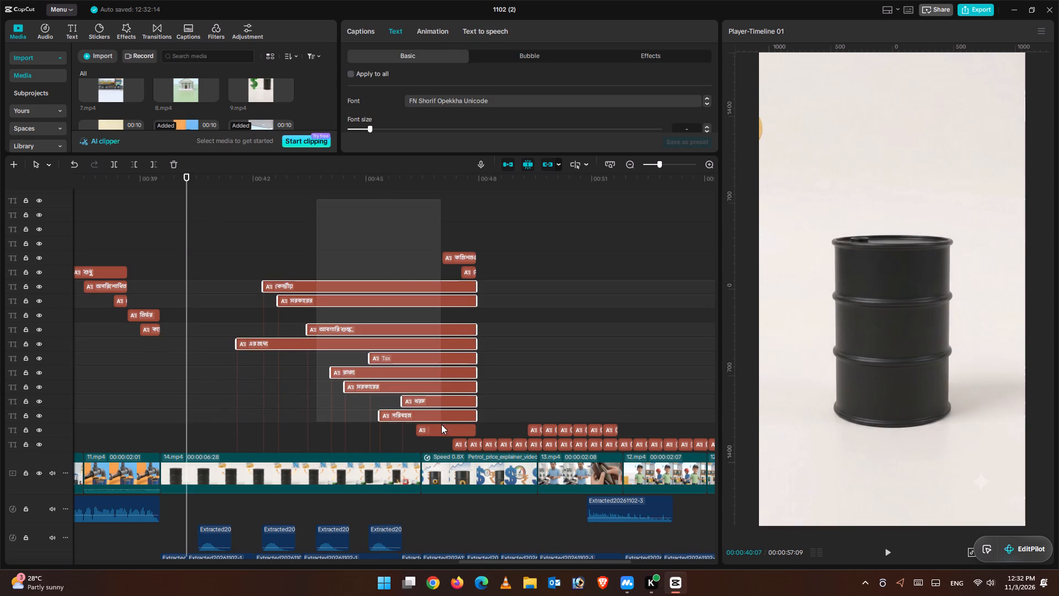
drag(441, 424, 456, 446)
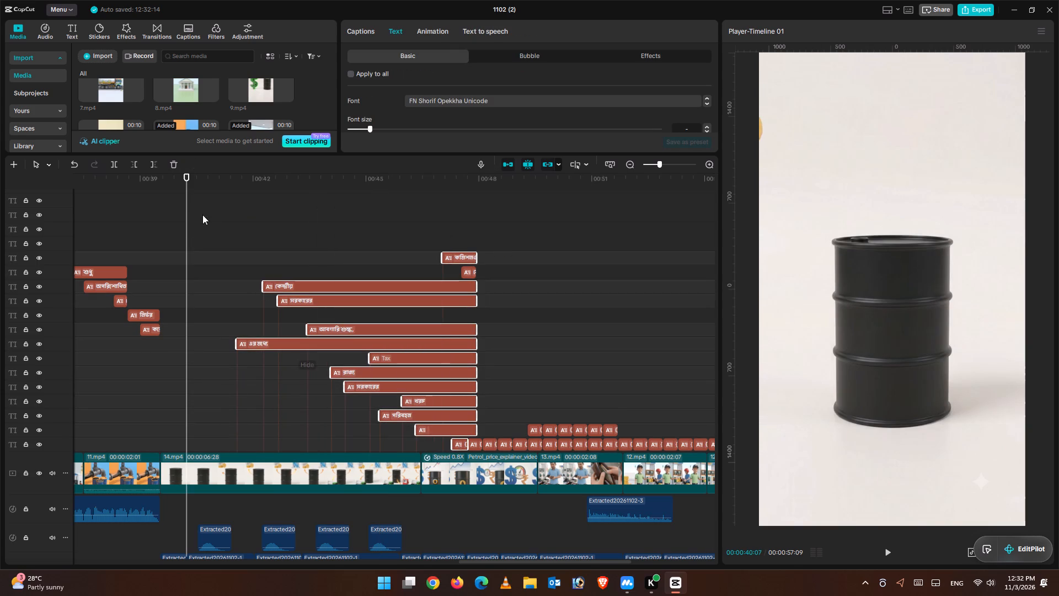
drag(191, 199, 168, 200)
drag(279, 190, 438, 428)
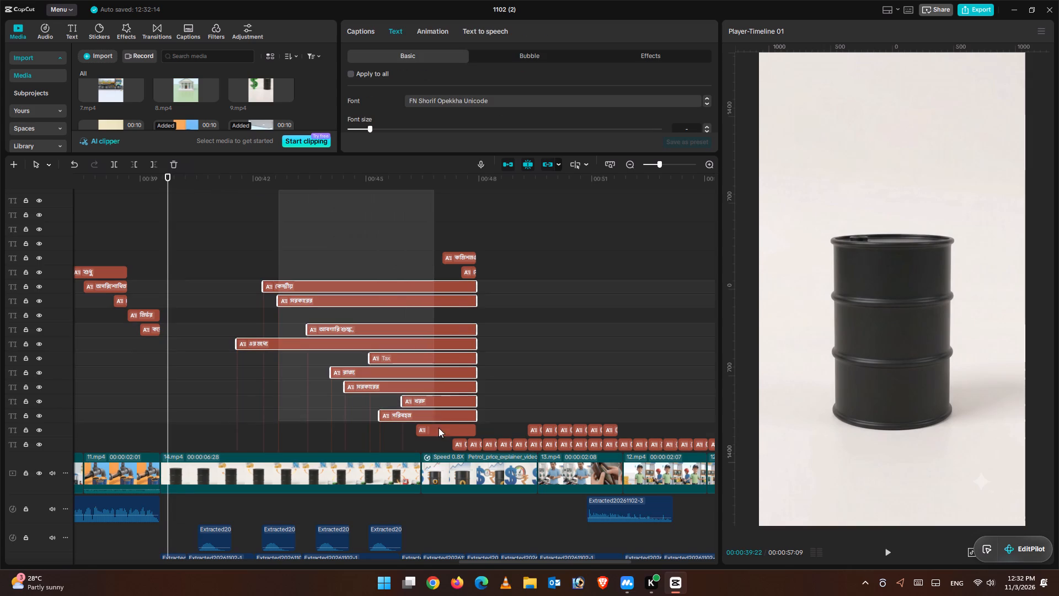
drag(438, 428, 457, 445)
drag(169, 179, 158, 179)
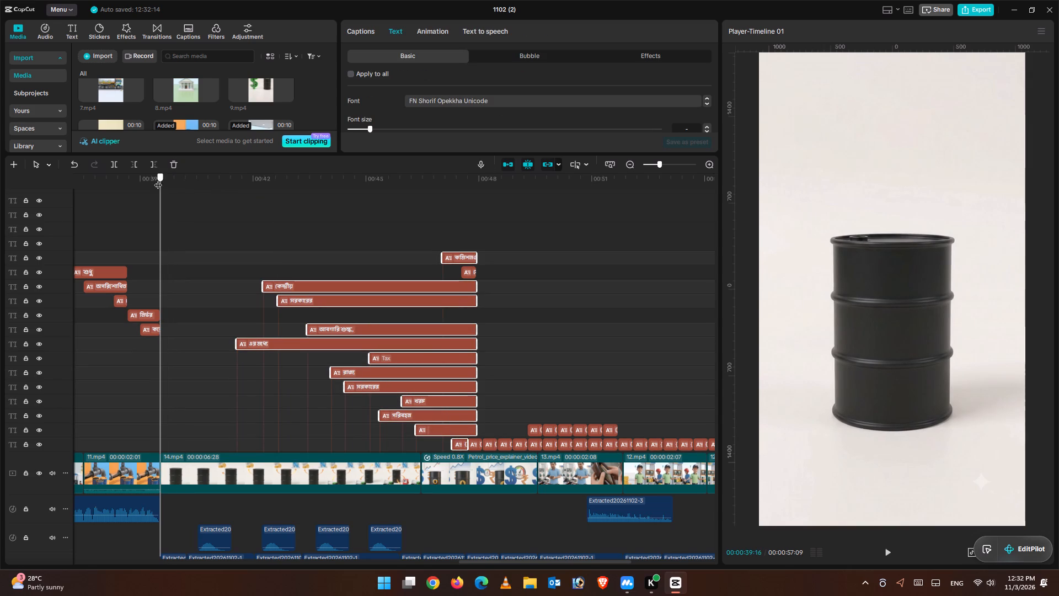
drag(158, 179, 157, 179)
drag(456, 282, 390, 283)
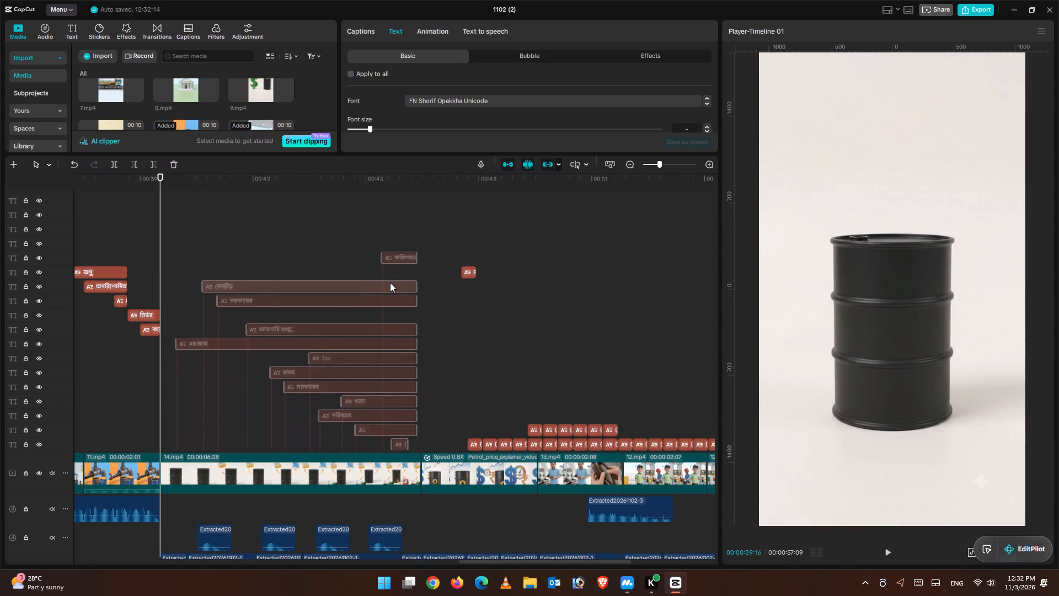
drag(390, 283, 382, 283)
Move the যোগ হয়। caption back under কমিশনও so it ends together with the other 14.mp4 captions.
click(473, 274)
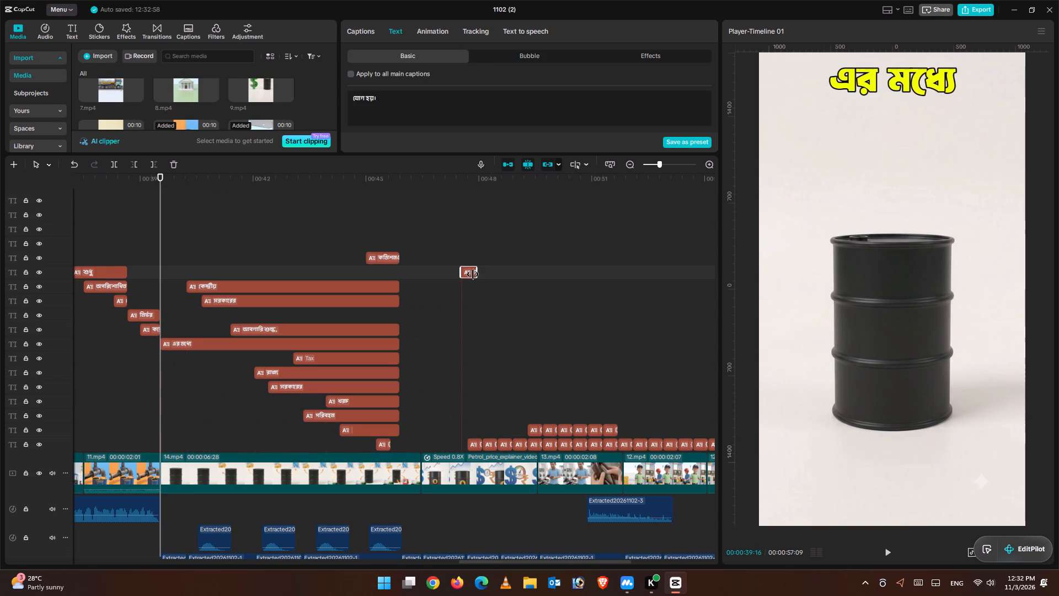
drag(470, 271, 393, 267)
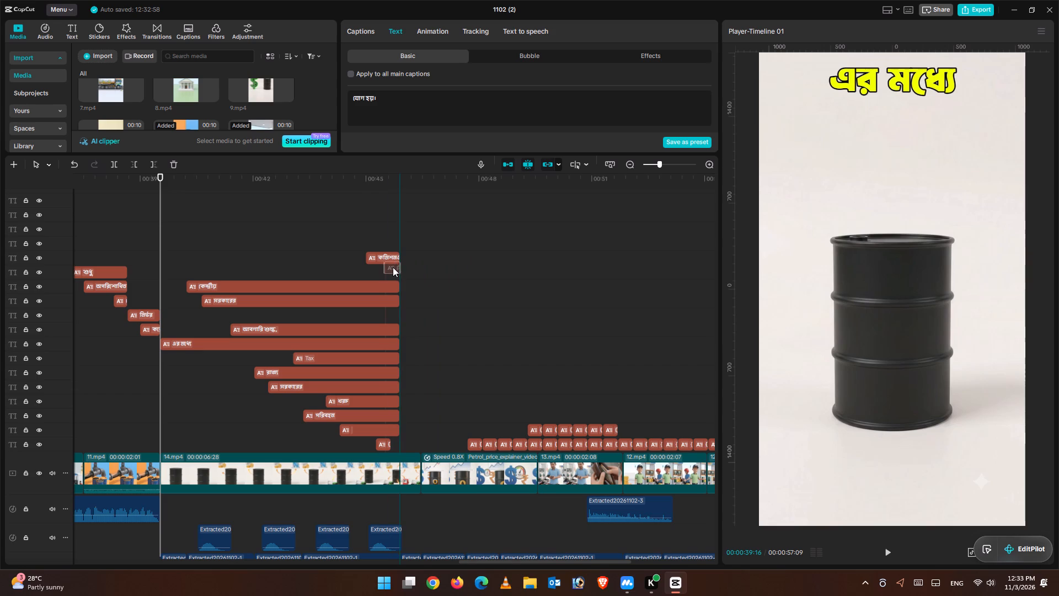
drag(393, 267, 392, 268)
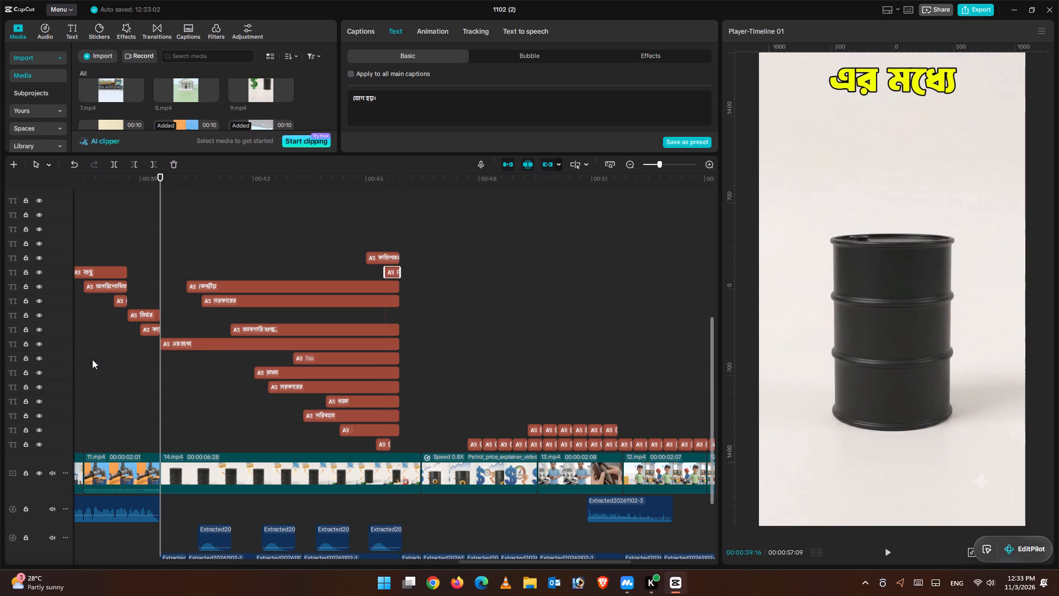
Play the 14.mp4 clip and replay its final part to check the moved captions against the voice-over.
click(99, 254)
click(894, 555)
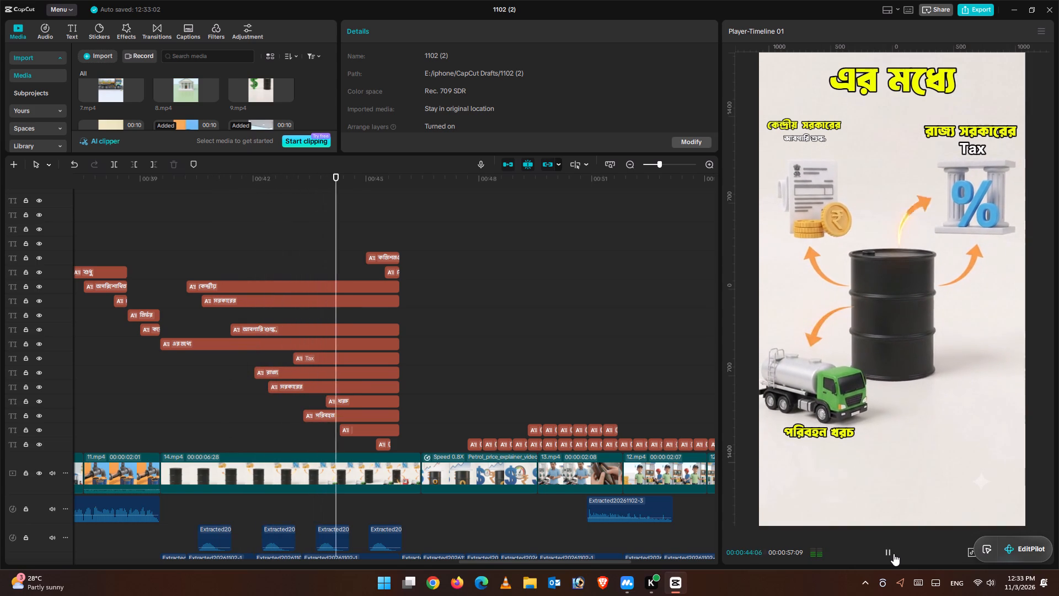
click(894, 554)
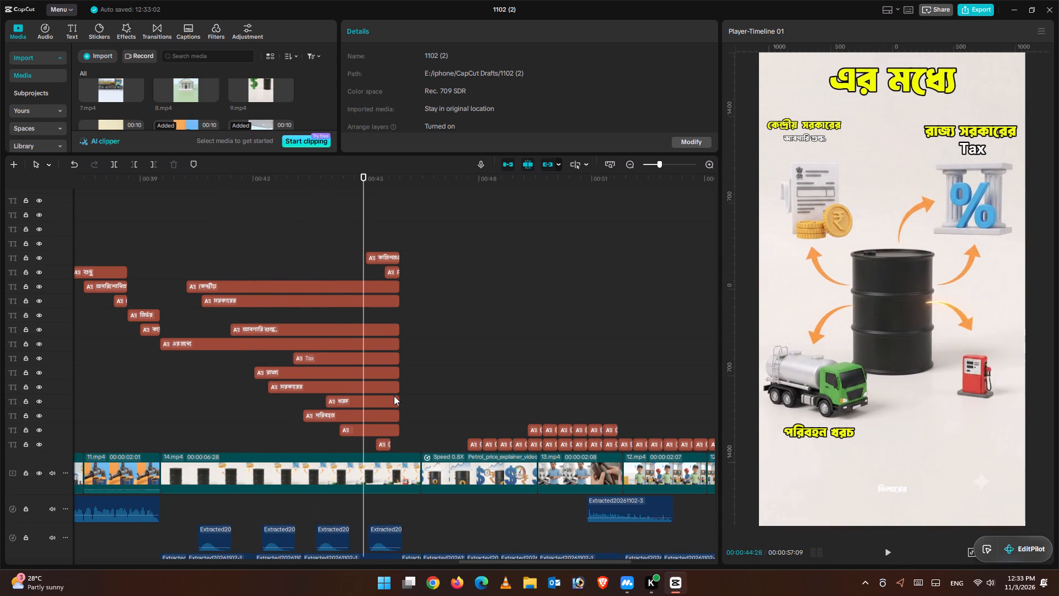
key(ctrl+equal)
click(295, 254)
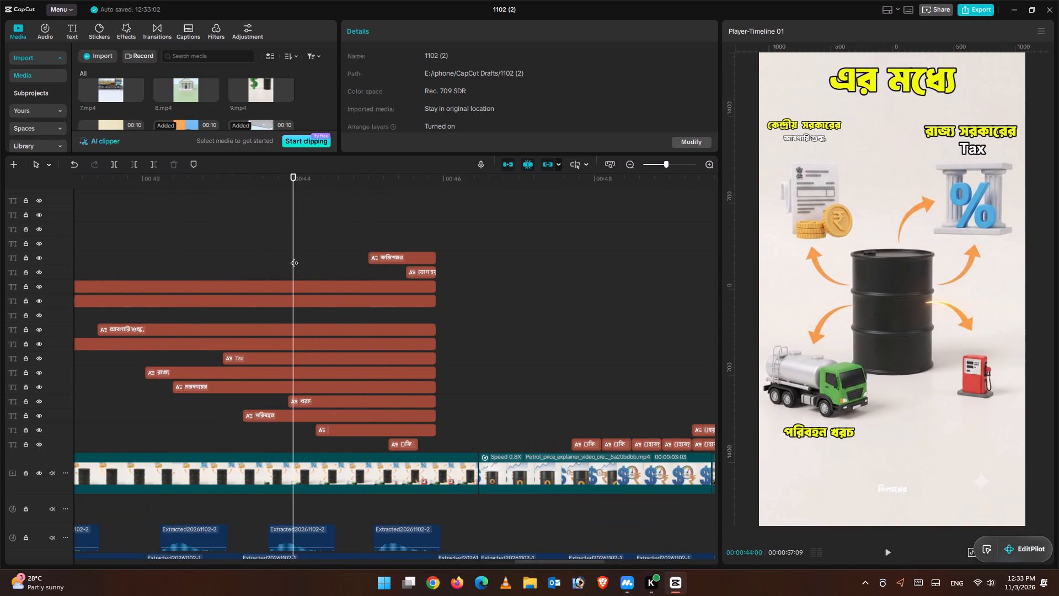
click(895, 554)
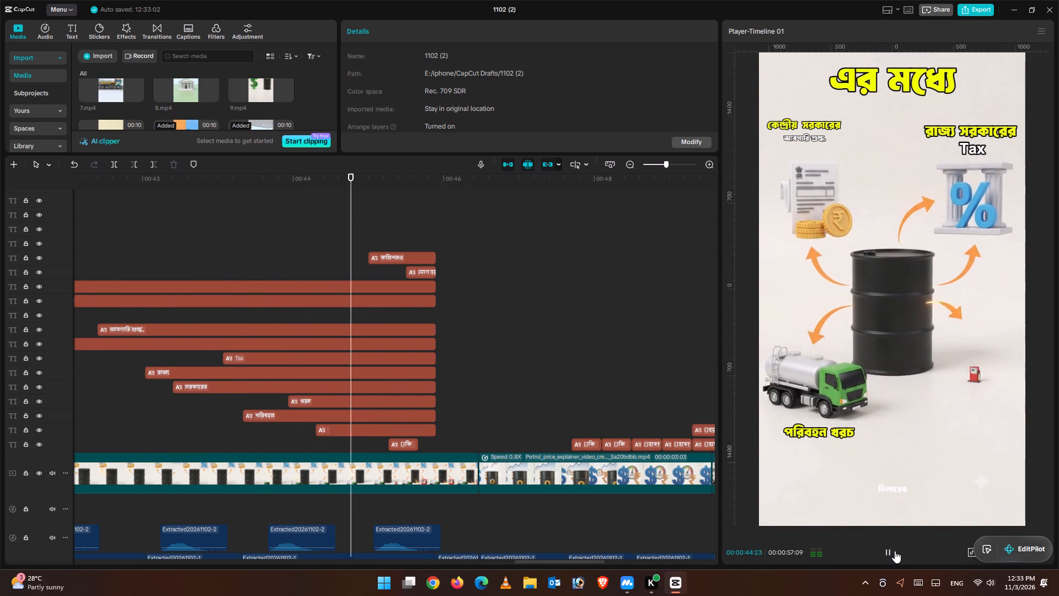
click(895, 550)
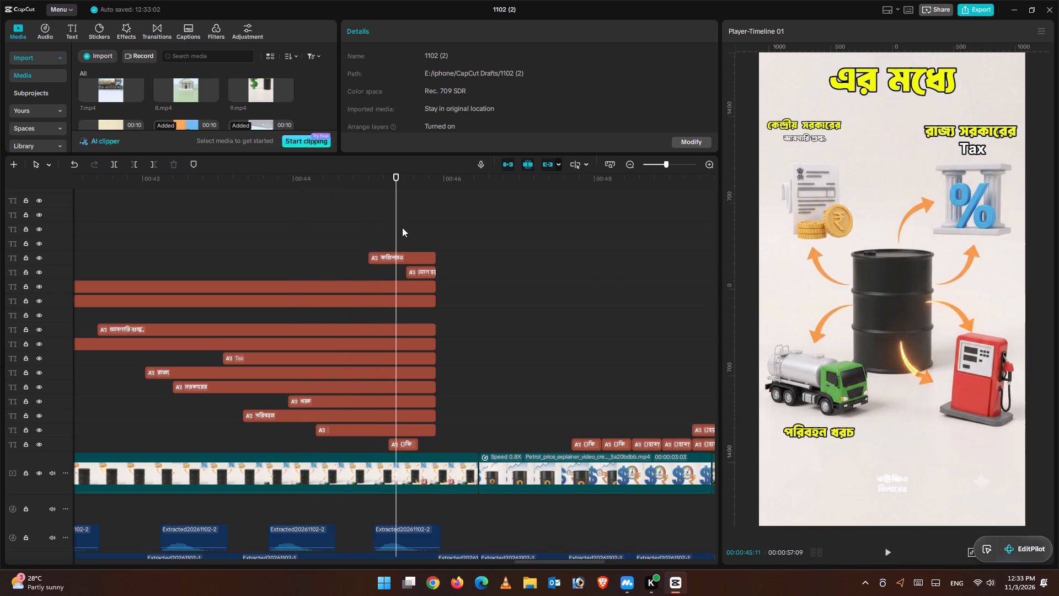
click(374, 430)
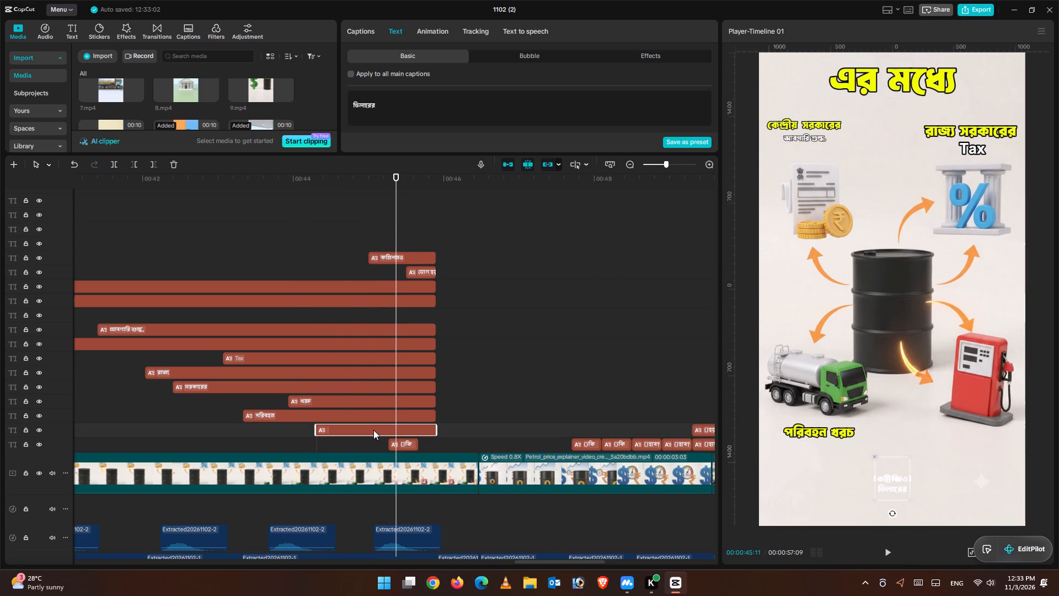
click(275, 232)
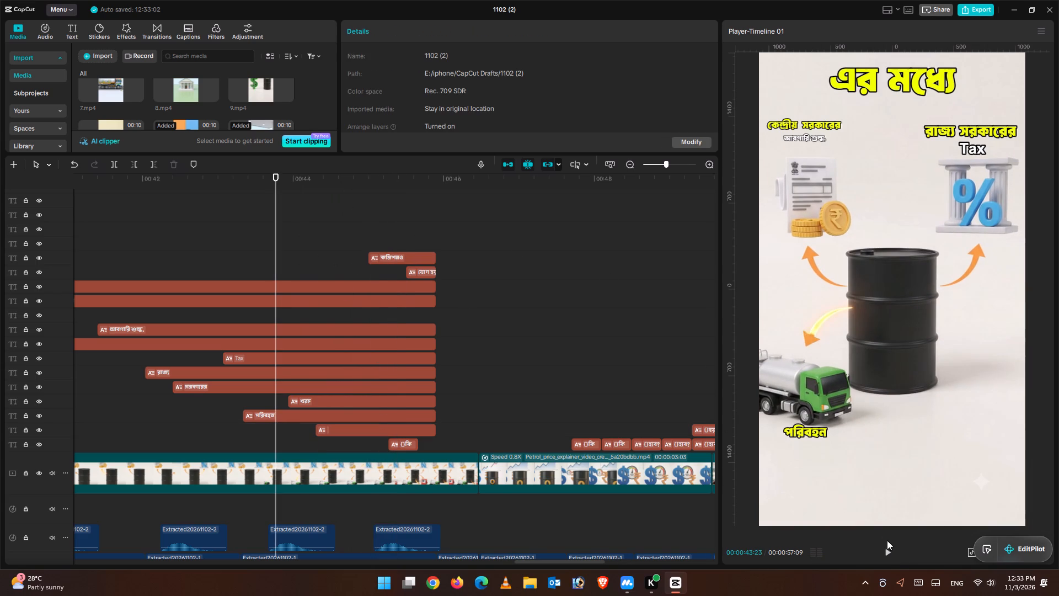
click(884, 549)
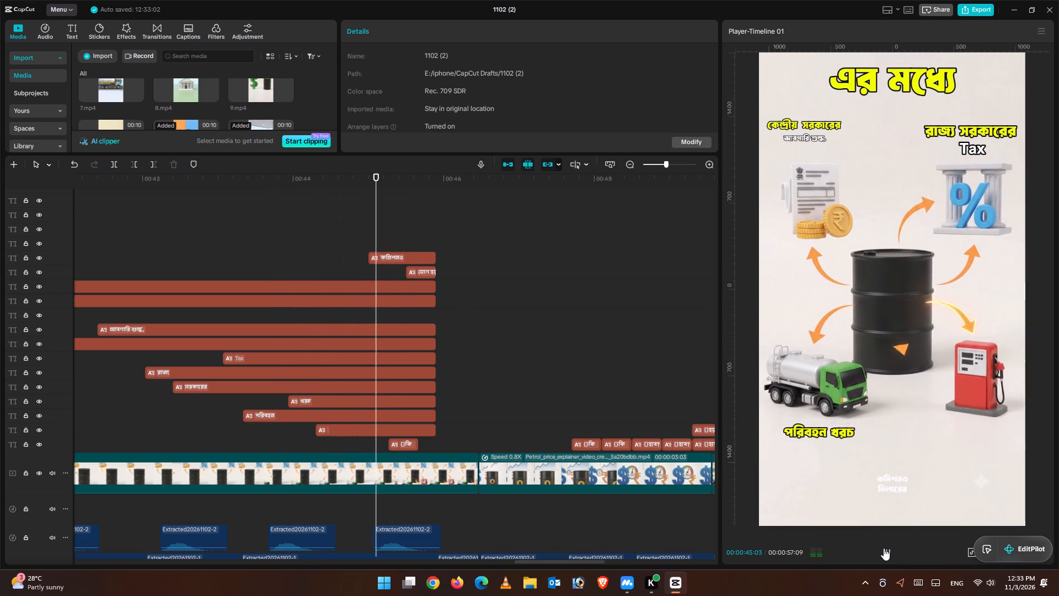
click(884, 548)
click(884, 548)
click(884, 548)
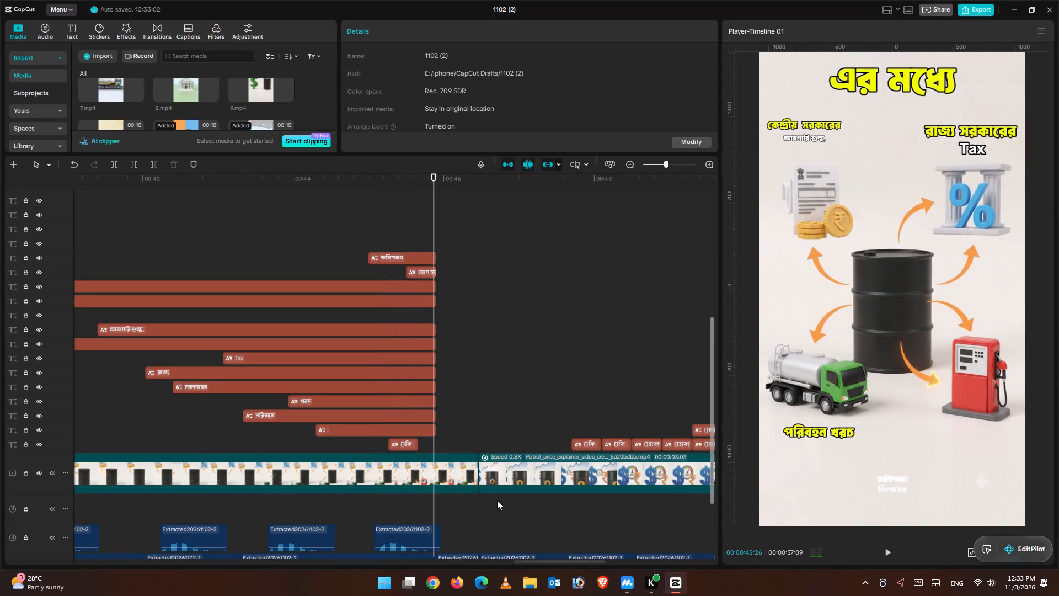
Delete the stray ()কি caption below the ডিলারের caption near the end of the 14.mp4 clip.
click(404, 447)
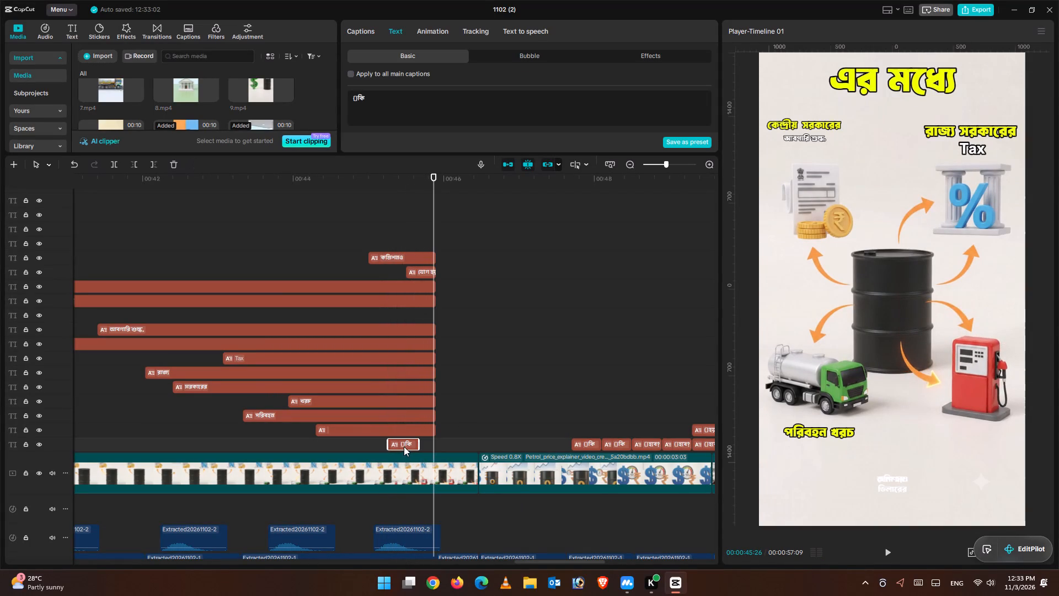
click(172, 163)
Apply the yellow text preset with black outline to the কমিশনও, যোগ হয়। and ডিলারের captions together.
click(311, 214)
drag(311, 214, 329, 236)
drag(363, 236, 441, 272)
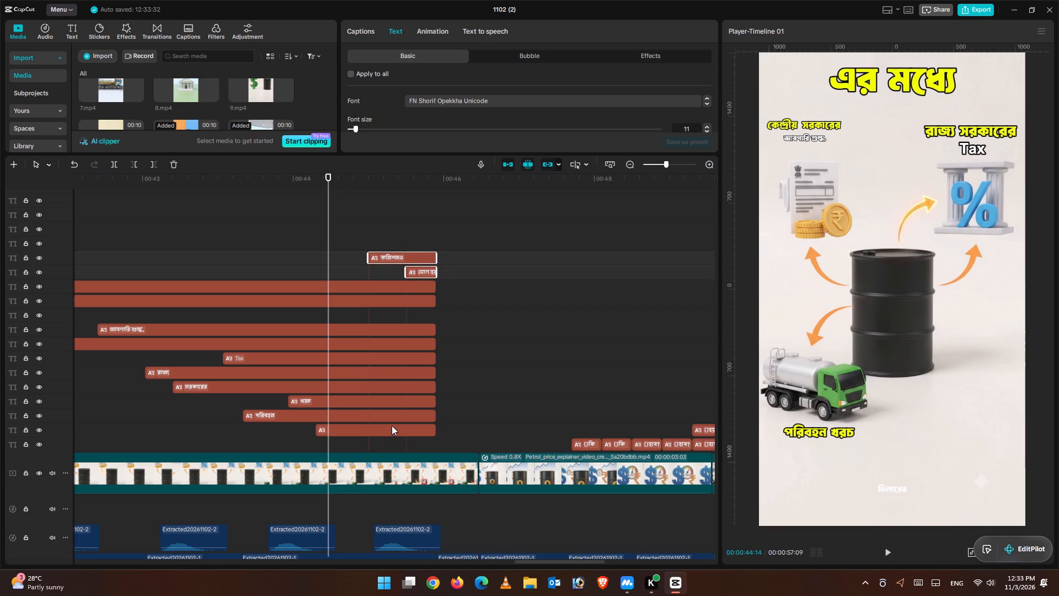
ctrl+click(393, 429)
scroll(458, 82, up, 1)
scroll(459, 82, down, 3)
drag(423, 155, 437, 277)
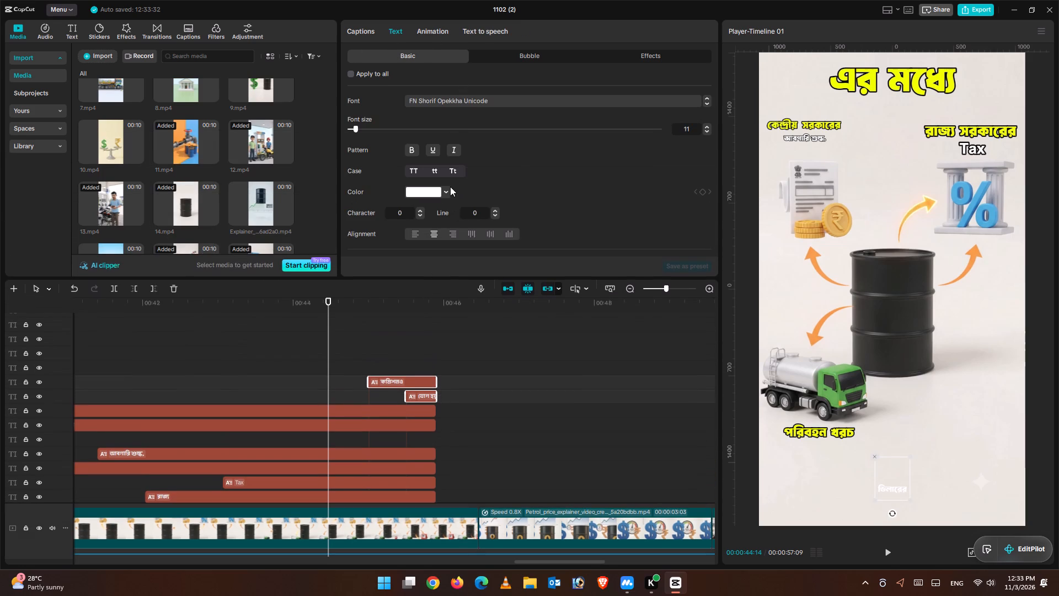
scroll(456, 191, up, 1)
scroll(457, 191, down, 3)
click(504, 136)
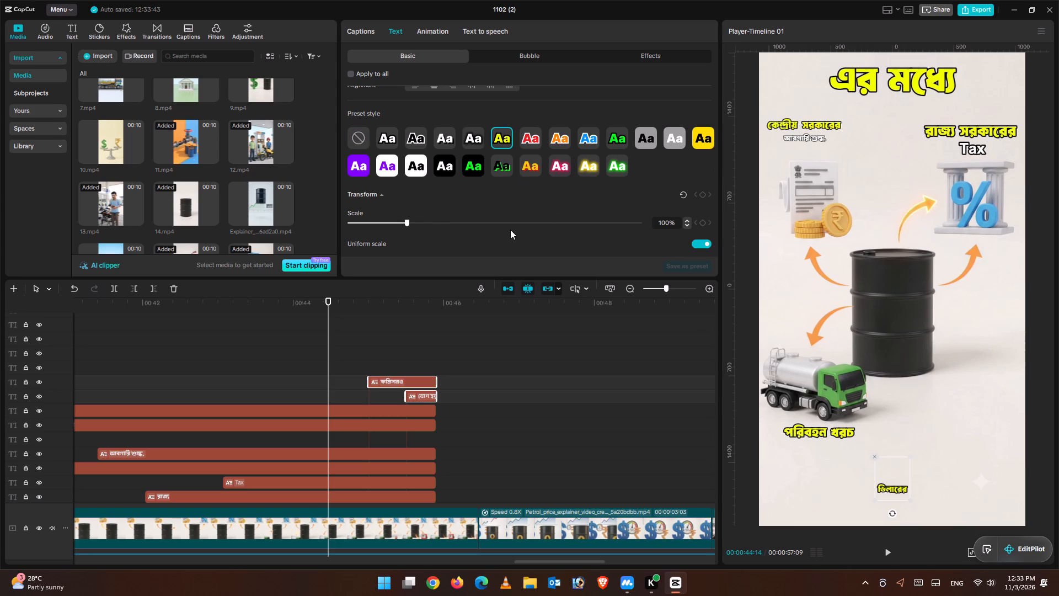
Scale up the selected কমিশনও, যোগ হয়। and ডিলারের captions moderately above 100%.
drag(405, 222, 432, 222)
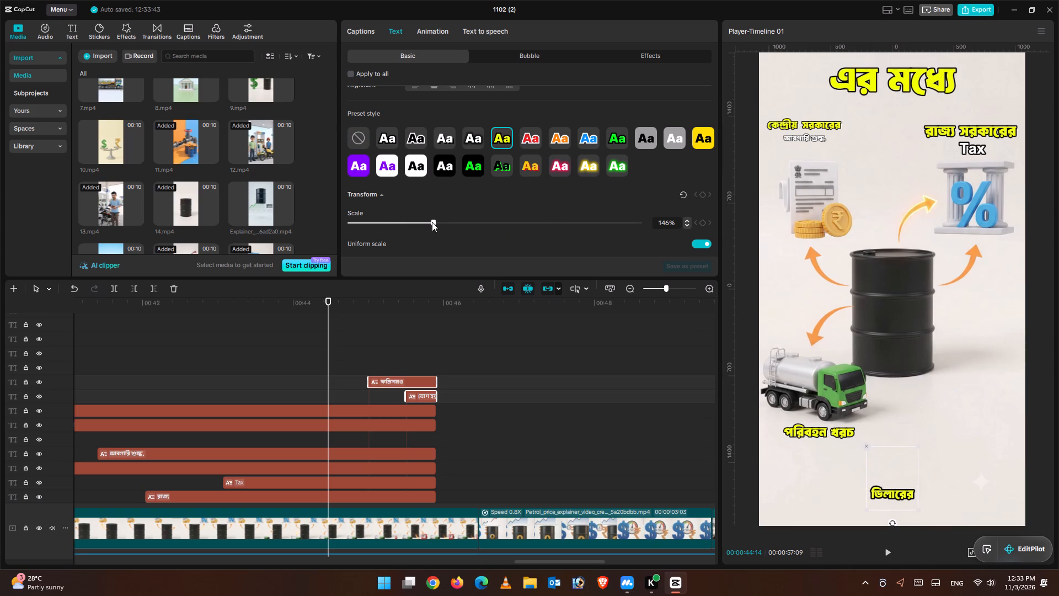
drag(432, 222, 411, 218)
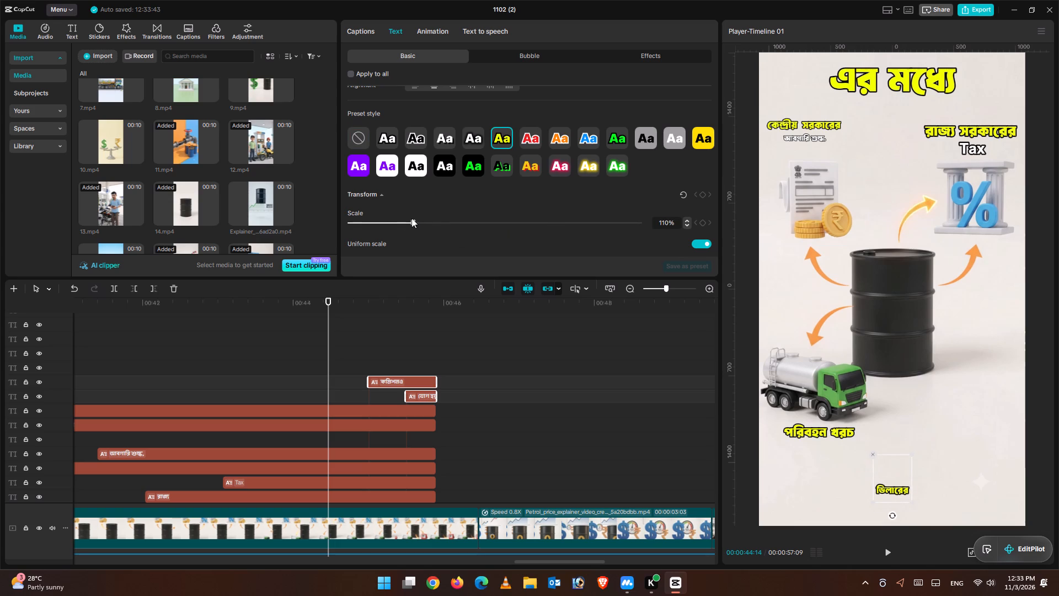
drag(411, 218, 426, 219)
Set the black stroke thickness of the three selected captions to 20.
scroll(457, 192, down, 7)
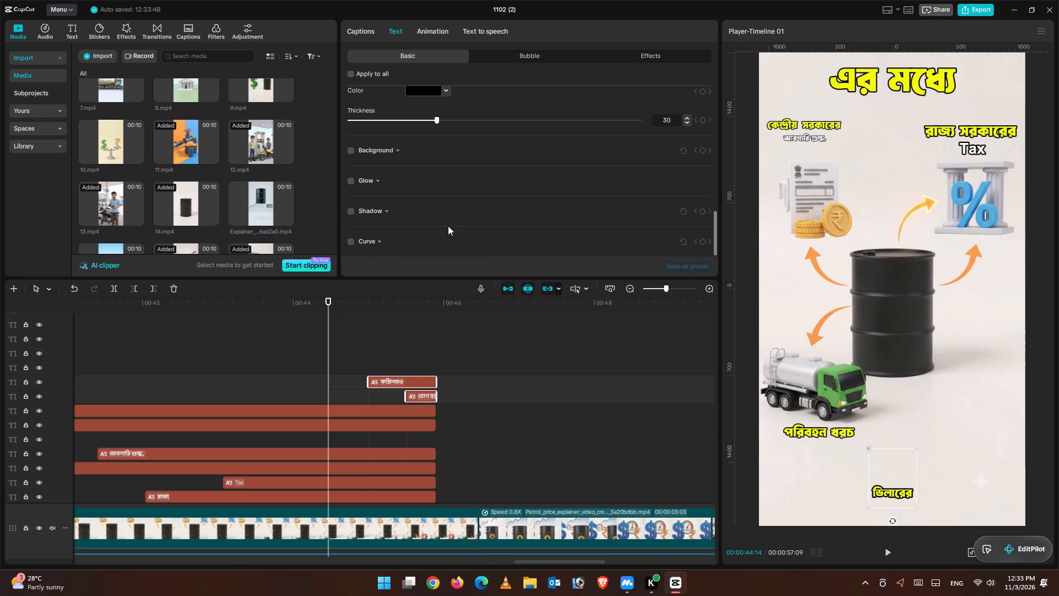
scroll(448, 226, down, 5)
scroll(467, 219, up, 2)
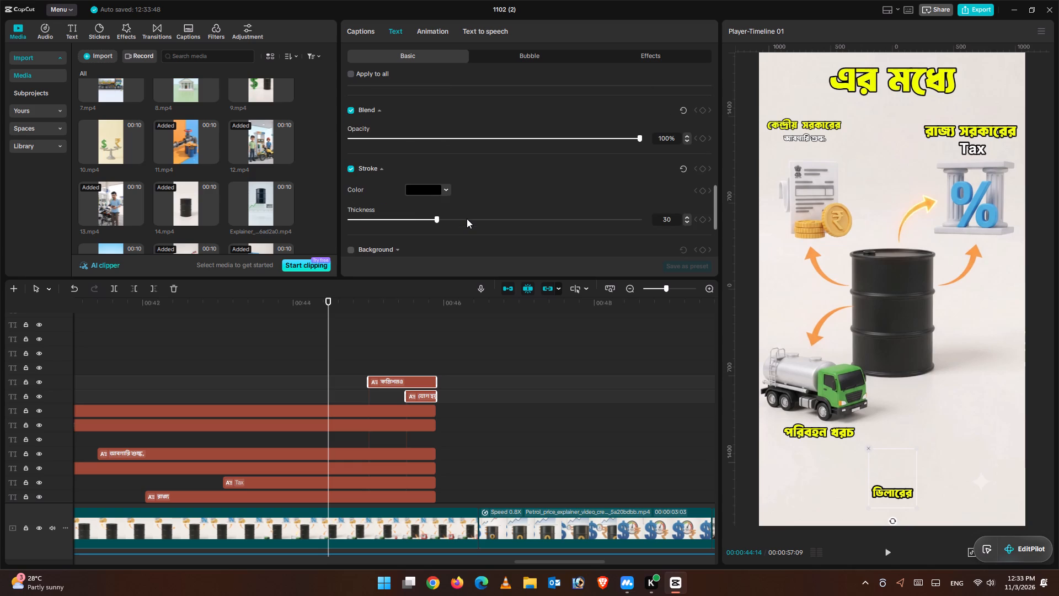
drag(426, 218, 407, 216)
Preview the restyled captions at 00:45:22, near the end of the 14.mp4 clip.
scroll(426, 359, down, 1)
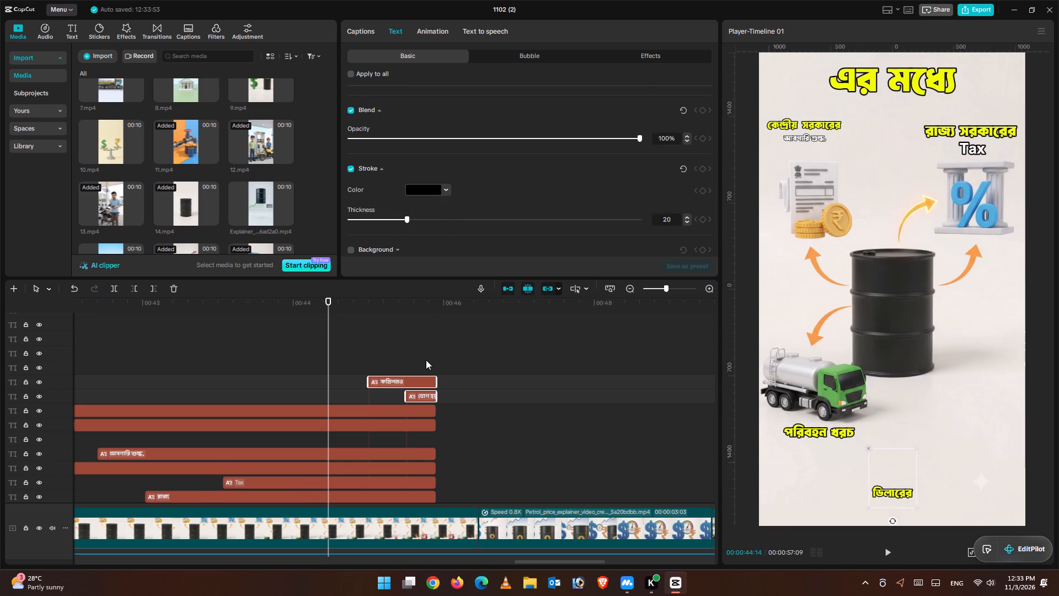
scroll(426, 360, down, 6)
scroll(429, 367, up, 2)
scroll(430, 365, down, 2)
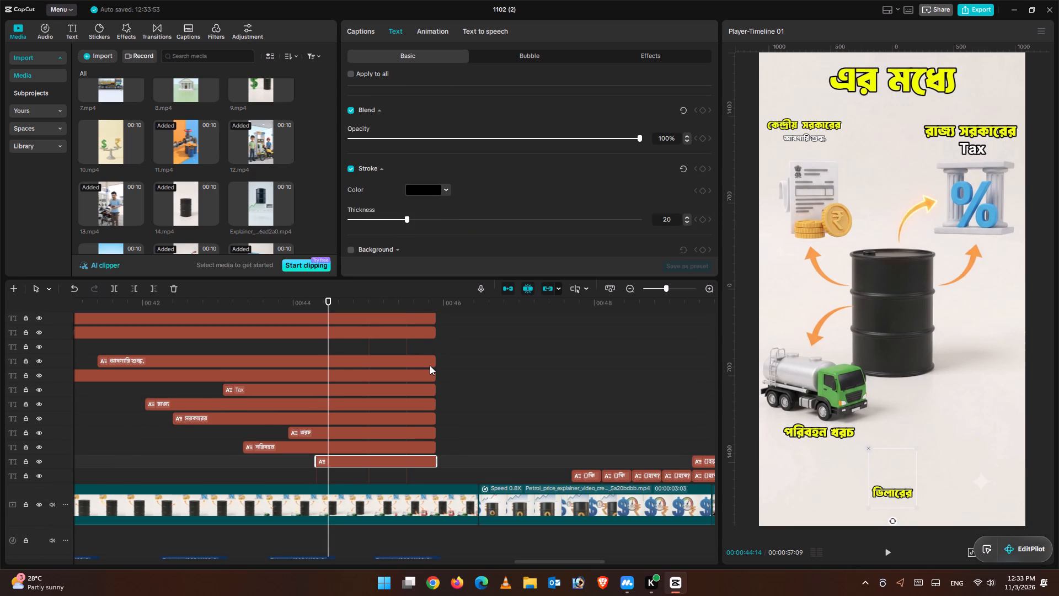
scroll(435, 365, up, 3)
scroll(447, 363, down, 1)
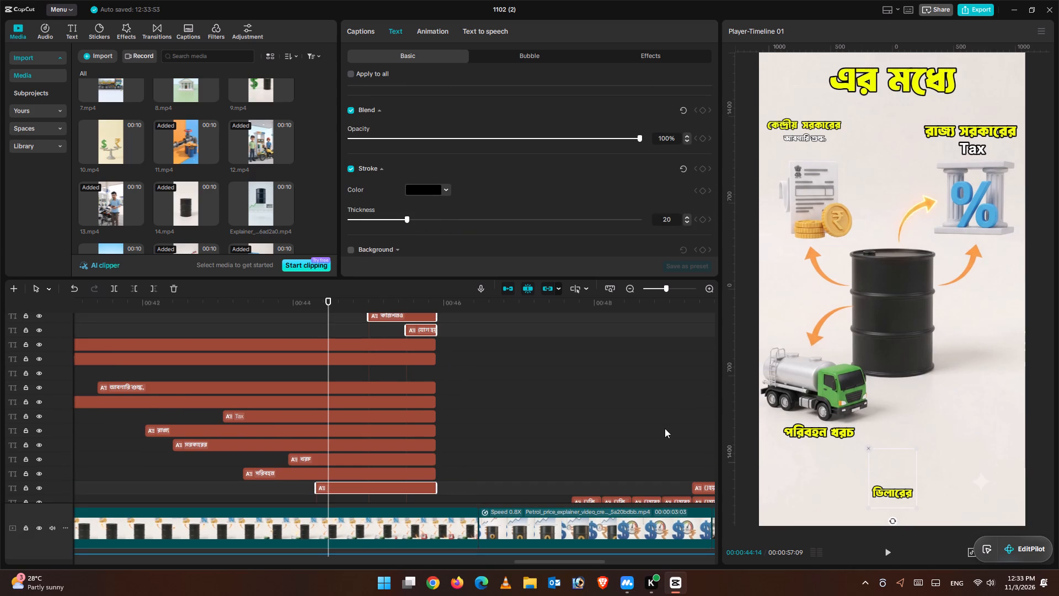
drag(328, 303, 423, 308)
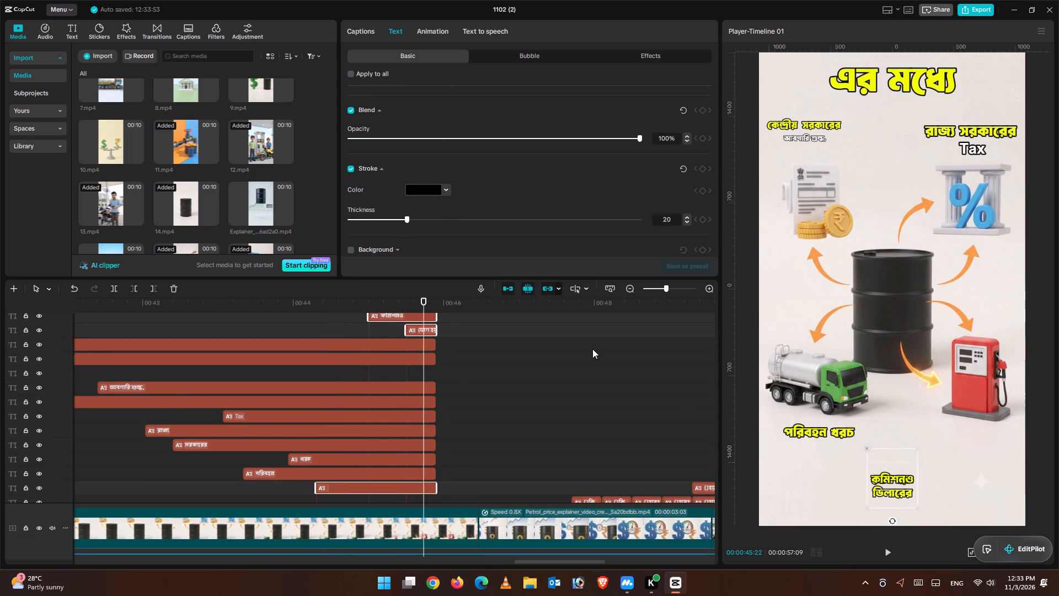
Arrange the ডিলারের caption directly before কমিশনও on one line, with যোগ হয়। centred beneath them.
click(411, 487)
drag(897, 465, 842, 450)
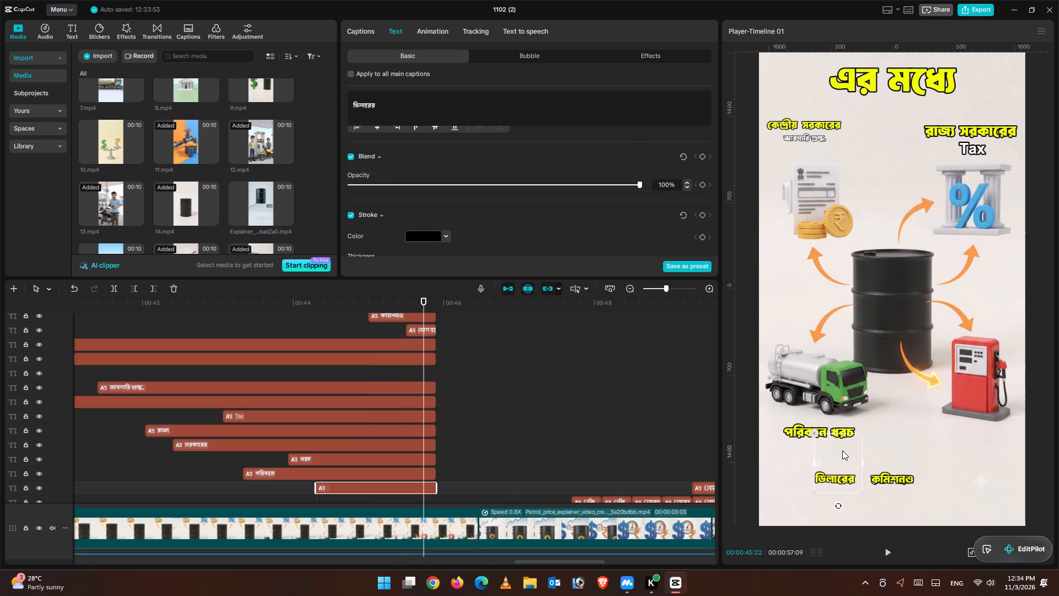
drag(842, 450, 851, 452)
click(428, 332)
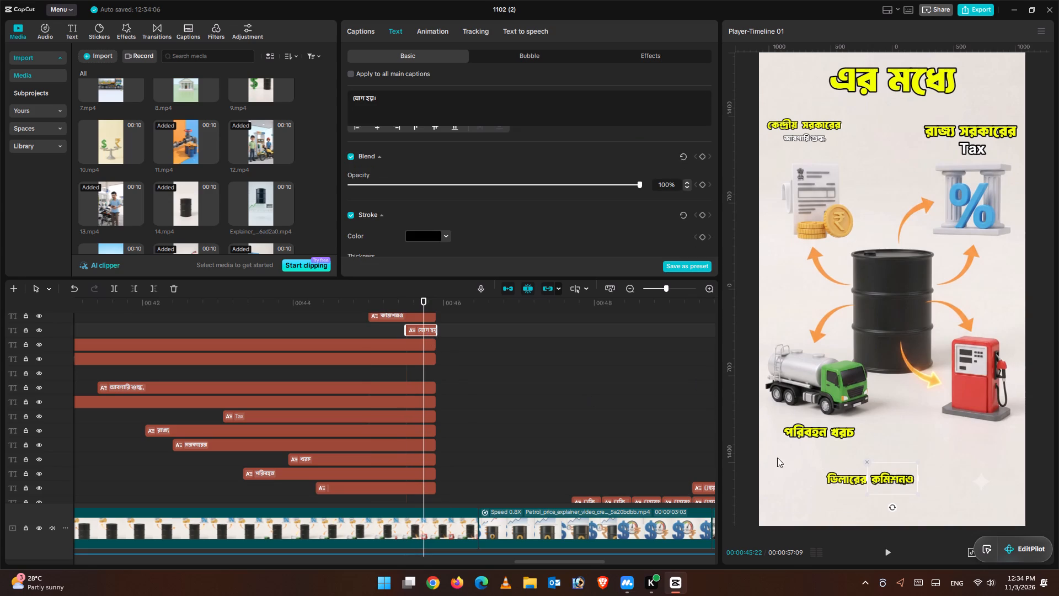
drag(900, 464, 879, 480)
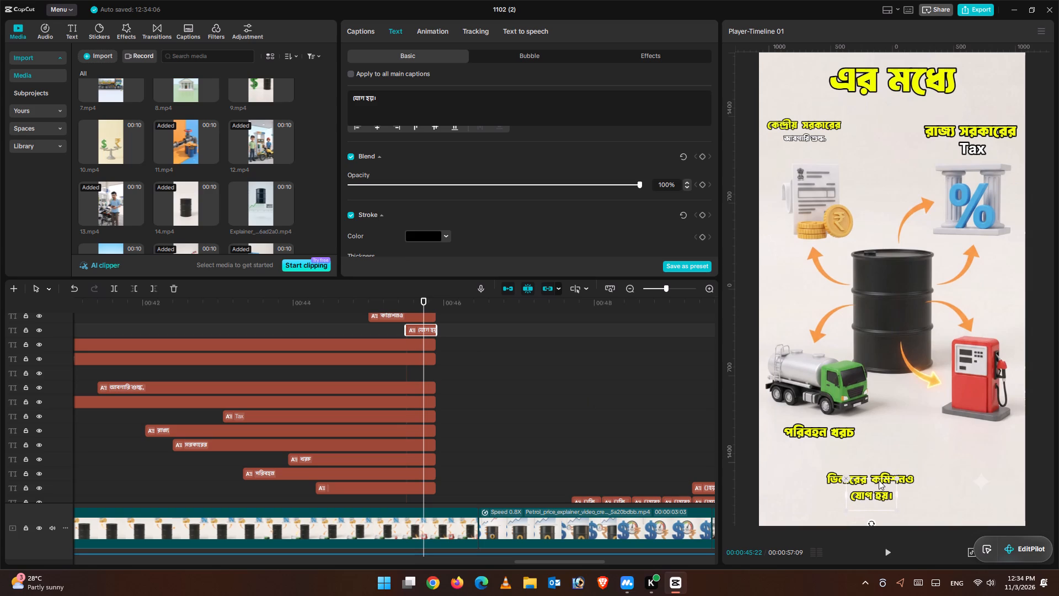
drag(879, 480, 876, 480)
Change the text colour of the যোগ হয়। caption to white (FFFFFF).
scroll(475, 170, down, 1)
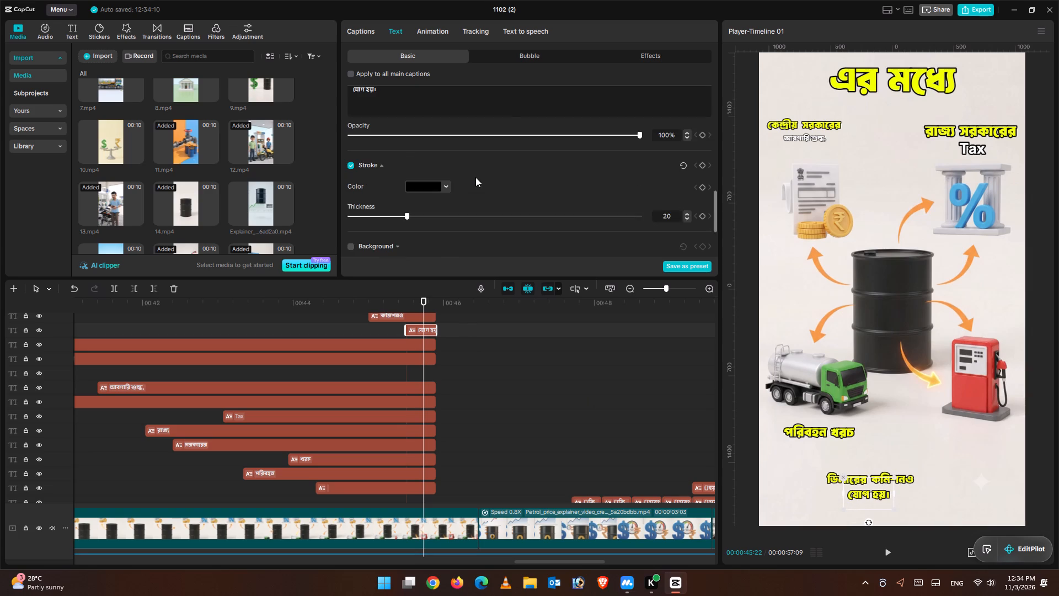
scroll(476, 177, up, 6)
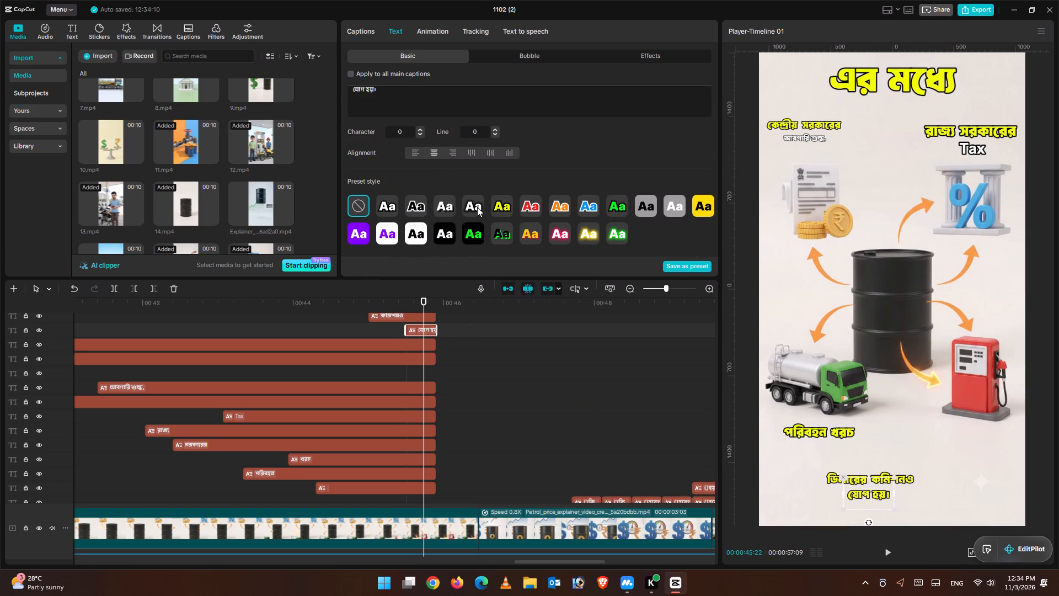
scroll(479, 205, up, 2)
click(428, 211)
drag(434, 237, 312, 187)
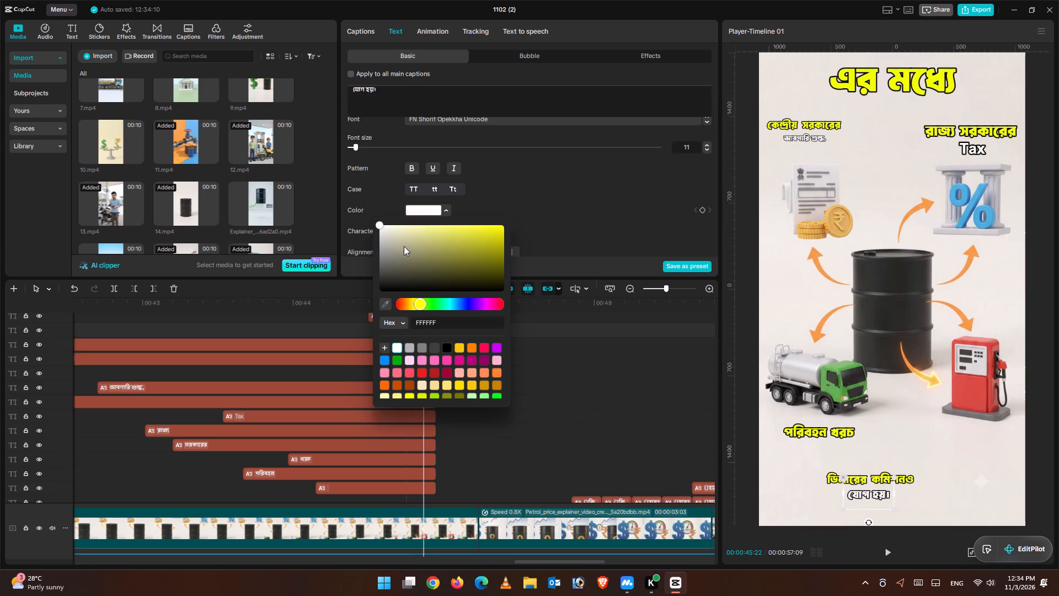
click(552, 409)
Move the ডিলারের, কমিশনও and যোগ হয়। captions together to just below the red fuel pump in the frame.
click(347, 313)
scroll(486, 372, up, 1)
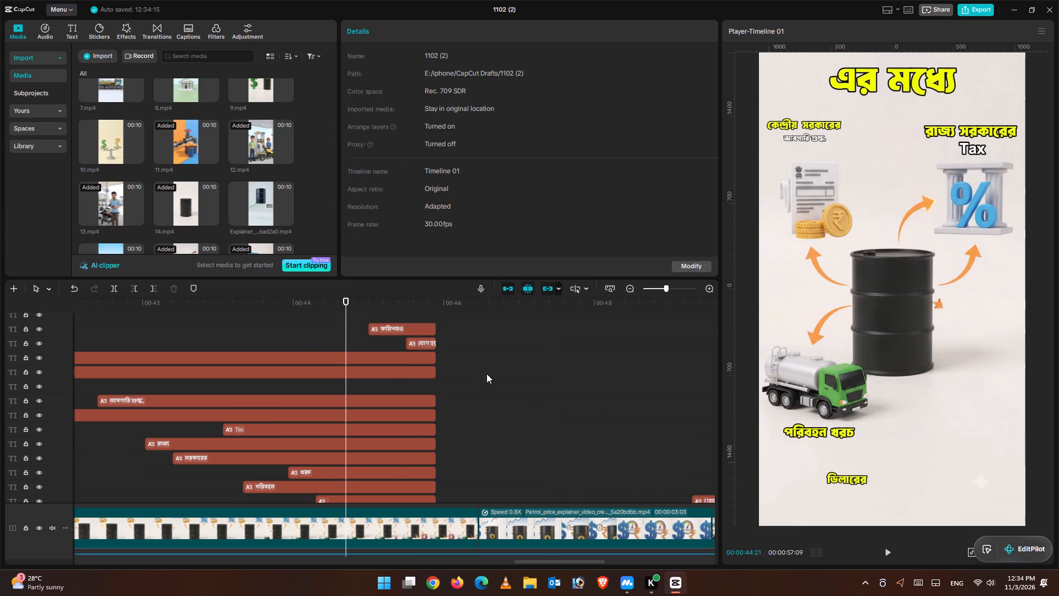
scroll(486, 374, up, 3)
scroll(458, 362, down, 2)
drag(403, 326, 418, 357)
scroll(498, 384, down, 2)
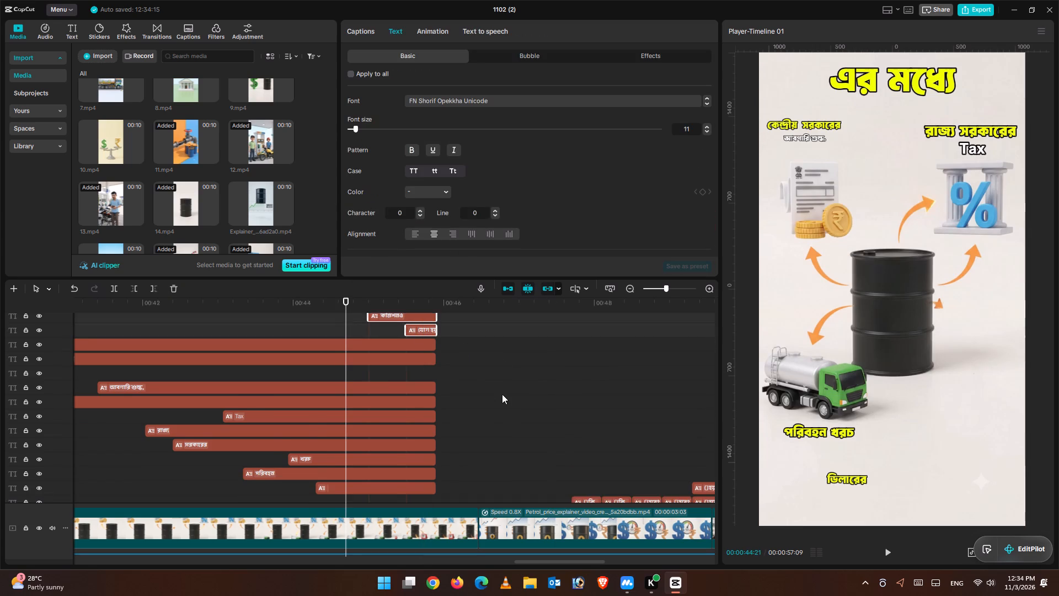
scroll(502, 394, down, 3)
click(393, 444)
scroll(550, 422, up, 5)
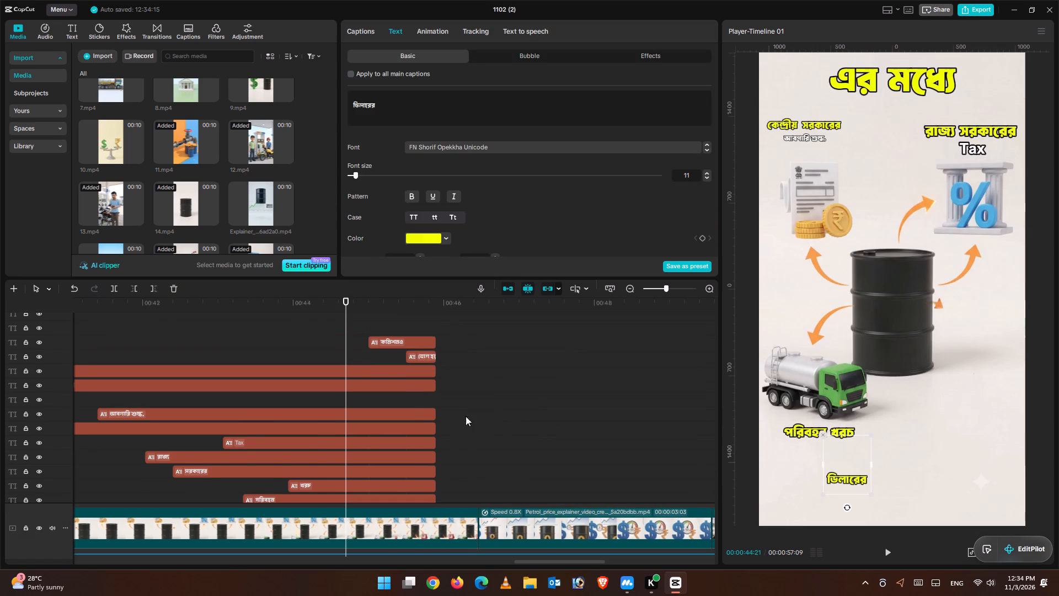
ctrl+drag(401, 326, 417, 355)
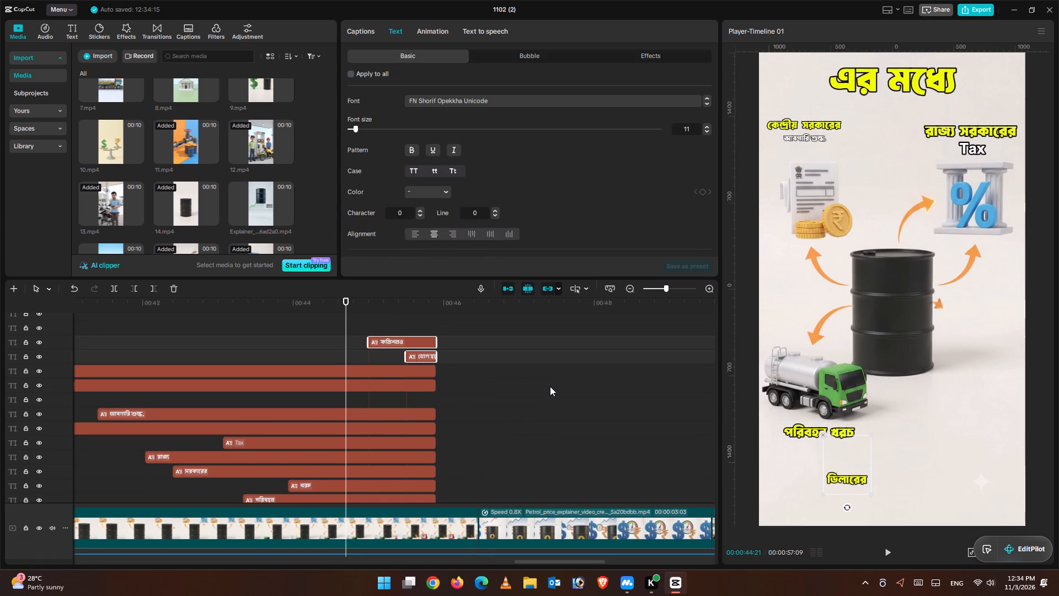
drag(345, 302, 431, 330)
drag(875, 473, 963, 446)
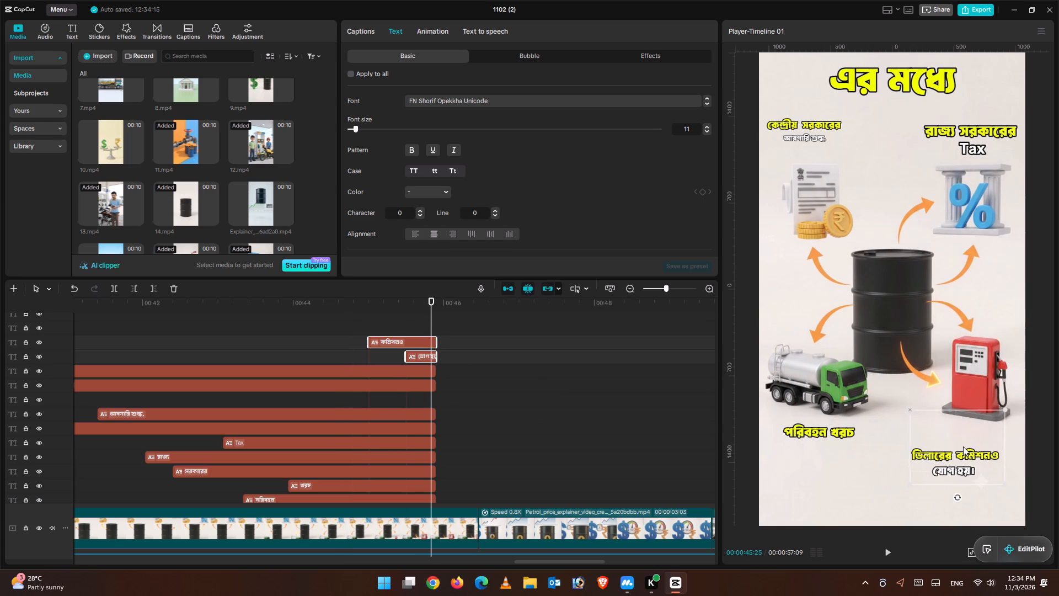
drag(963, 446, 978, 429)
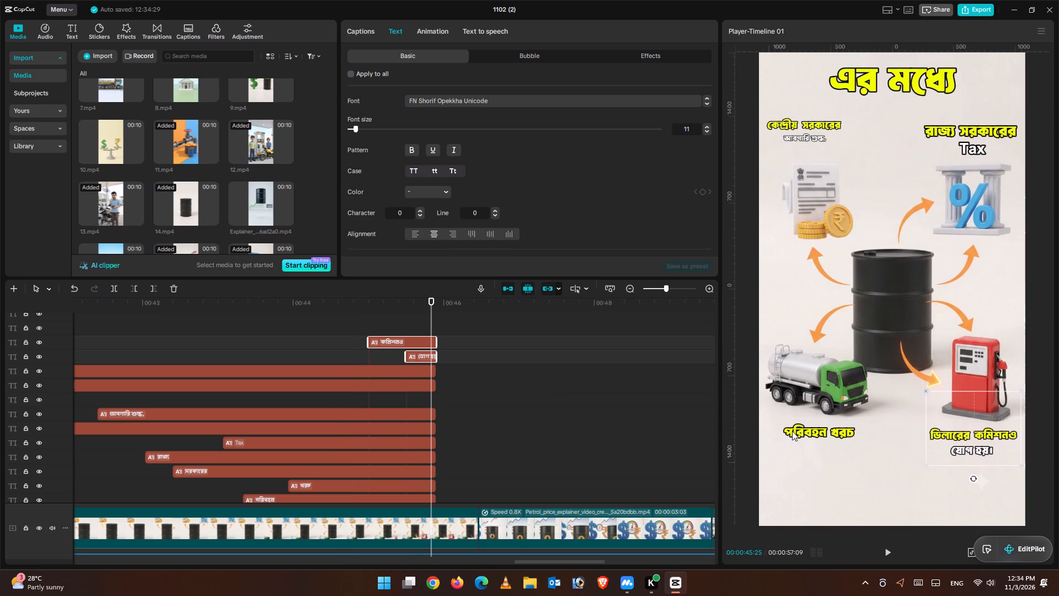
Enlarge the white আবগারি শুল্ক, caption slightly at 00:42:03 on the 14.mp4 clip.
click(300, 375)
click(297, 336)
drag(301, 317, 288, 316)
drag(288, 316, 265, 310)
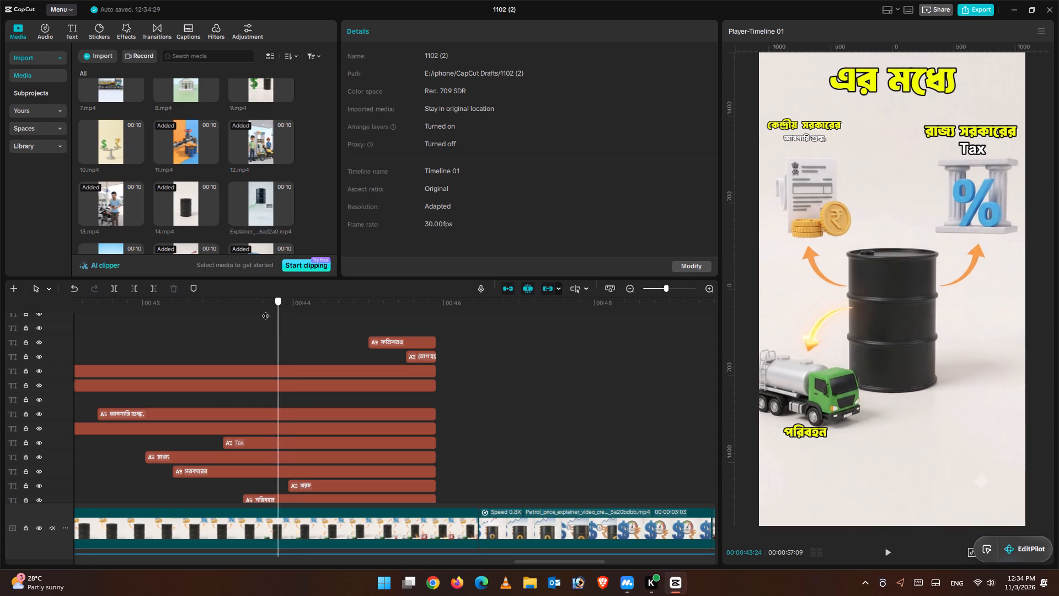
drag(265, 310, 321, 406)
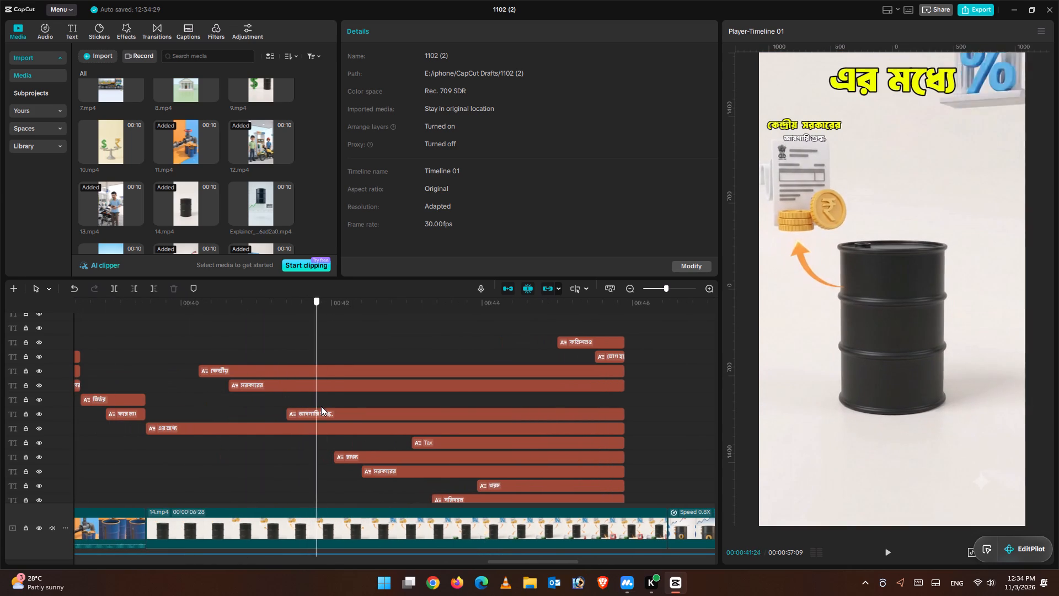
drag(321, 406, 338, 408)
click(341, 412)
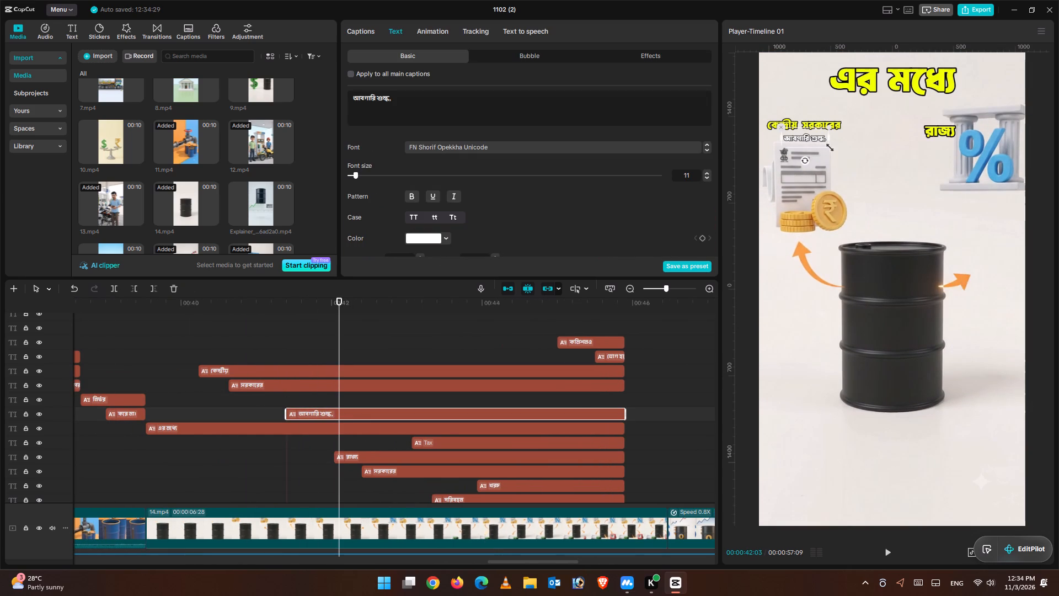
drag(827, 146, 836, 151)
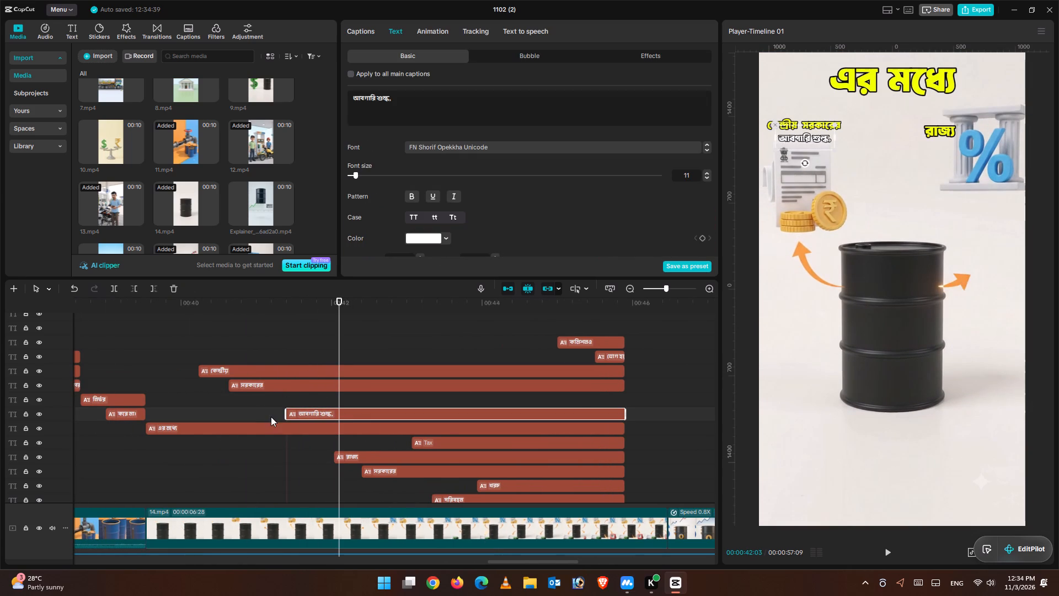
Scale up the কেন্দ্রীয় and সরকারের captions slightly as a pair and nudge them upward, clear of আবগারি শুল্ক,.
click(285, 364)
drag(267, 351, 280, 397)
drag(844, 135, 854, 140)
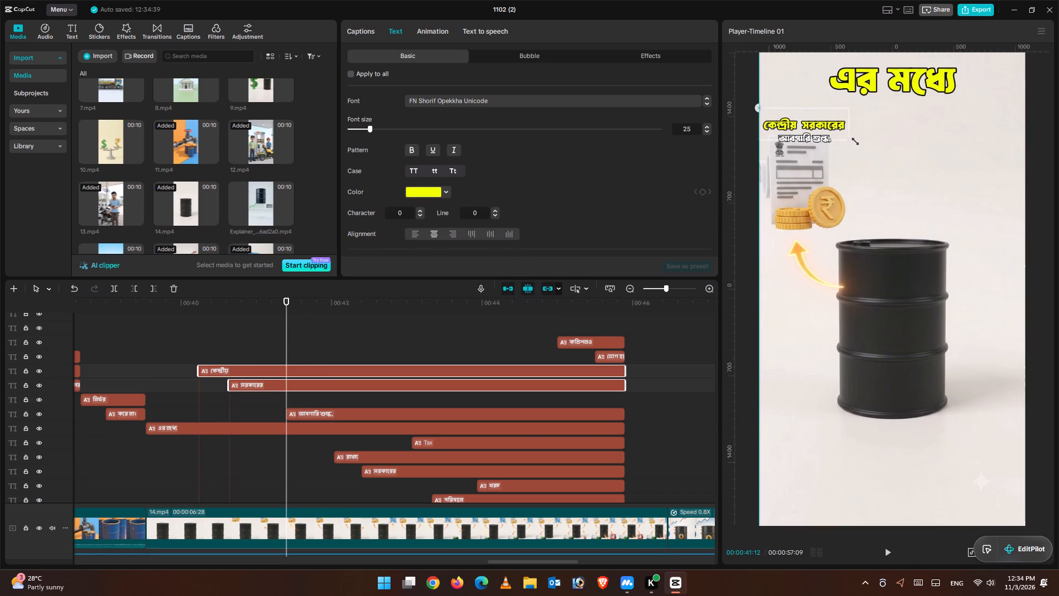
drag(854, 140, 854, 140)
drag(812, 124, 812, 114)
drag(812, 125, 812, 116)
drag(799, 132, 799, 121)
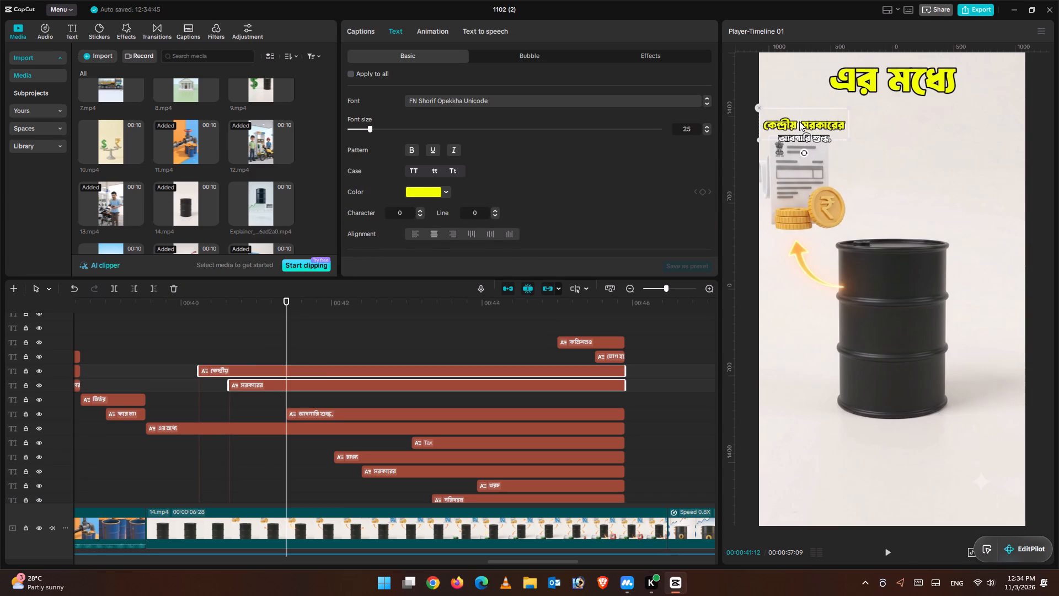
drag(799, 121, 799, 119)
click(799, 123)
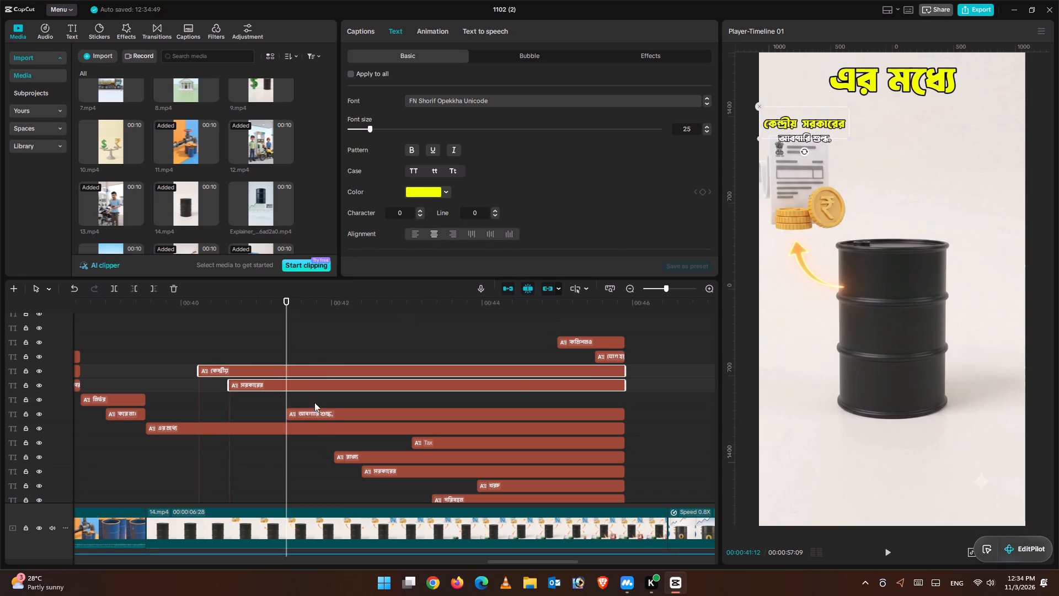
Scrub through the 14.mp4 clip to its end to check the layout of the adjusted captions.
drag(283, 342, 304, 349)
click(324, 417)
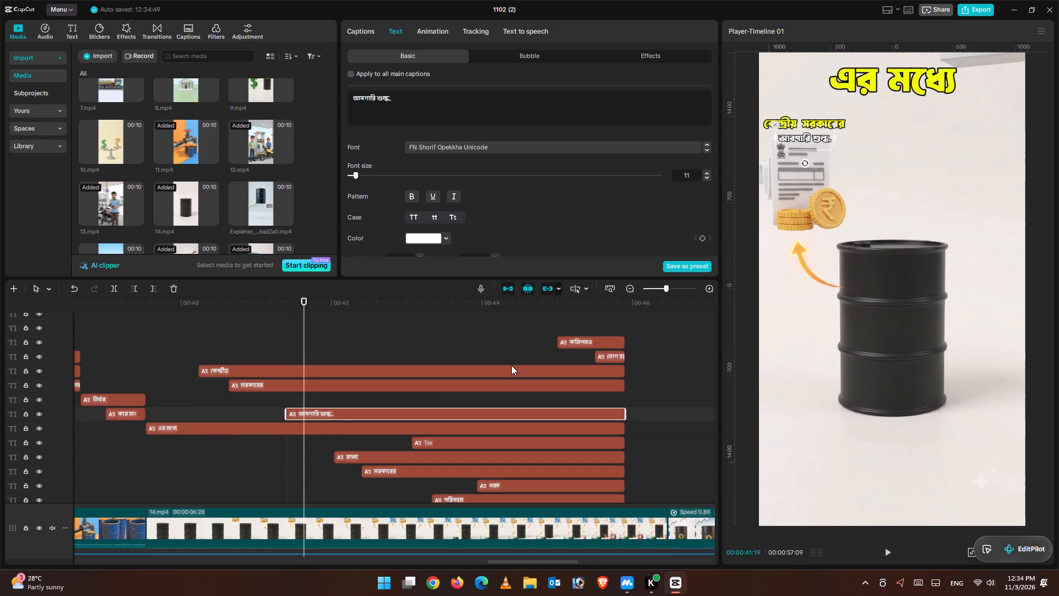
drag(308, 334, 348, 336)
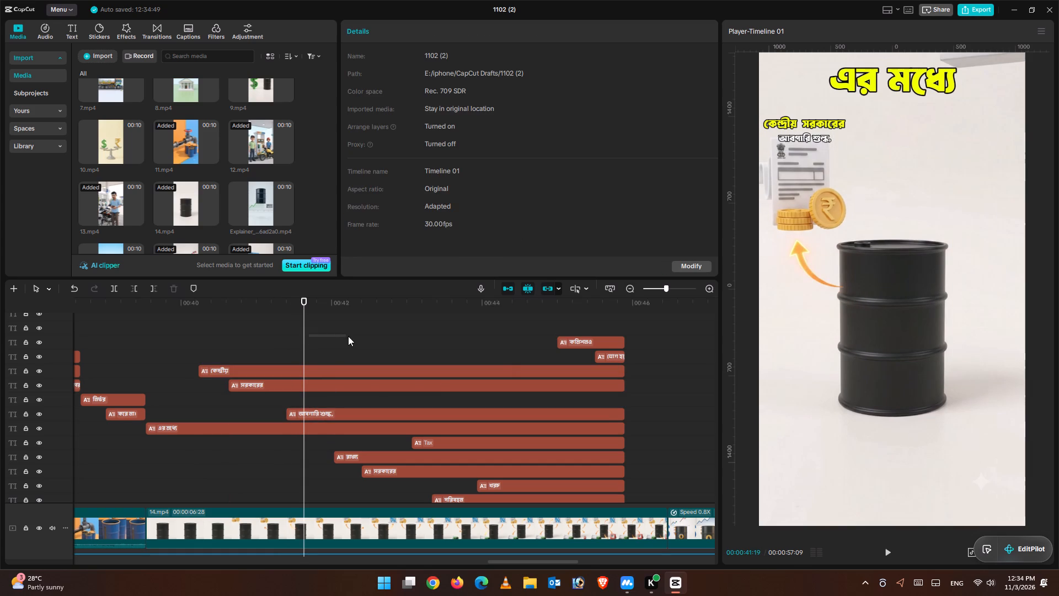
drag(348, 336, 349, 336)
drag(308, 312, 380, 318)
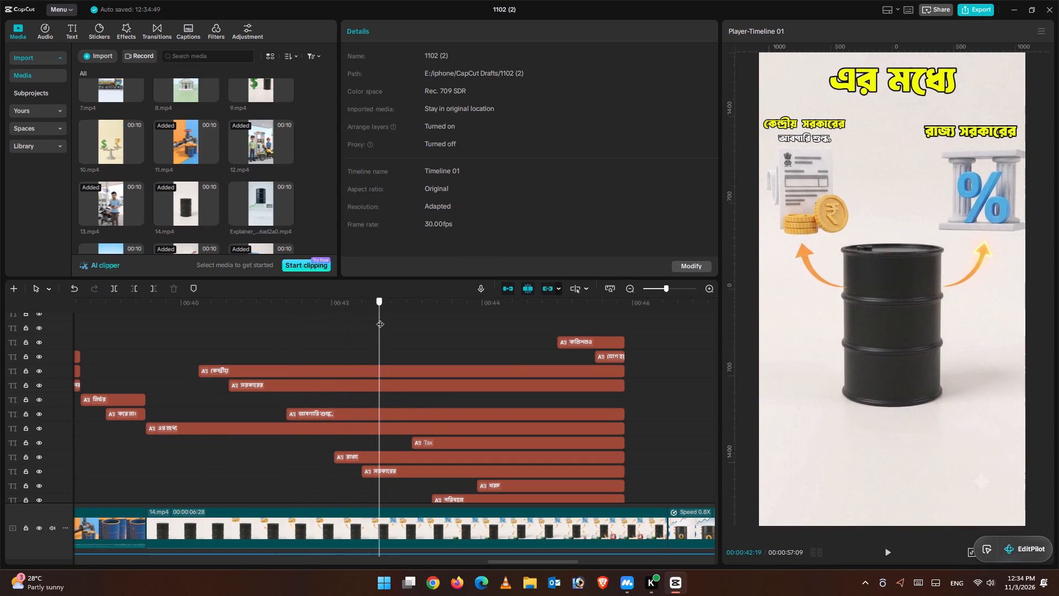
drag(380, 318, 498, 320)
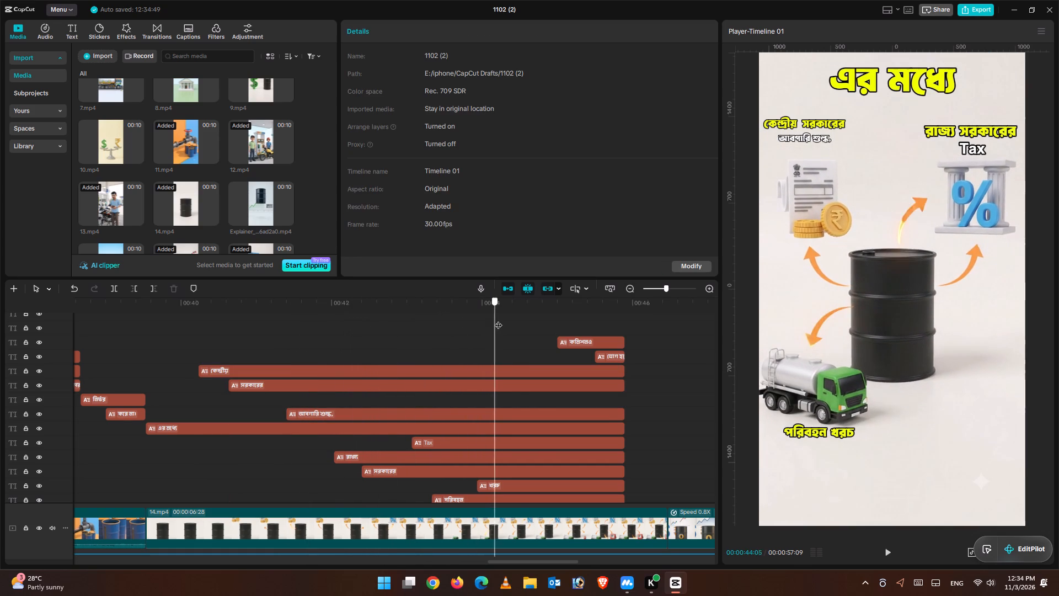
drag(498, 320, 402, 333)
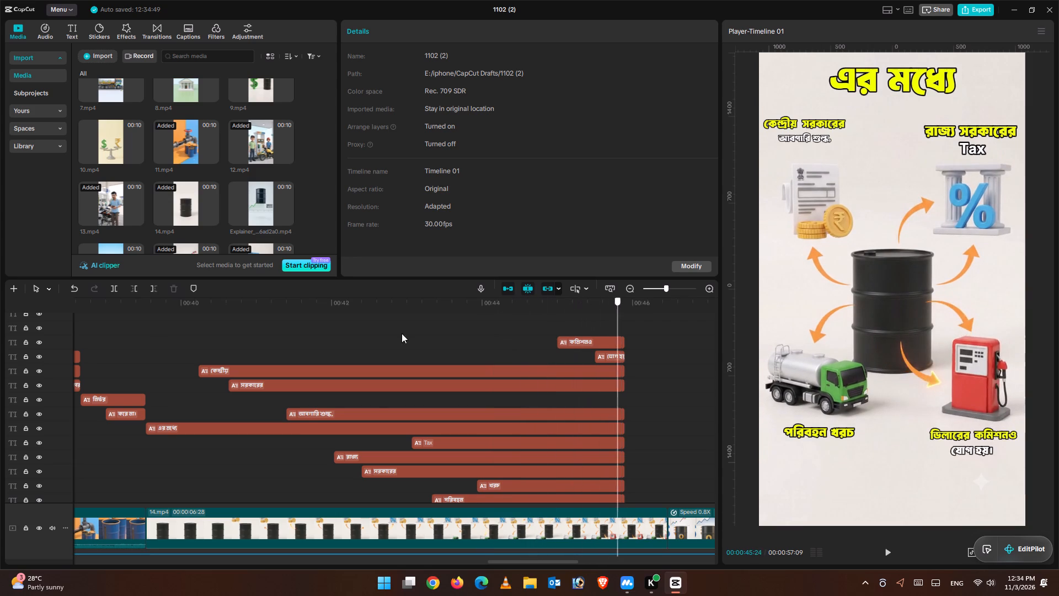
Play the video from about 00:36 through 14.mp4 into the next clip, checking captions against the voice-over and rechecking 14.mp4's ending.
drag(402, 333, 46, 318)
click(887, 555)
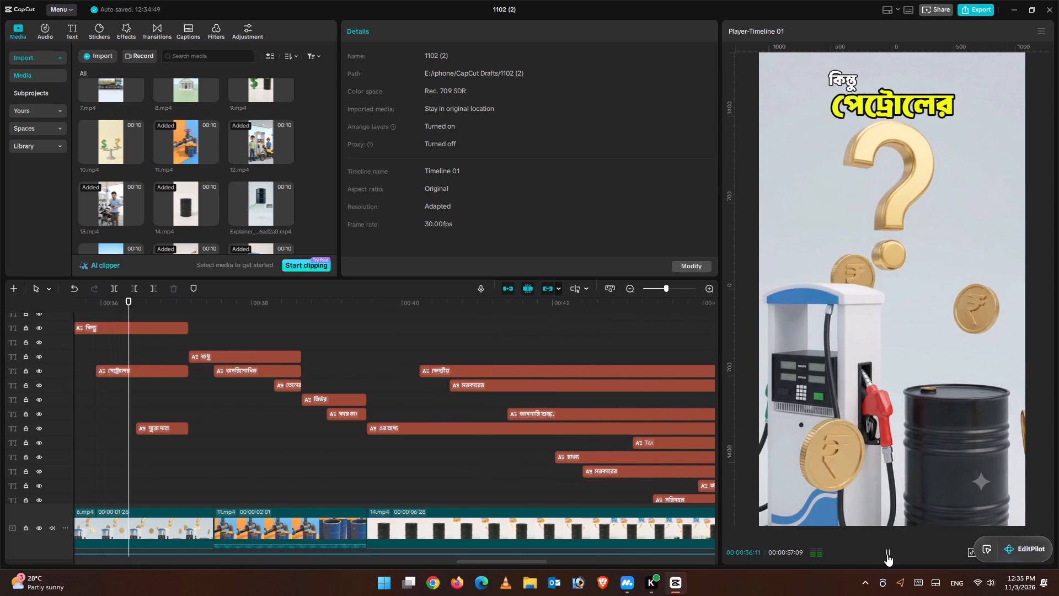
key(ctrl+minus)
key(ctrl+minus)
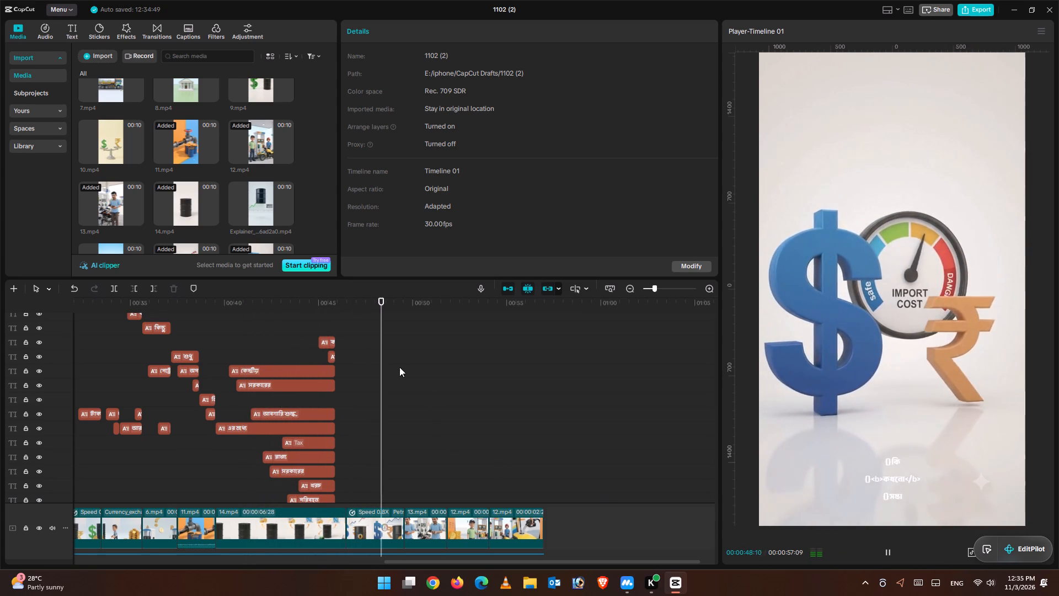
click(388, 354)
drag(388, 354, 302, 345)
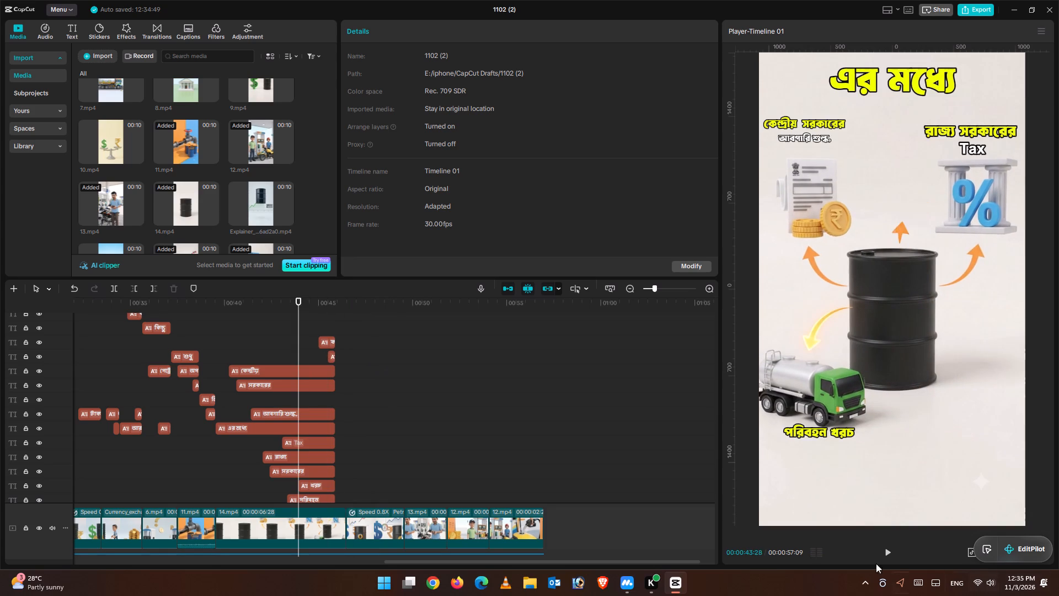
click(884, 549)
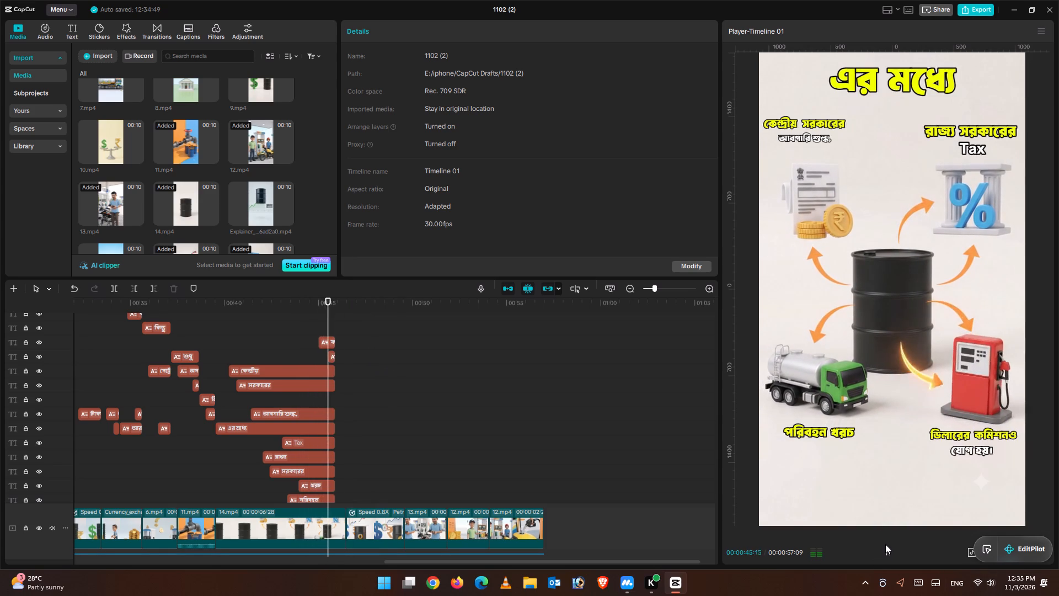
click(885, 542)
drag(368, 307, 365, 307)
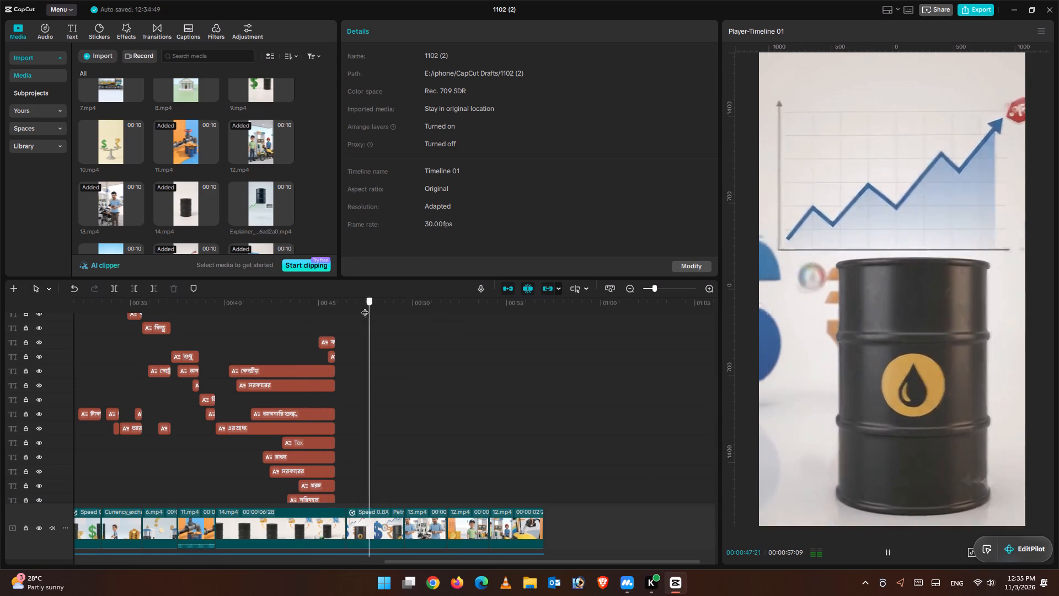
Extend the ends of all the captions over 14.mp4 and trim them at 00:46:14, where the next clip starts.
drag(365, 307, 347, 307)
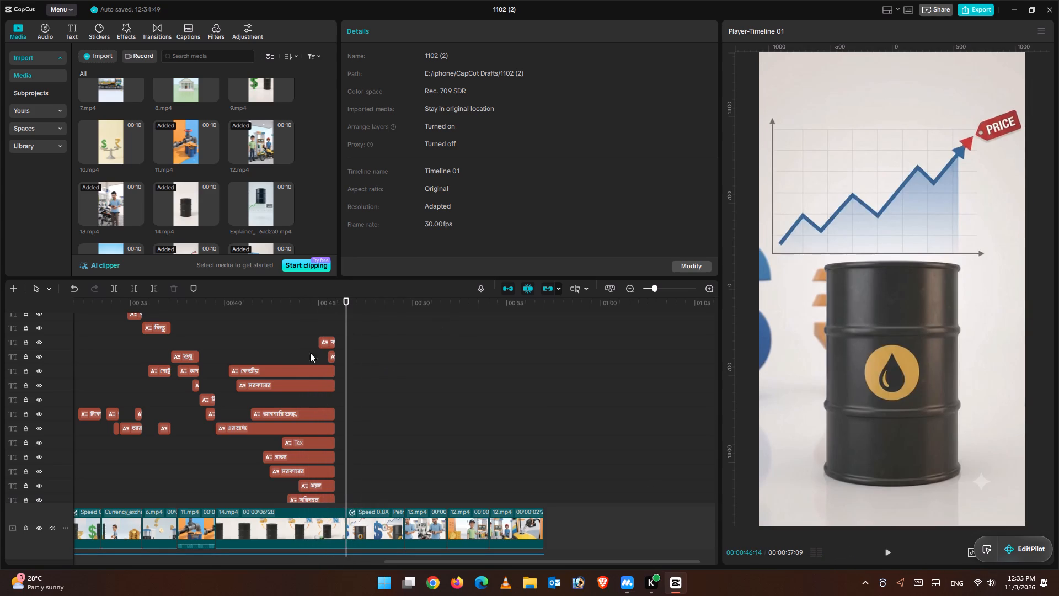
drag(307, 328, 333, 501)
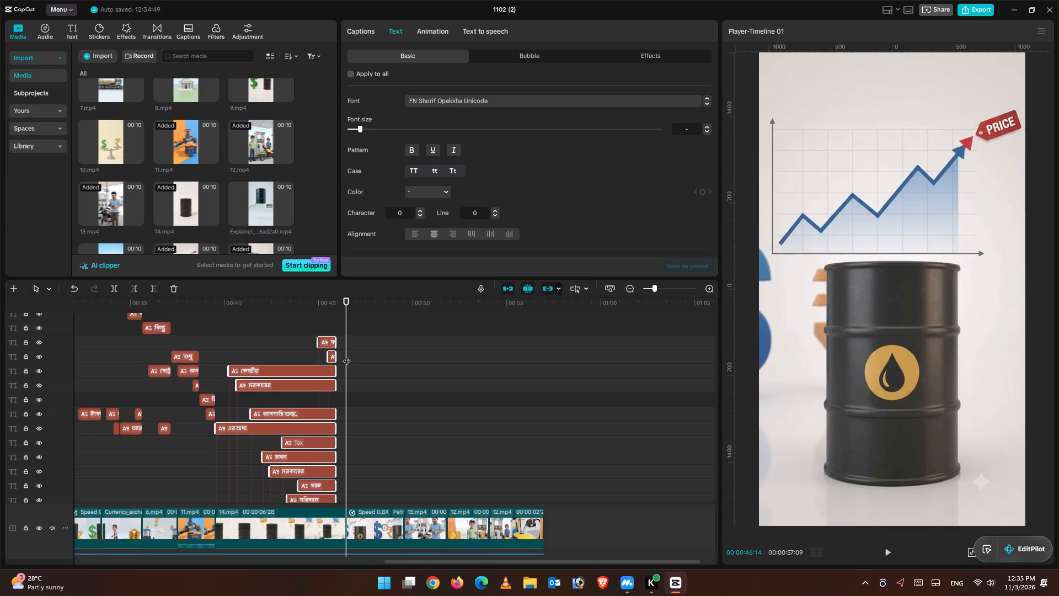
drag(337, 343, 404, 347)
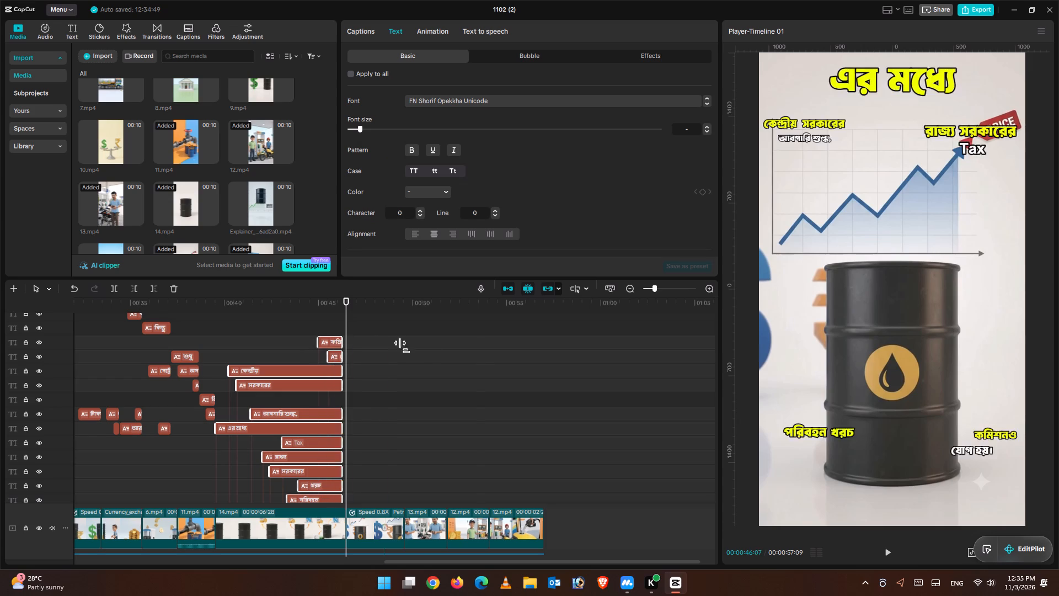
drag(404, 347, 472, 354)
click(151, 287)
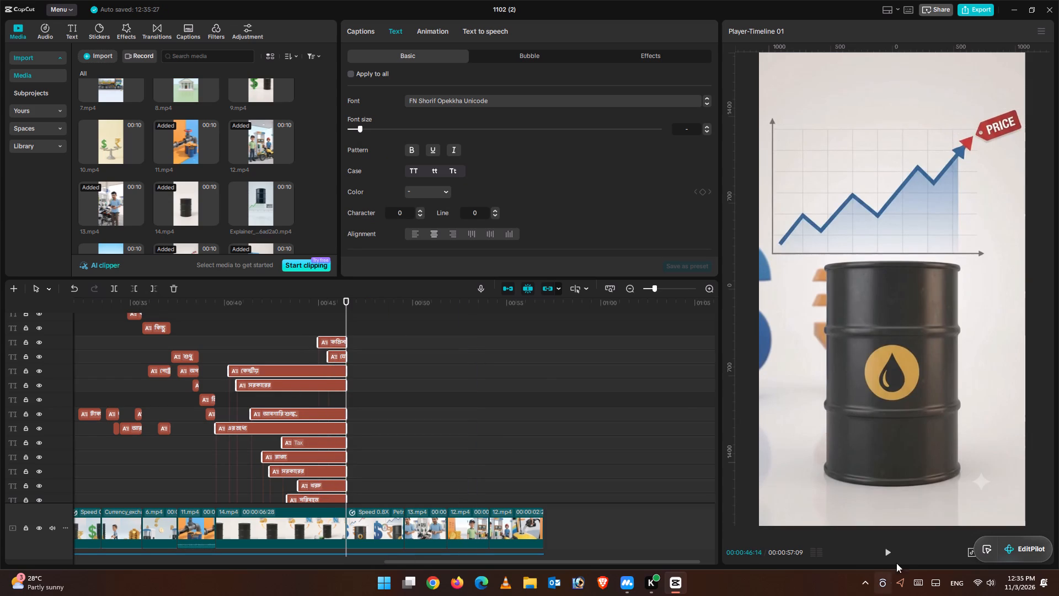
Play the video onward from 00:46:14 to review the clips and unstyled captions that follow 14.mp4.
click(898, 549)
click(892, 549)
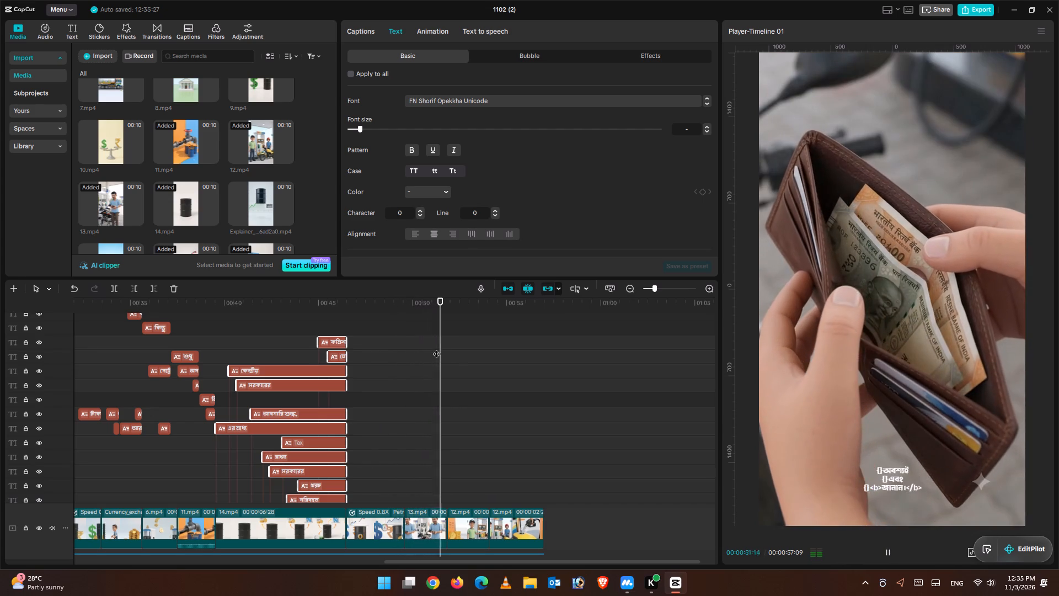
key(ctrl+minus)
key(ctrl+minus)
click(397, 349)
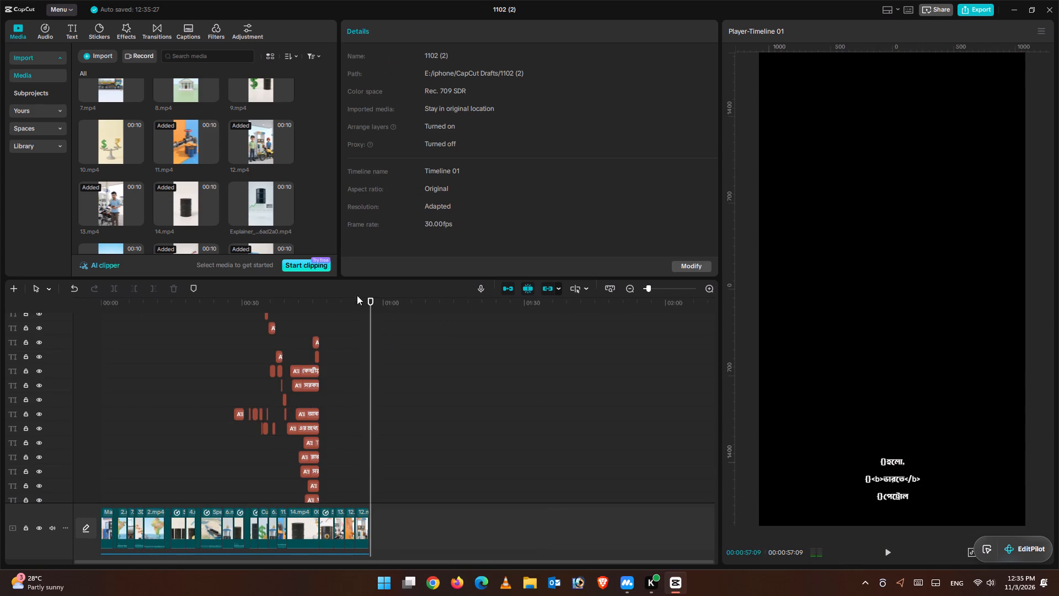
Return to the start of the video and play it through to about 00:54, checking captions and visuals against the voice-over.
drag(372, 302, 0, 238)
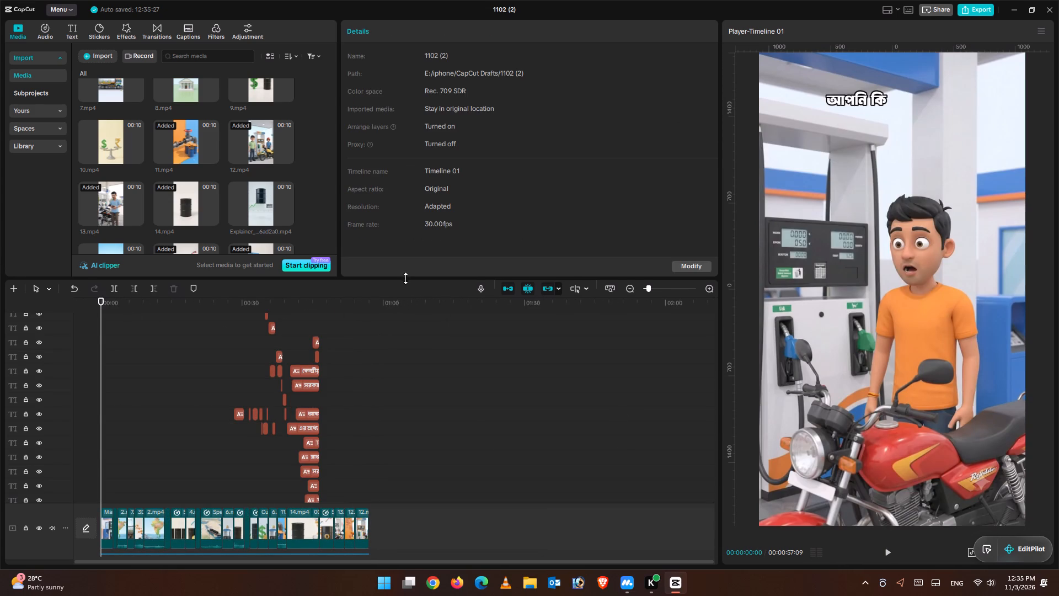
drag(405, 278, 365, 24)
scroll(436, 487, up, 4)
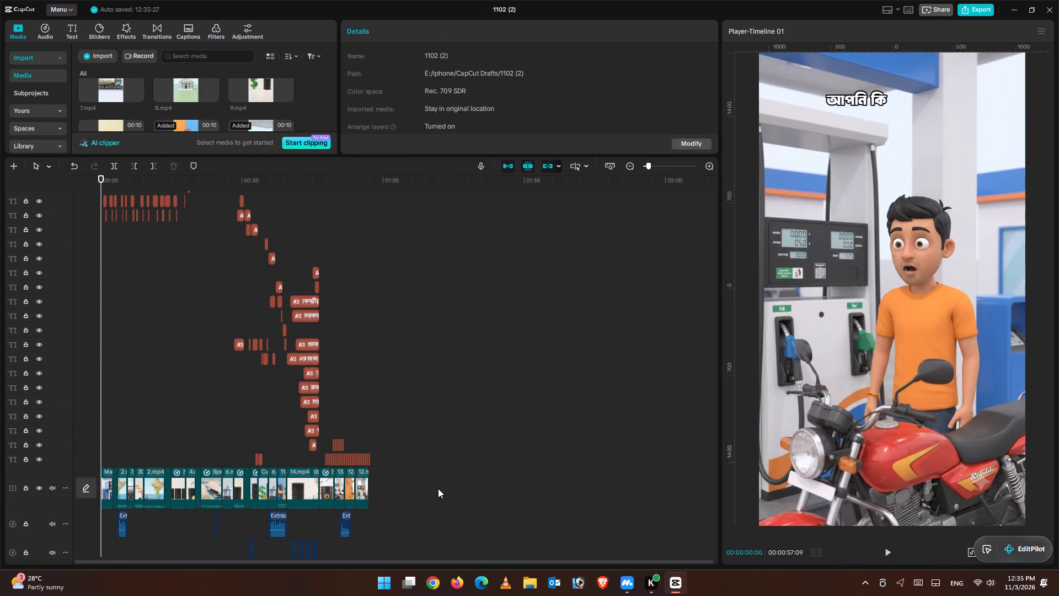
key(ctrl+equal)
key(ctrl+equal)
scroll(231, 328, up, 8)
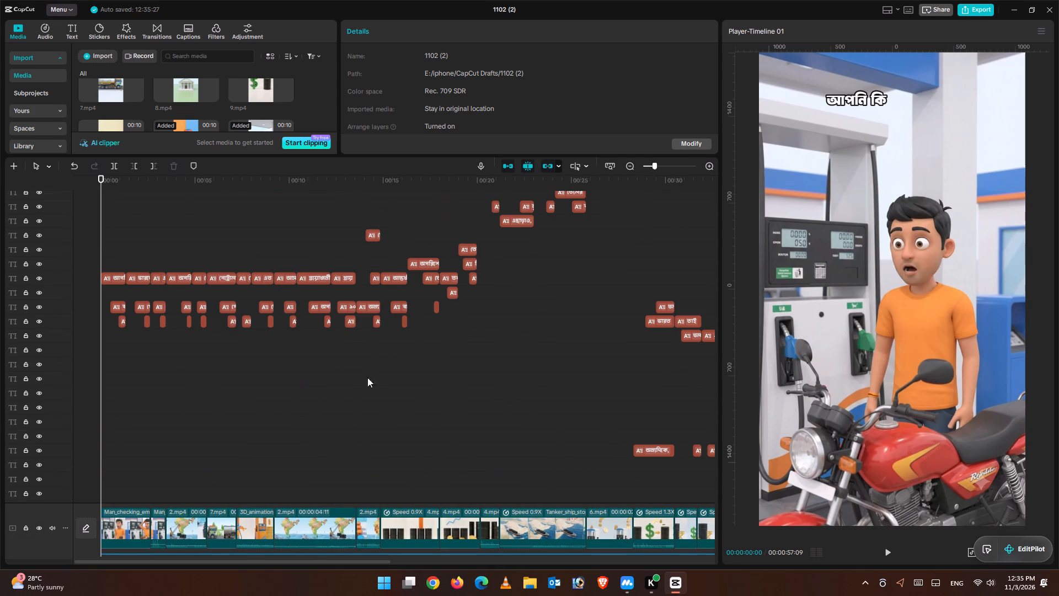
key(ctrl+equal)
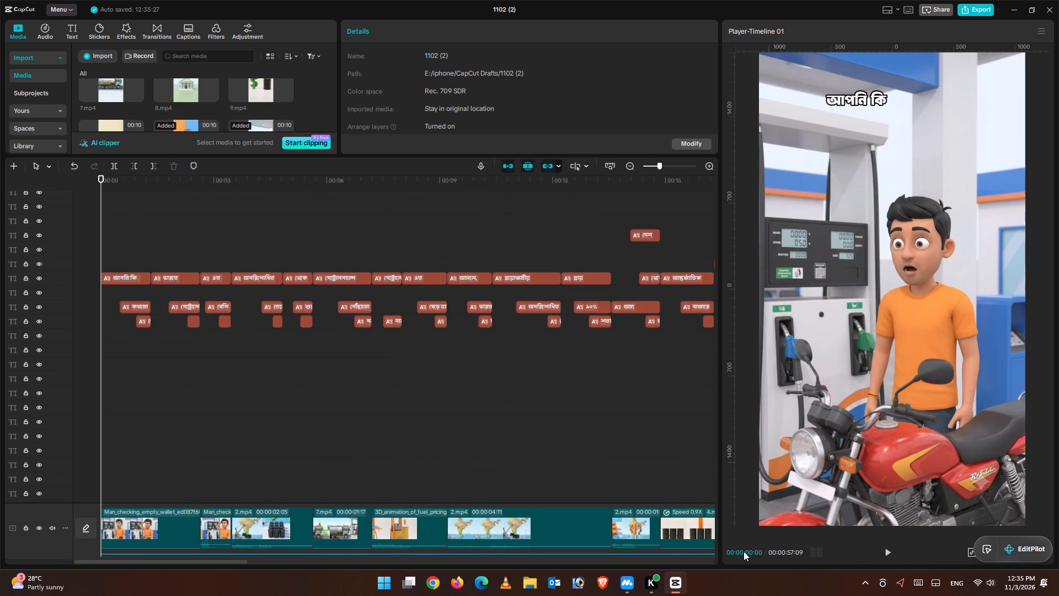
drag(891, 553, 889, 548)
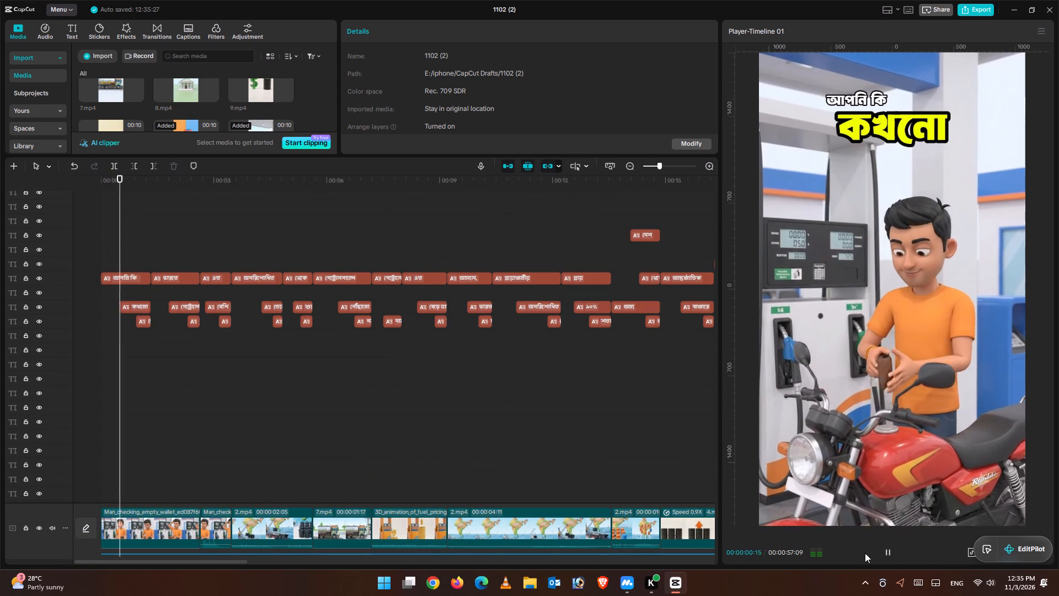
drag(188, 560, 194, 560)
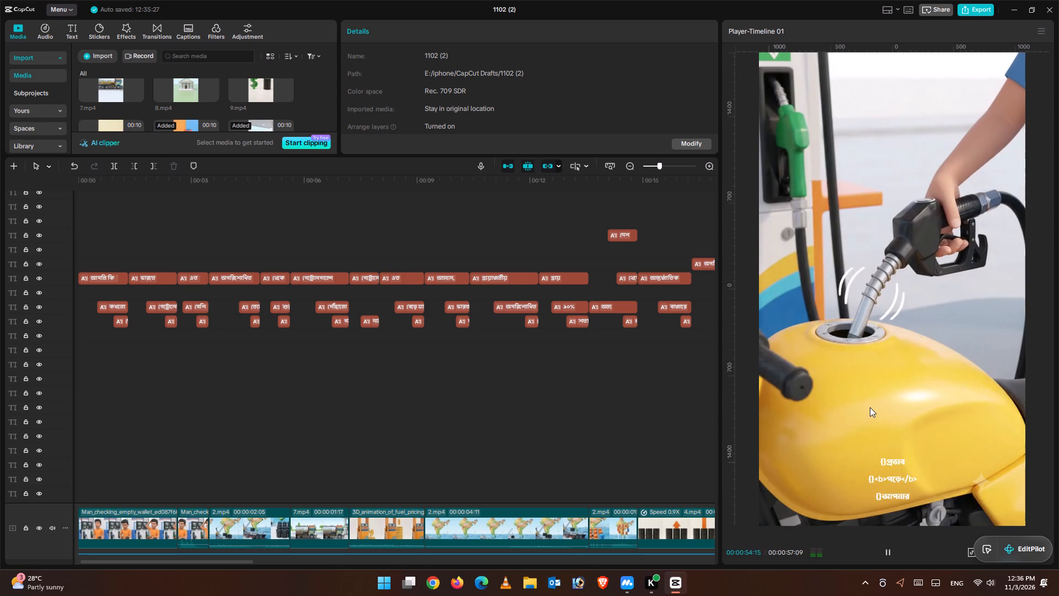
click(504, 228)
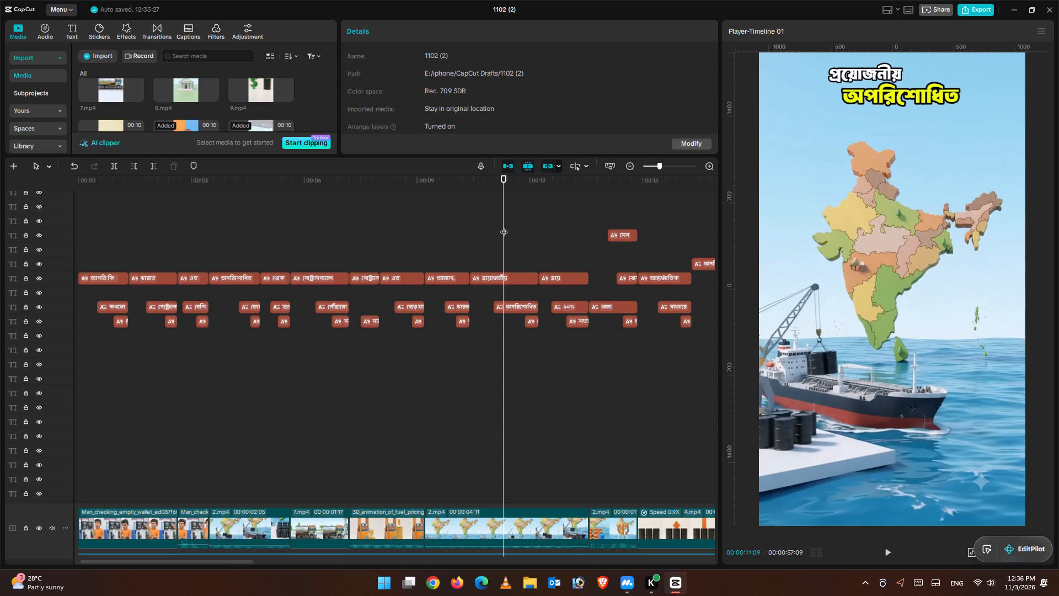
Replay the video from the beginning to about 00:21, reviewing the styled captions and their arrangement across the timeline tracks.
key(ctrl+minus)
key(ctrl+minus)
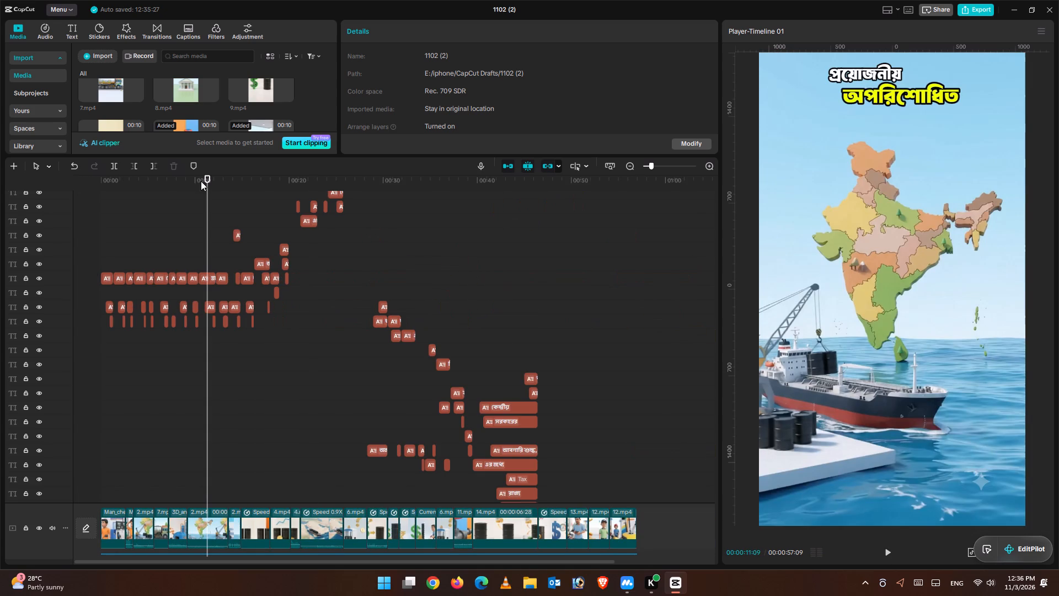
drag(211, 181, 0, 175)
click(890, 550)
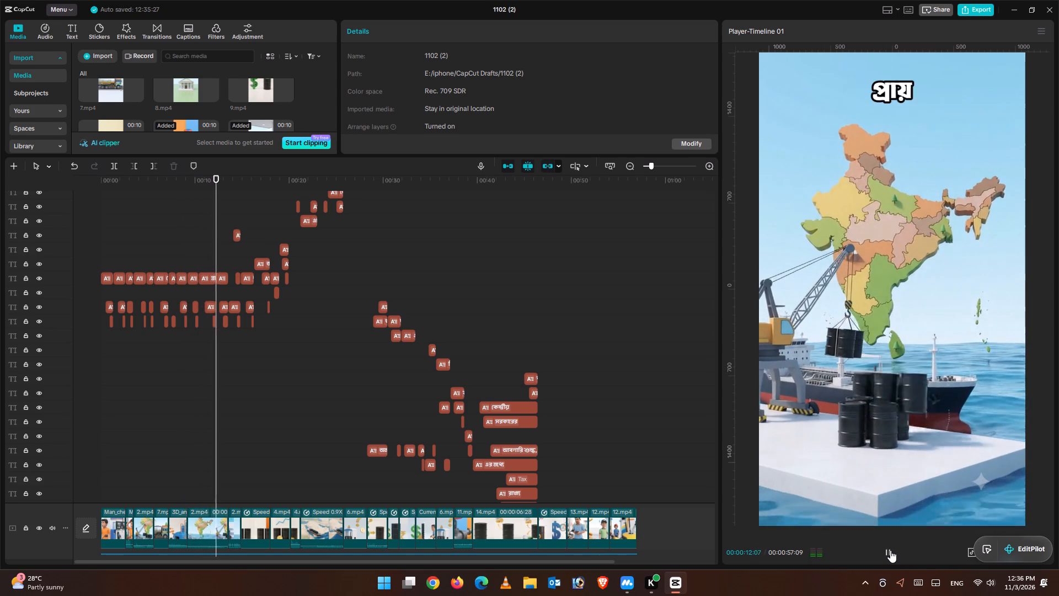
scroll(332, 407, up, 4)
scroll(352, 427, down, 1)
scroll(355, 427, up, 5)
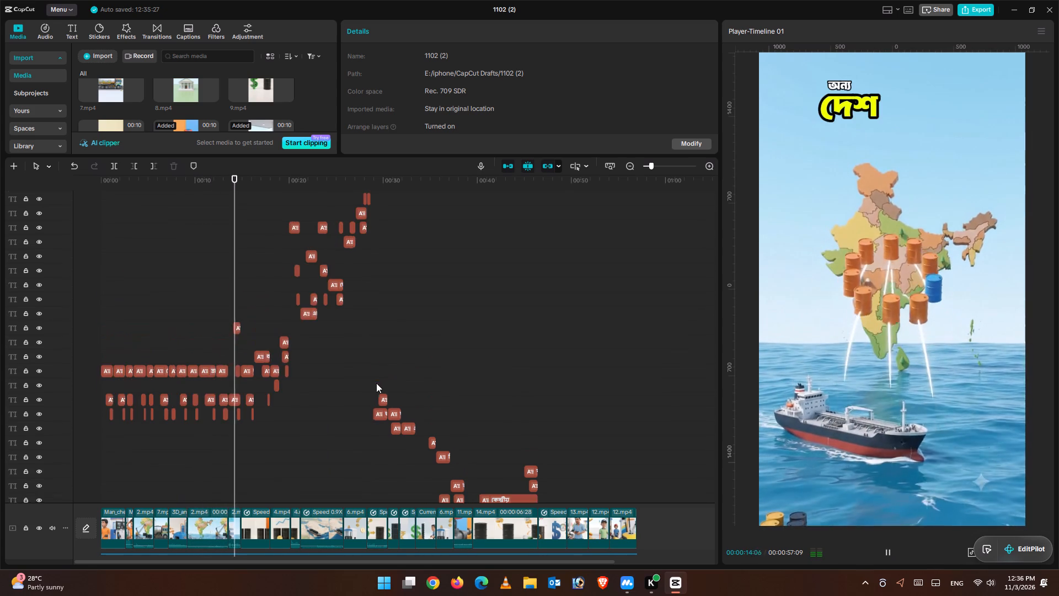
scroll(376, 383, up, 3)
scroll(381, 388, down, 1)
scroll(384, 390, up, 10)
scroll(529, 430, down, 1)
scroll(529, 430, up, 1)
scroll(530, 430, down, 1)
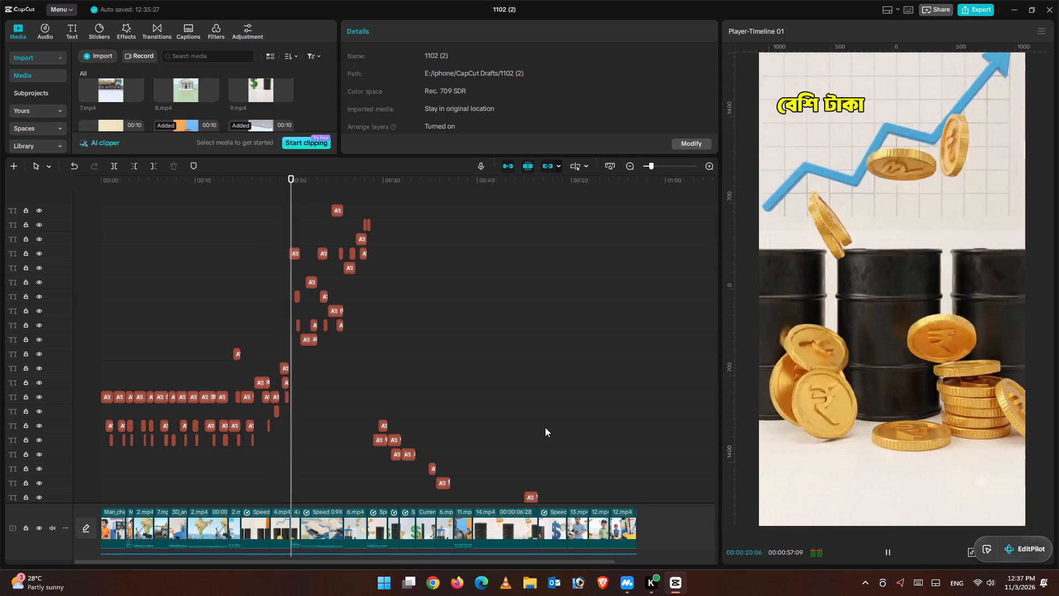
click(892, 553)
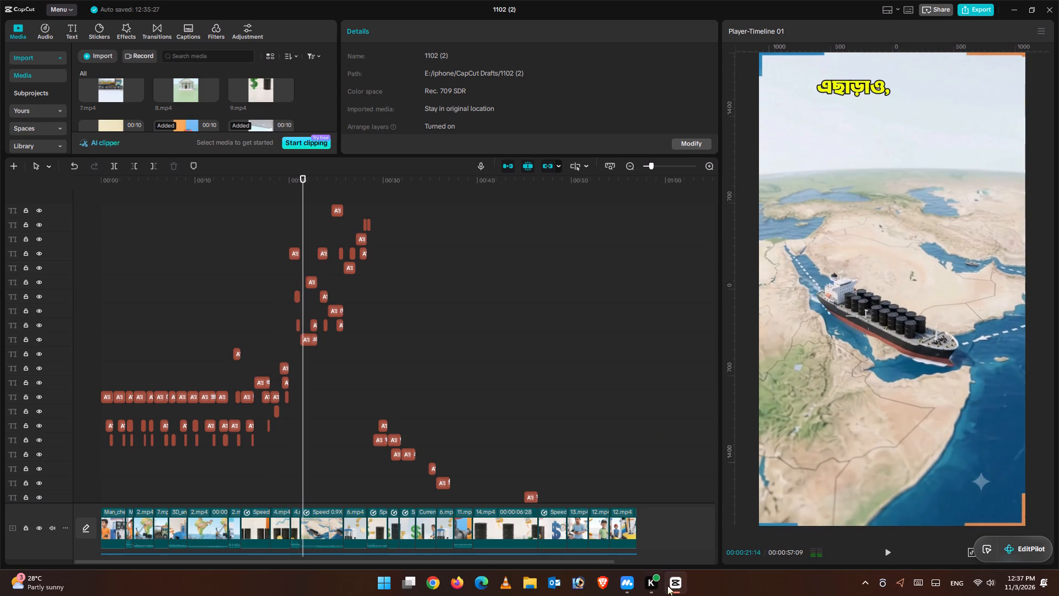